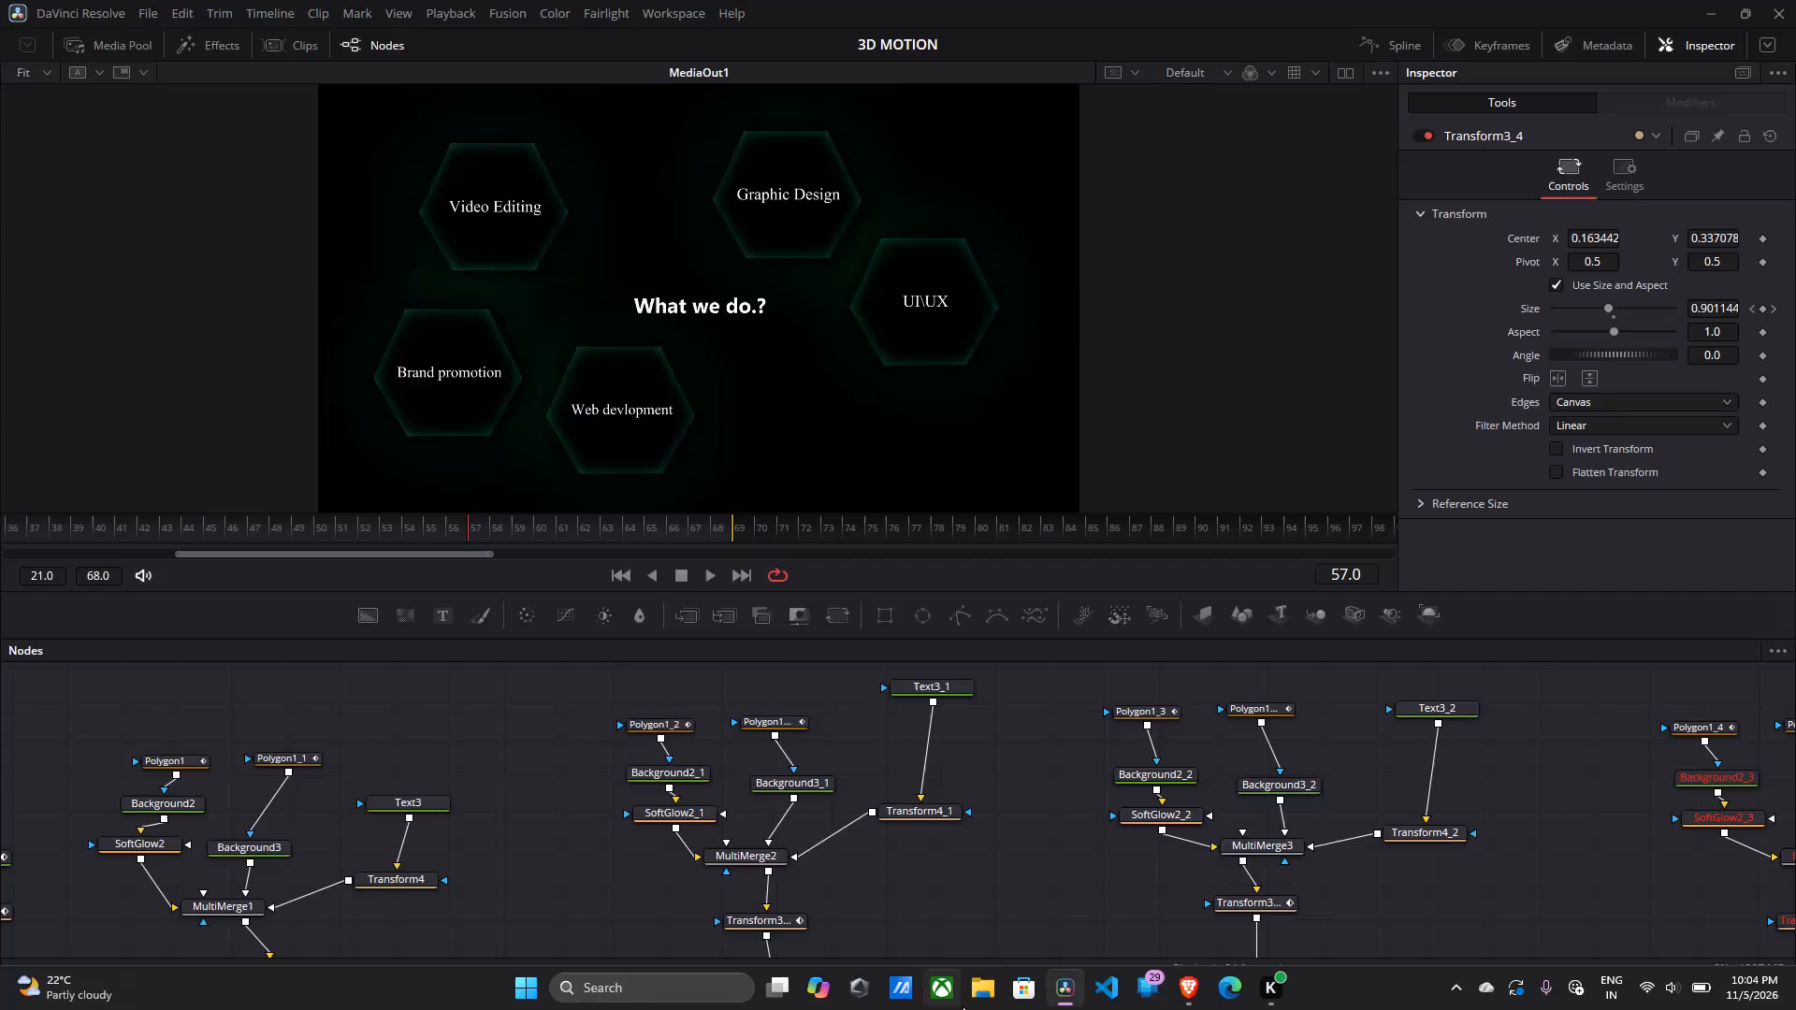
From the Downloads folder in File Explorer, add the background-removed DaVinci Resolve logo to the node graph beside the Text3 node.
click(980, 998)
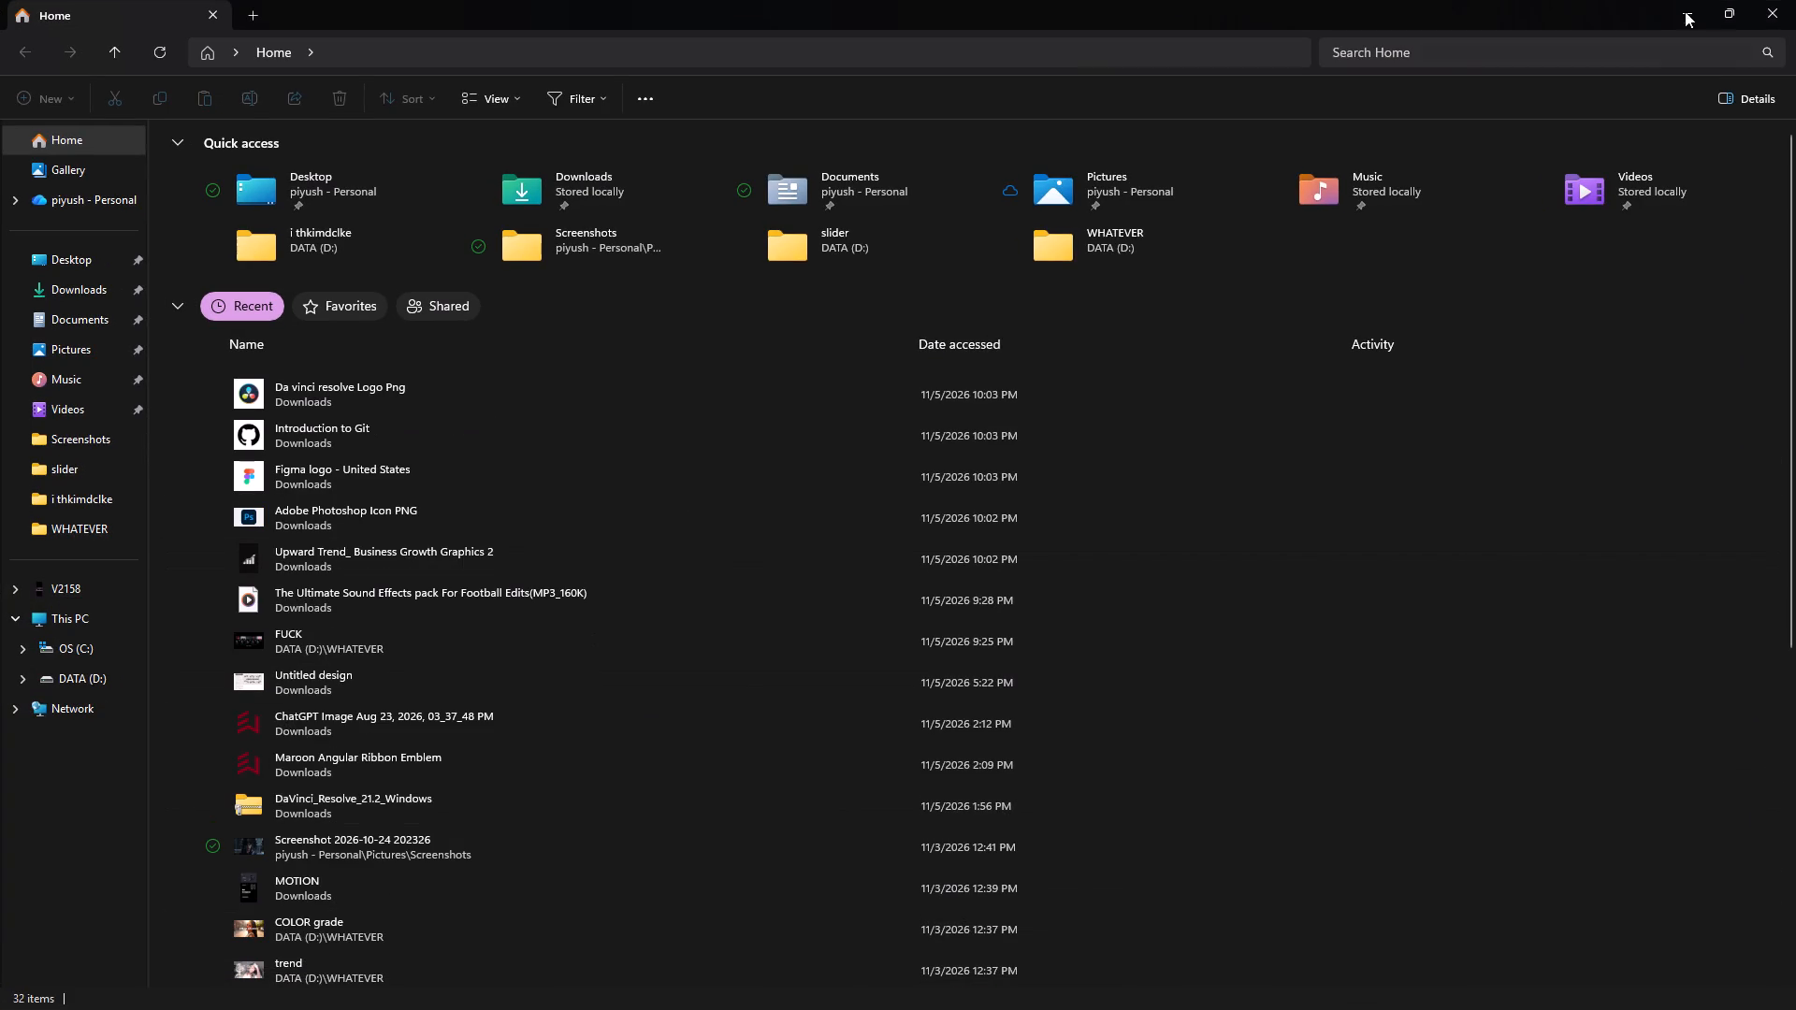
click(1739, 19)
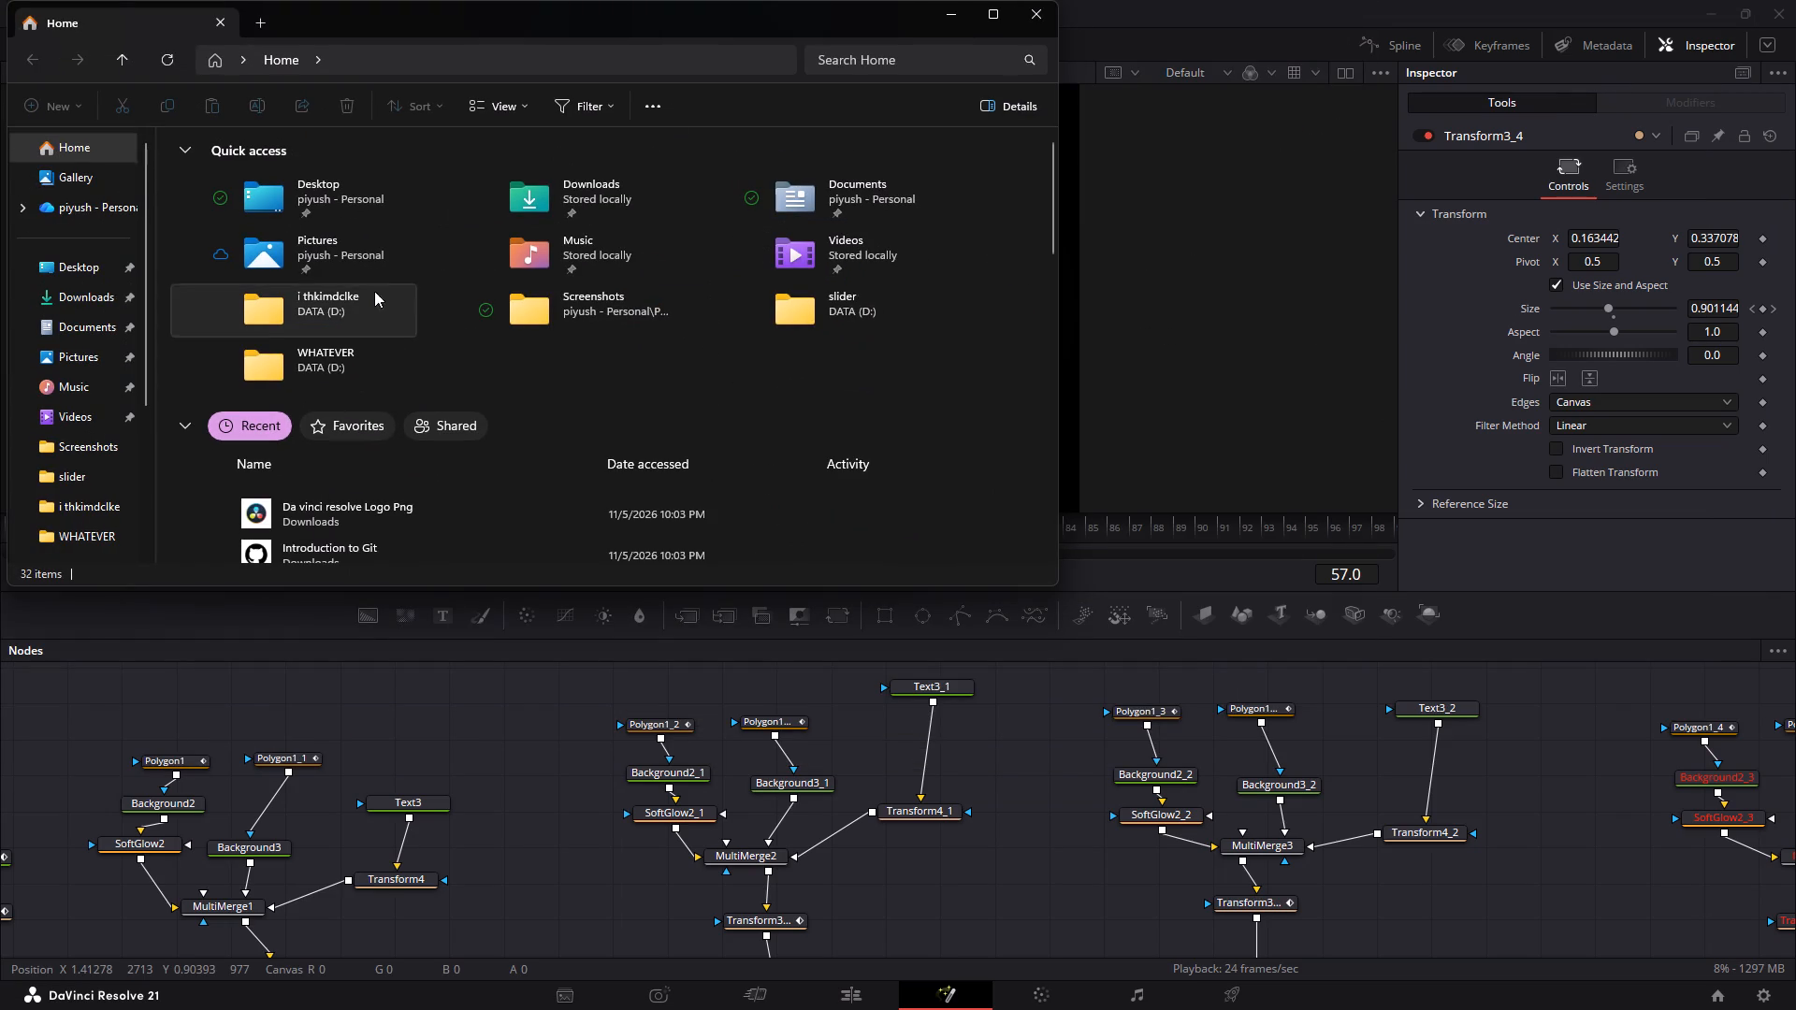
click(82, 311)
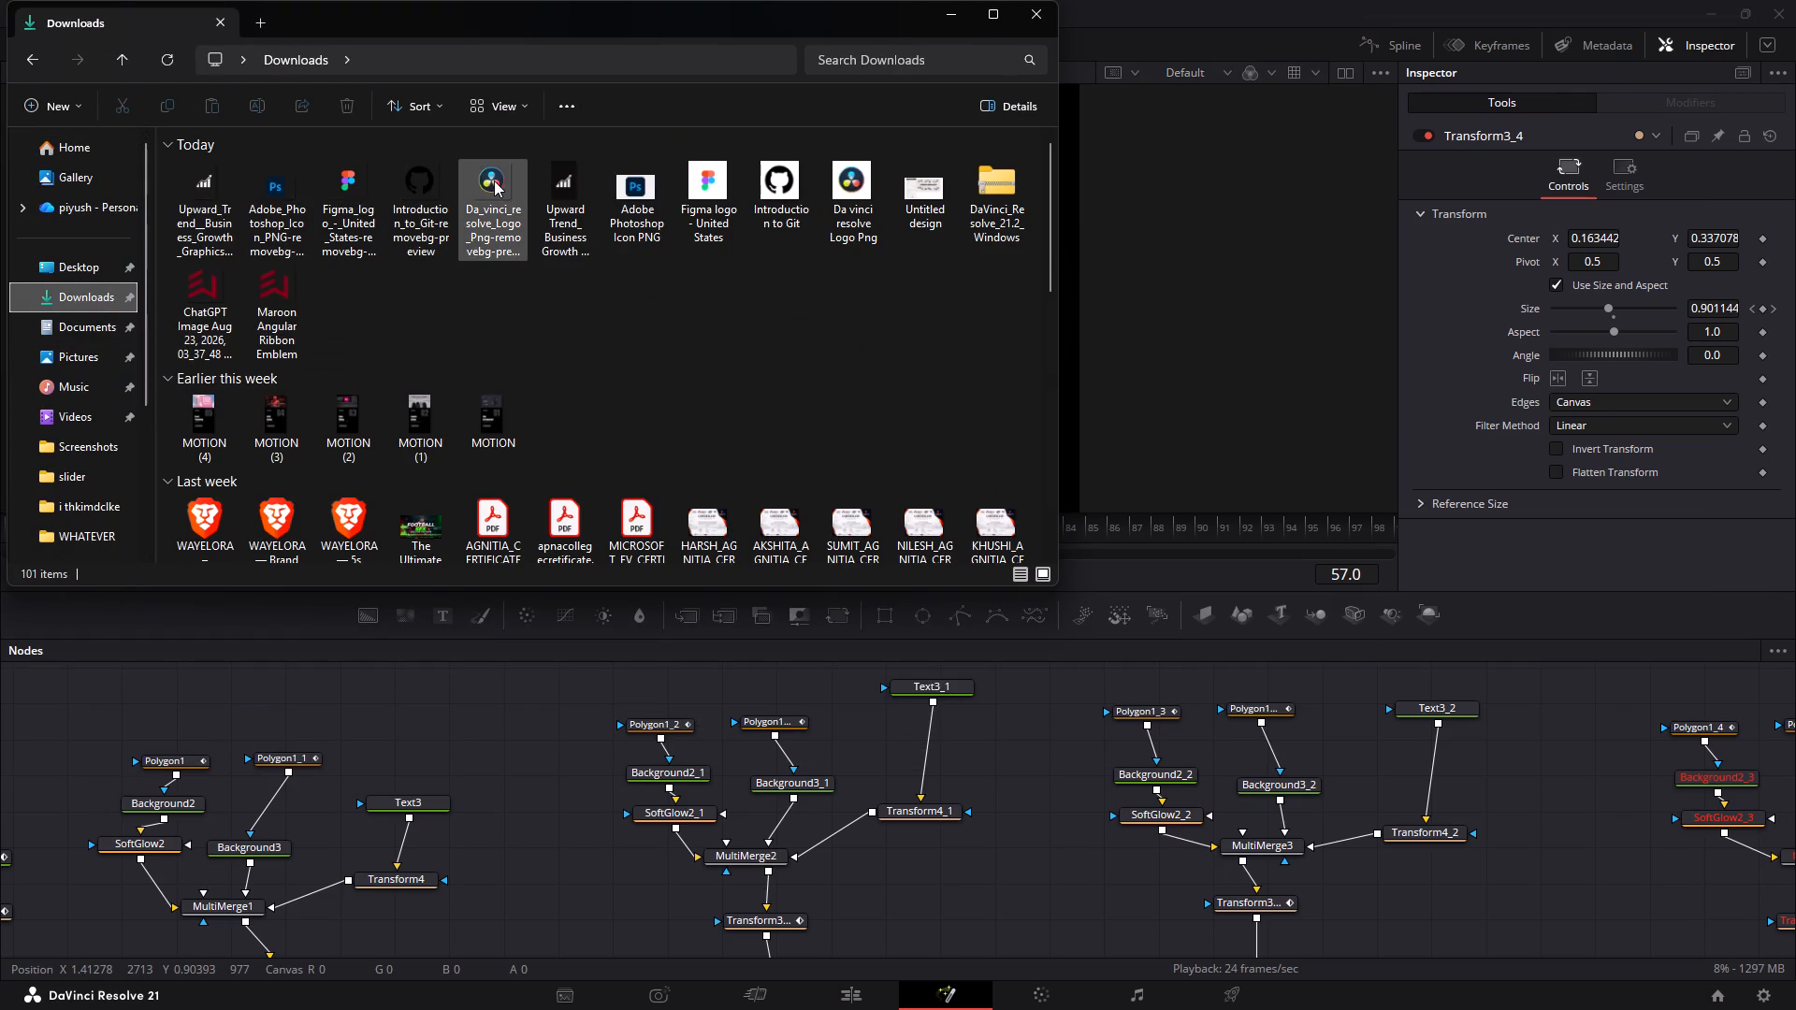
drag(493, 180, 452, 773)
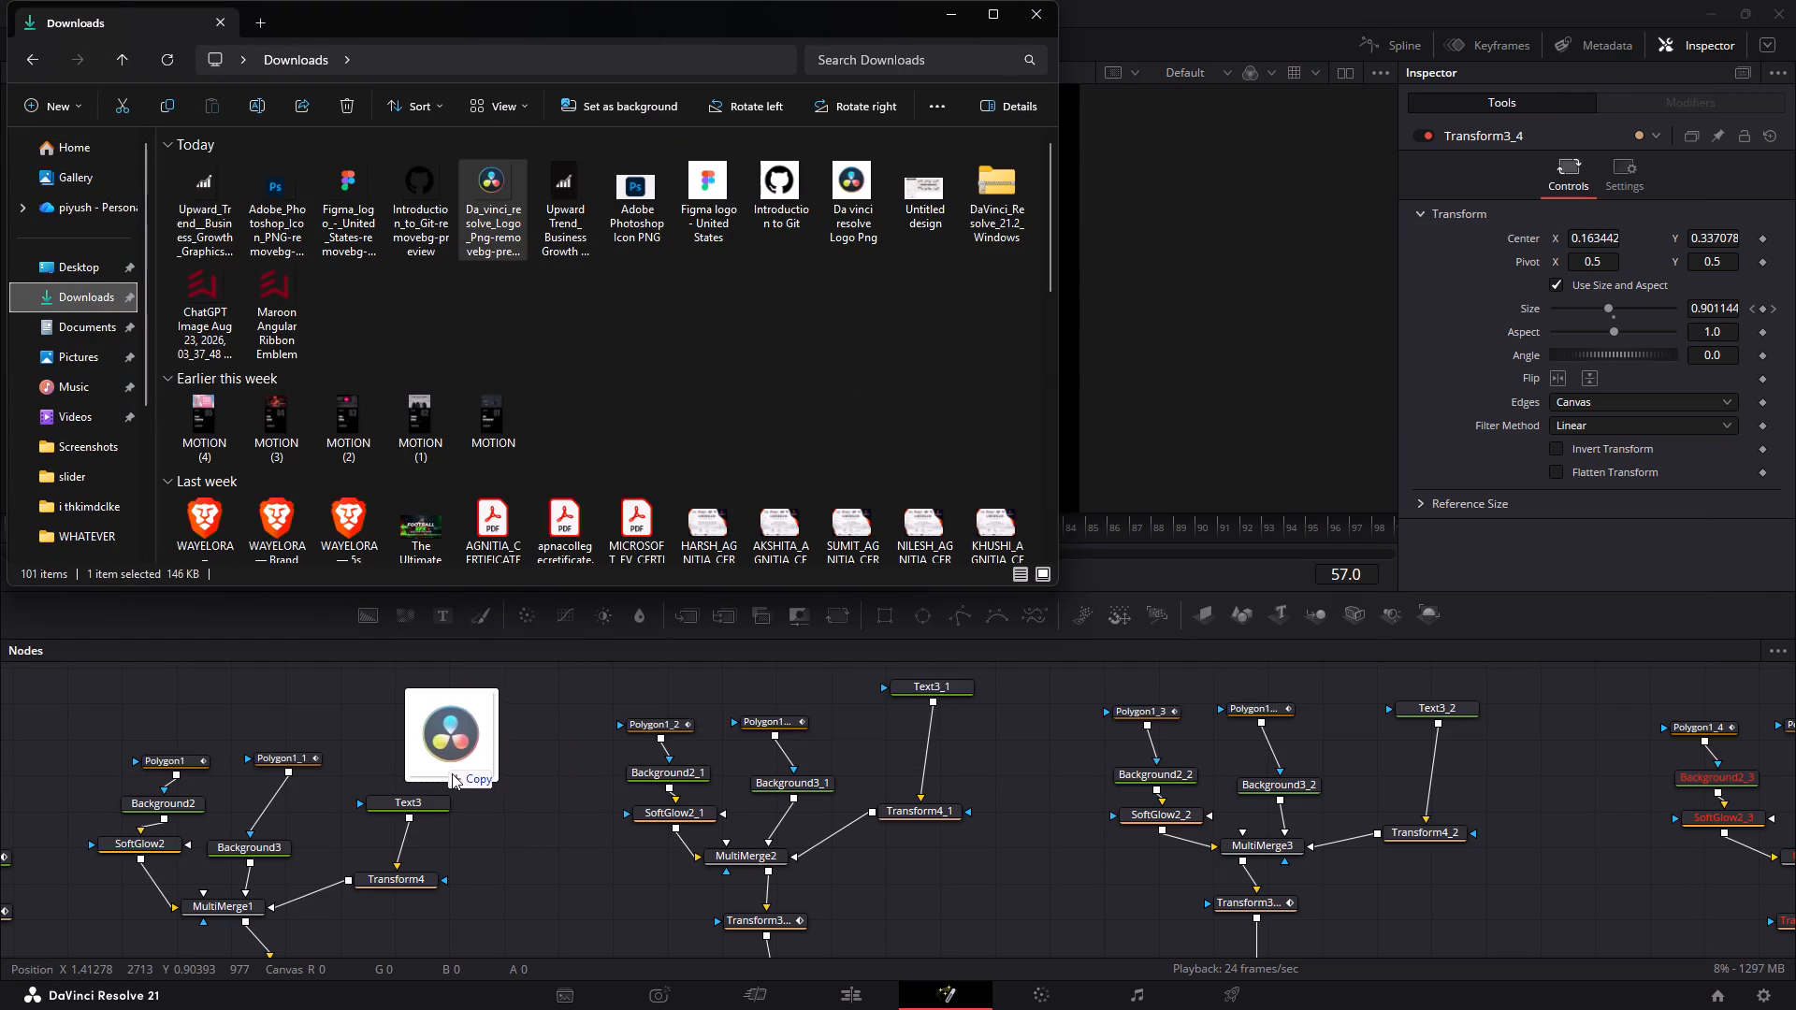
drag(452, 773, 450, 773)
Add the background-removed Introduction to Git logo near Text3_1 and the Figma logo near Text3_2 in the node graph.
scroll(452, 772, right, 3)
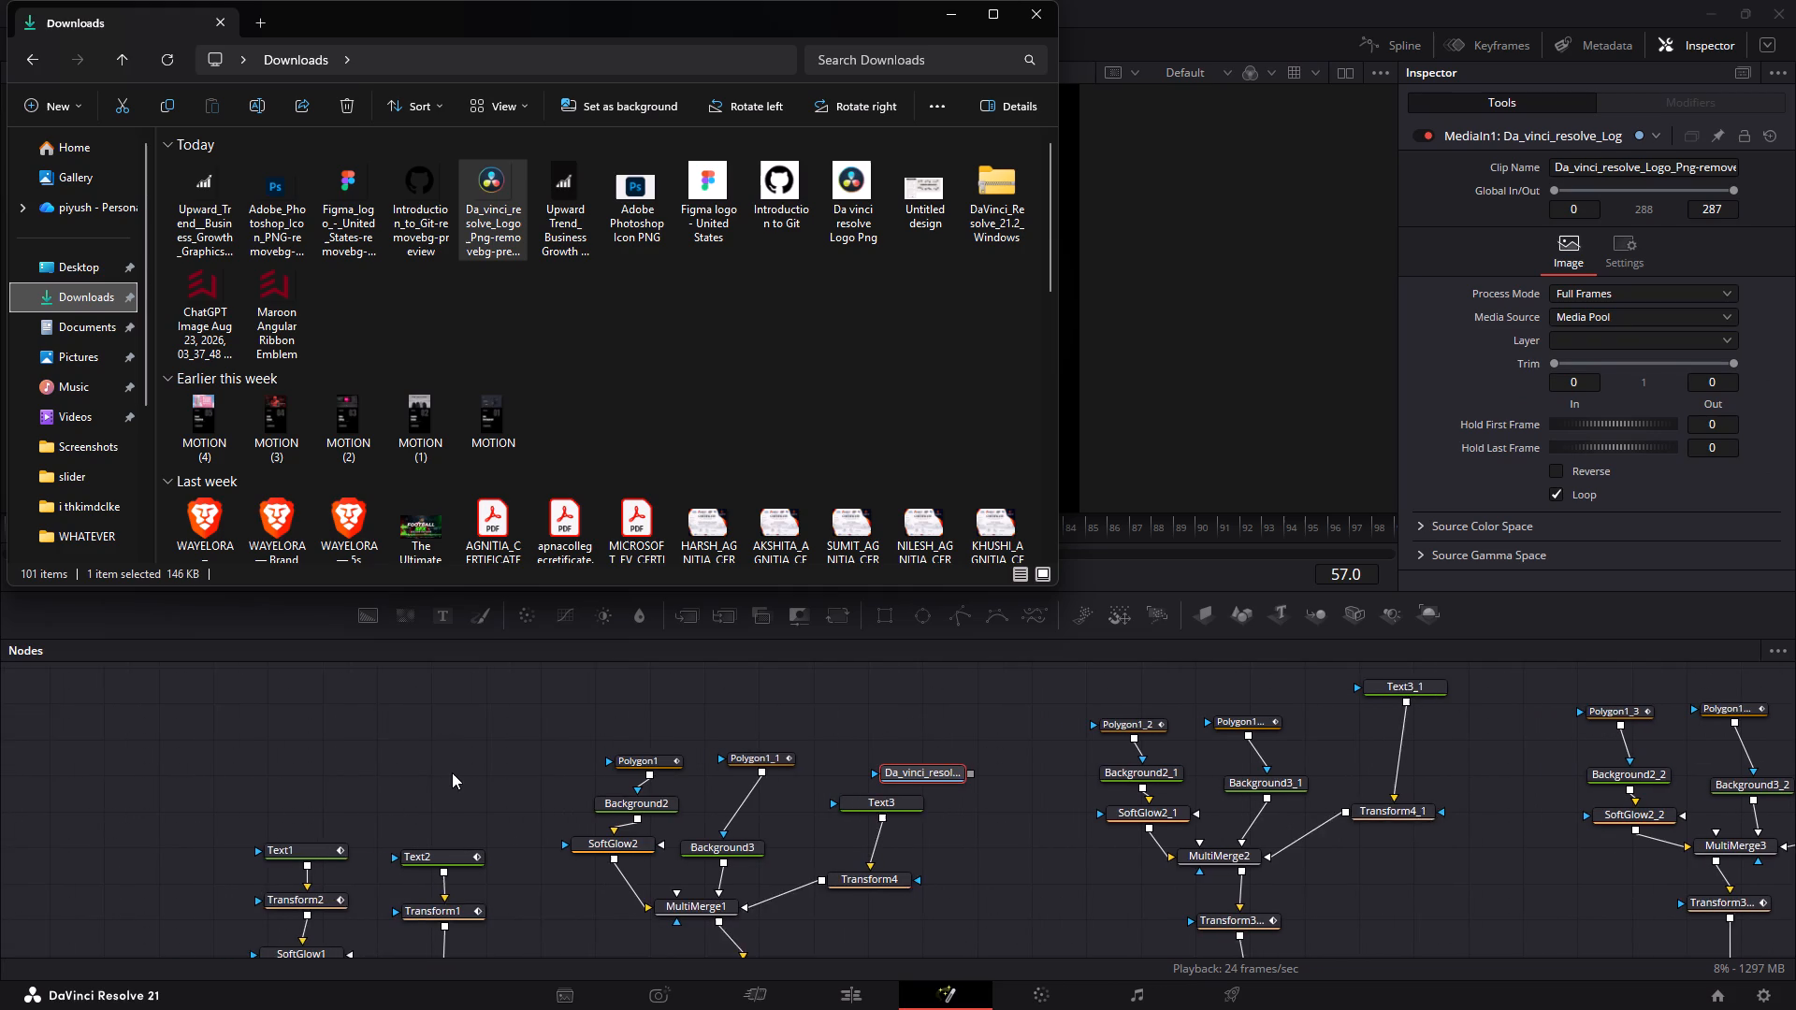
scroll(452, 772, left, 1)
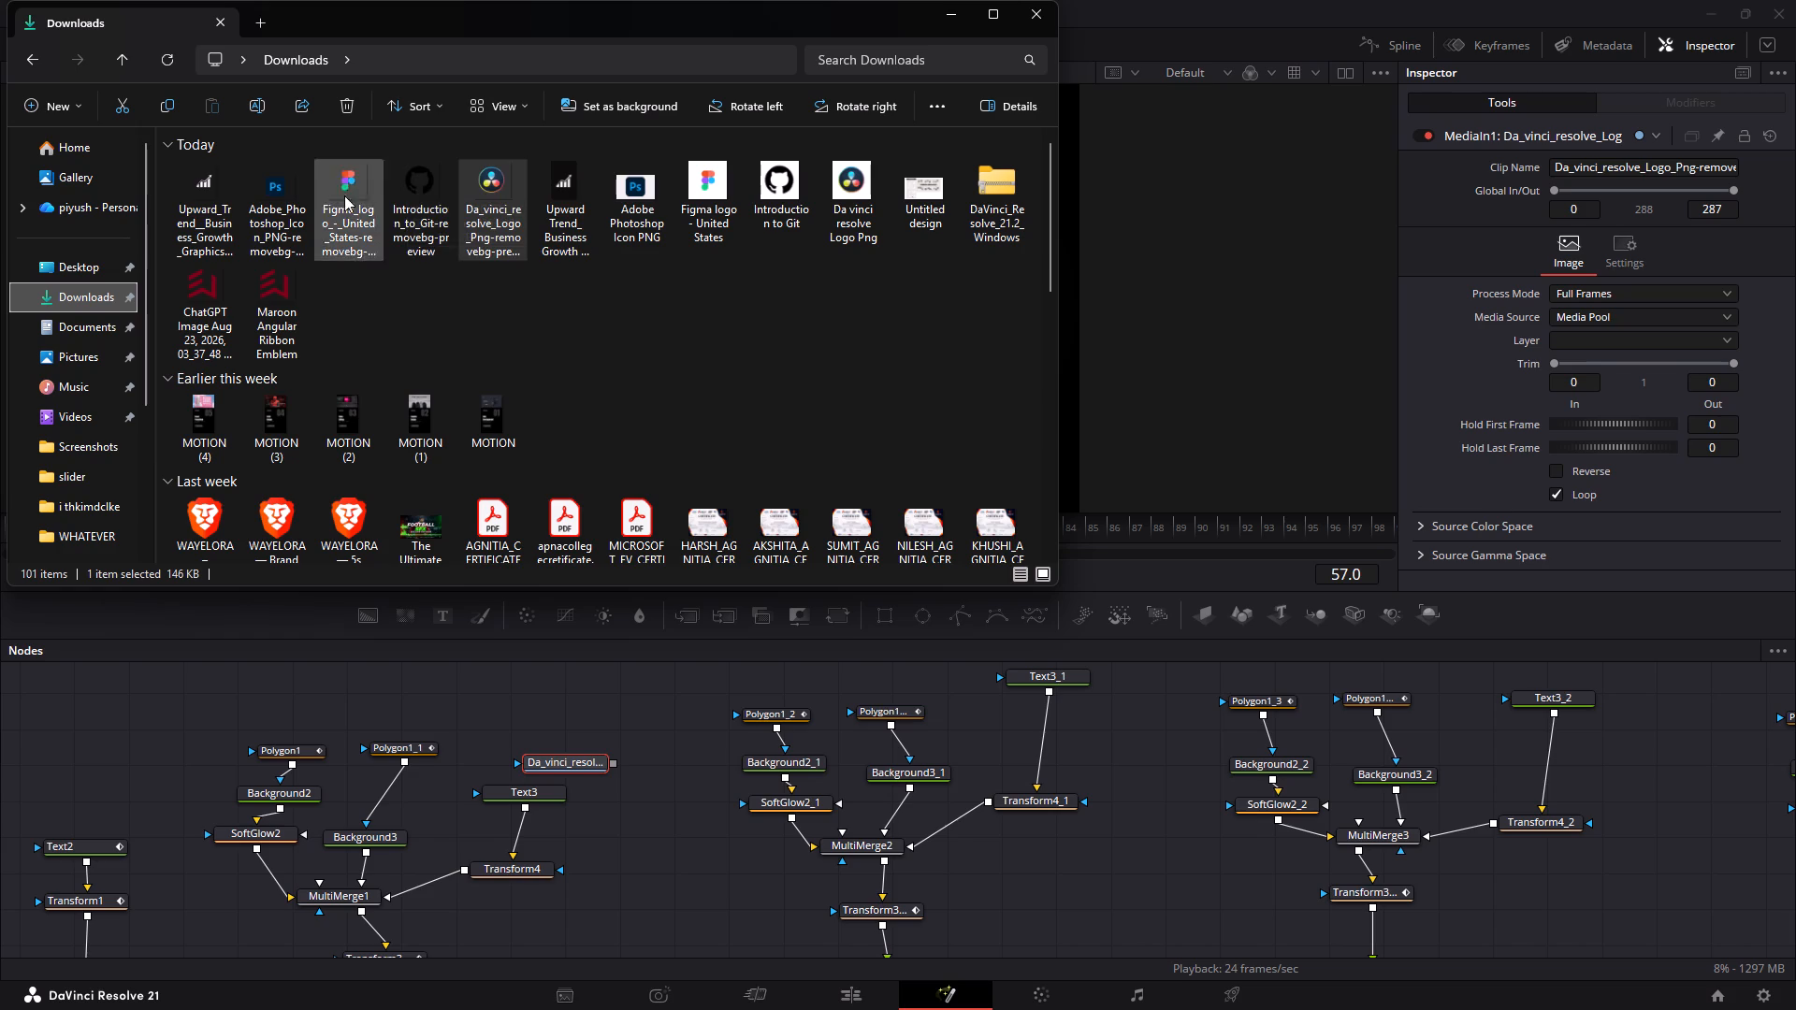
drag(411, 178, 1089, 775)
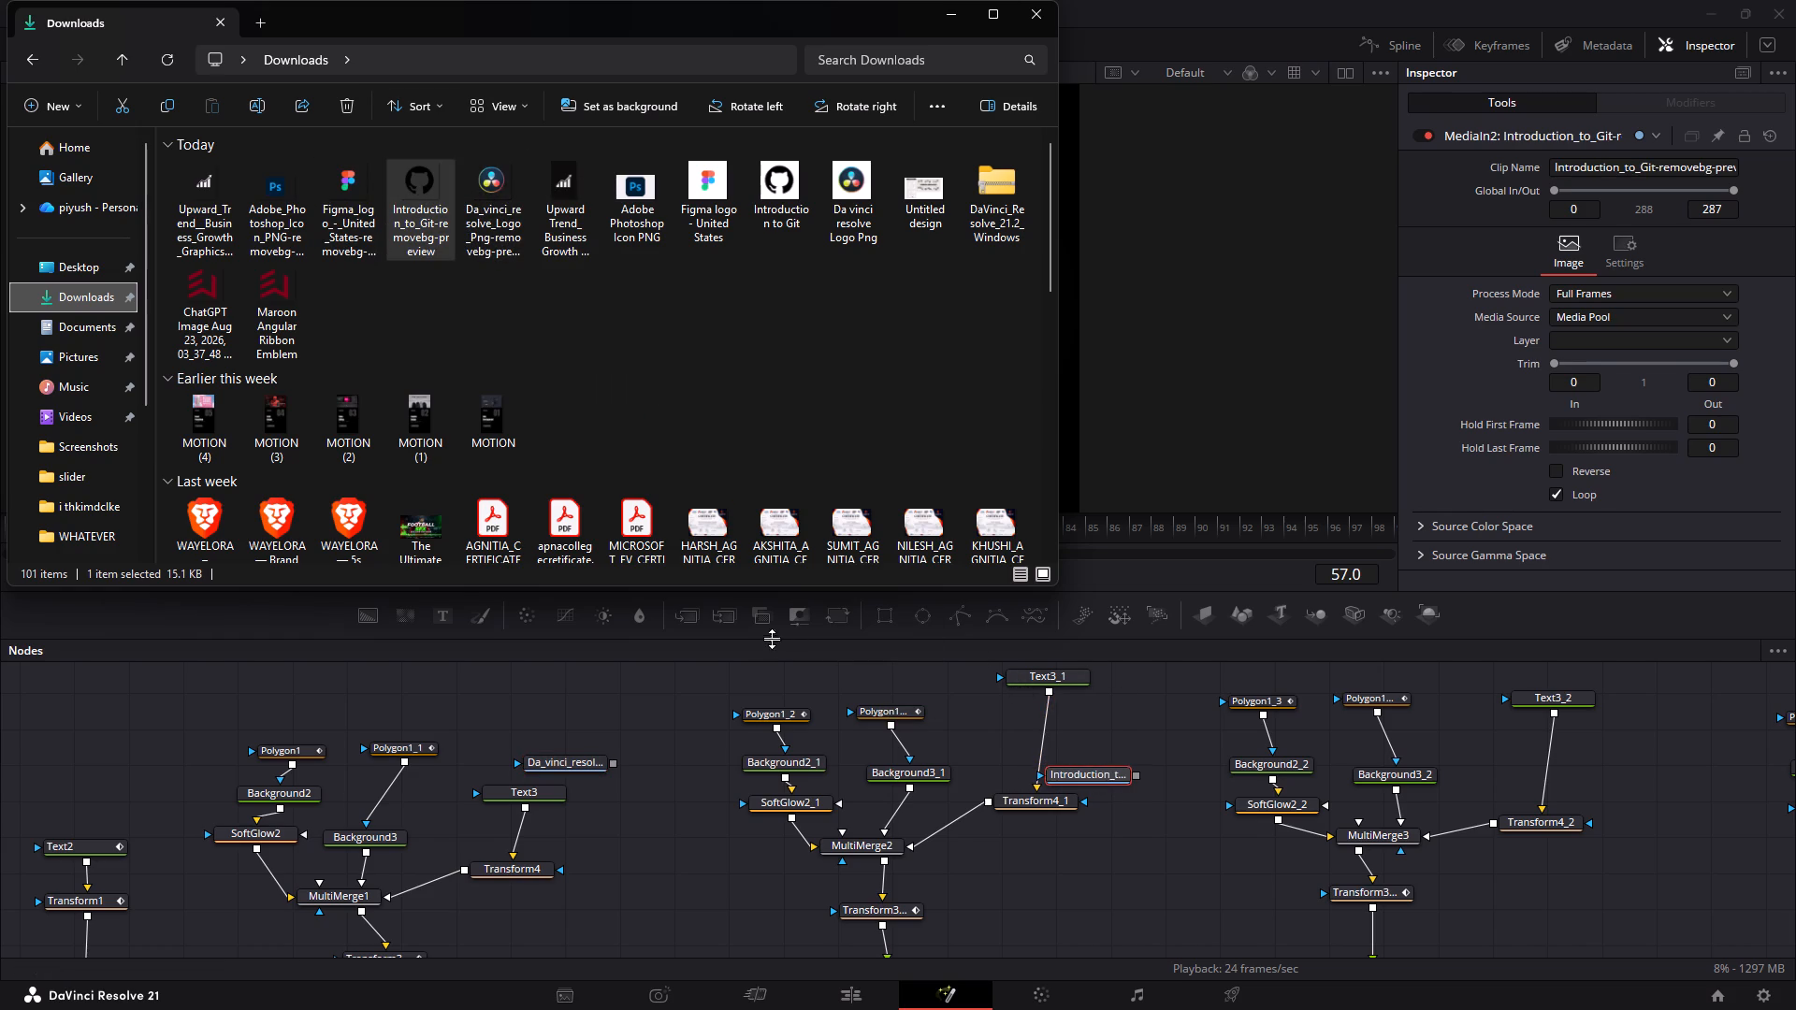
scroll(957, 700, left, 4)
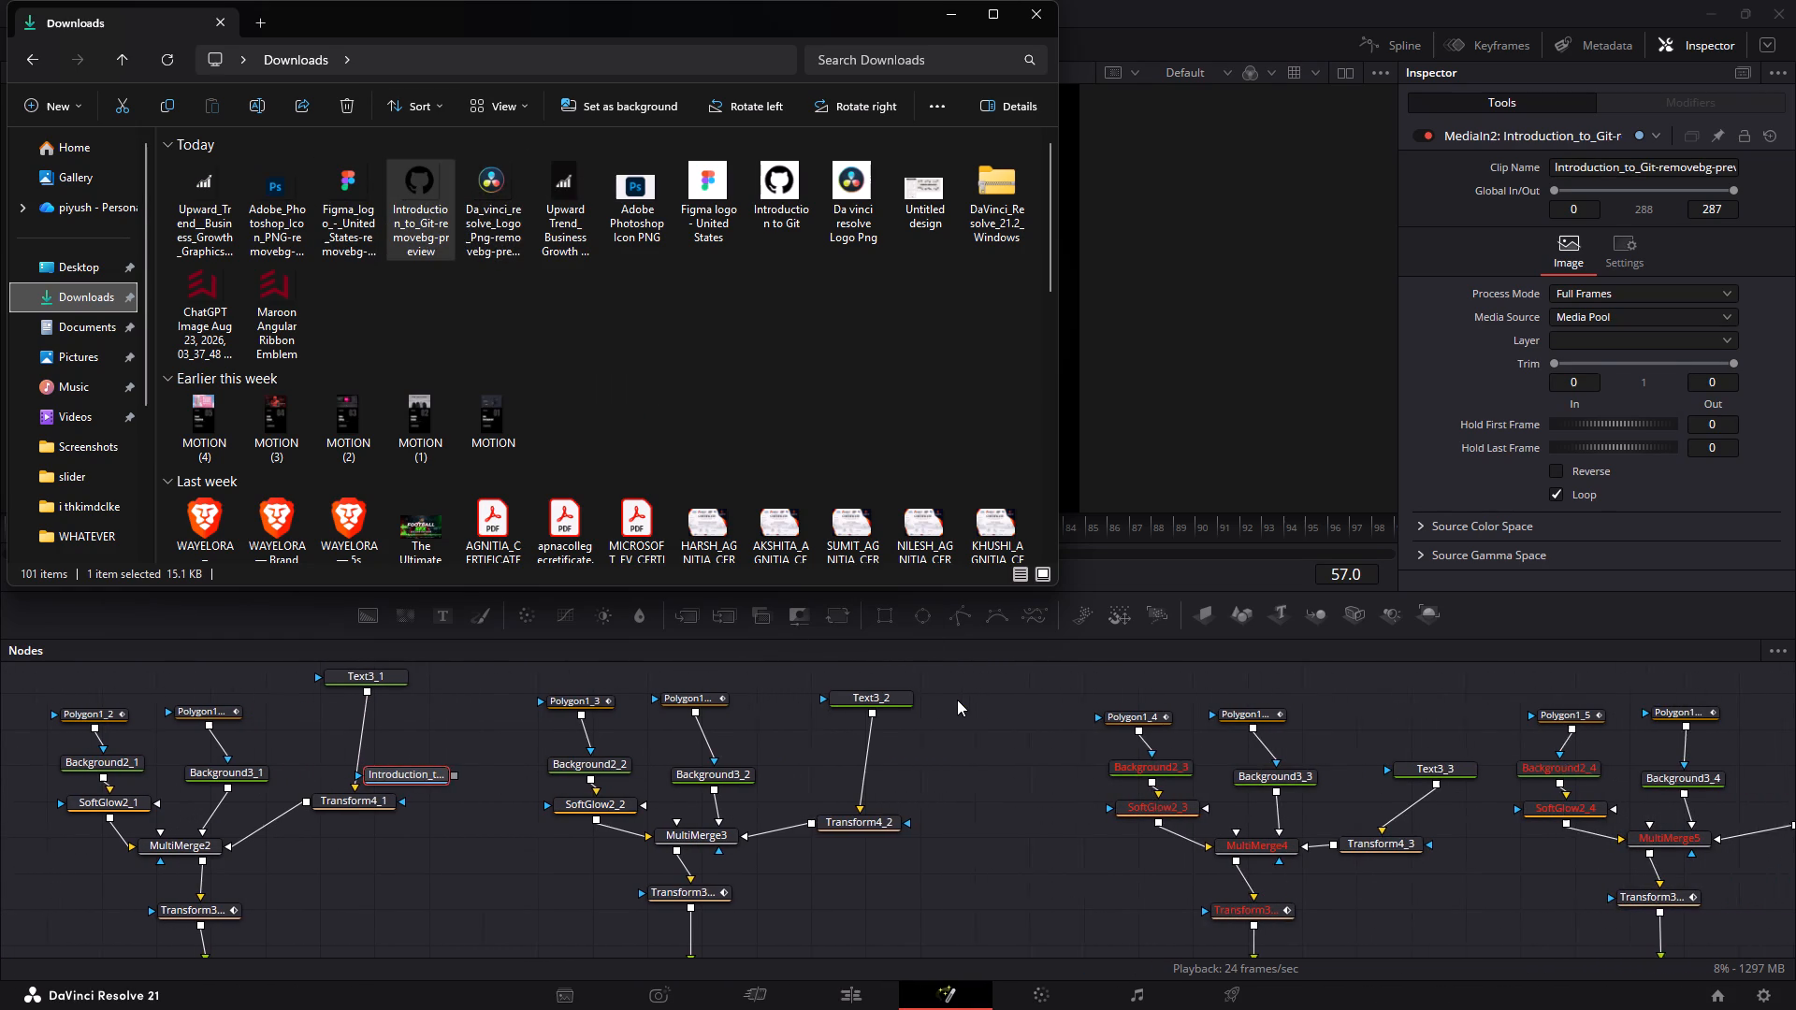
scroll(957, 700, left, 1)
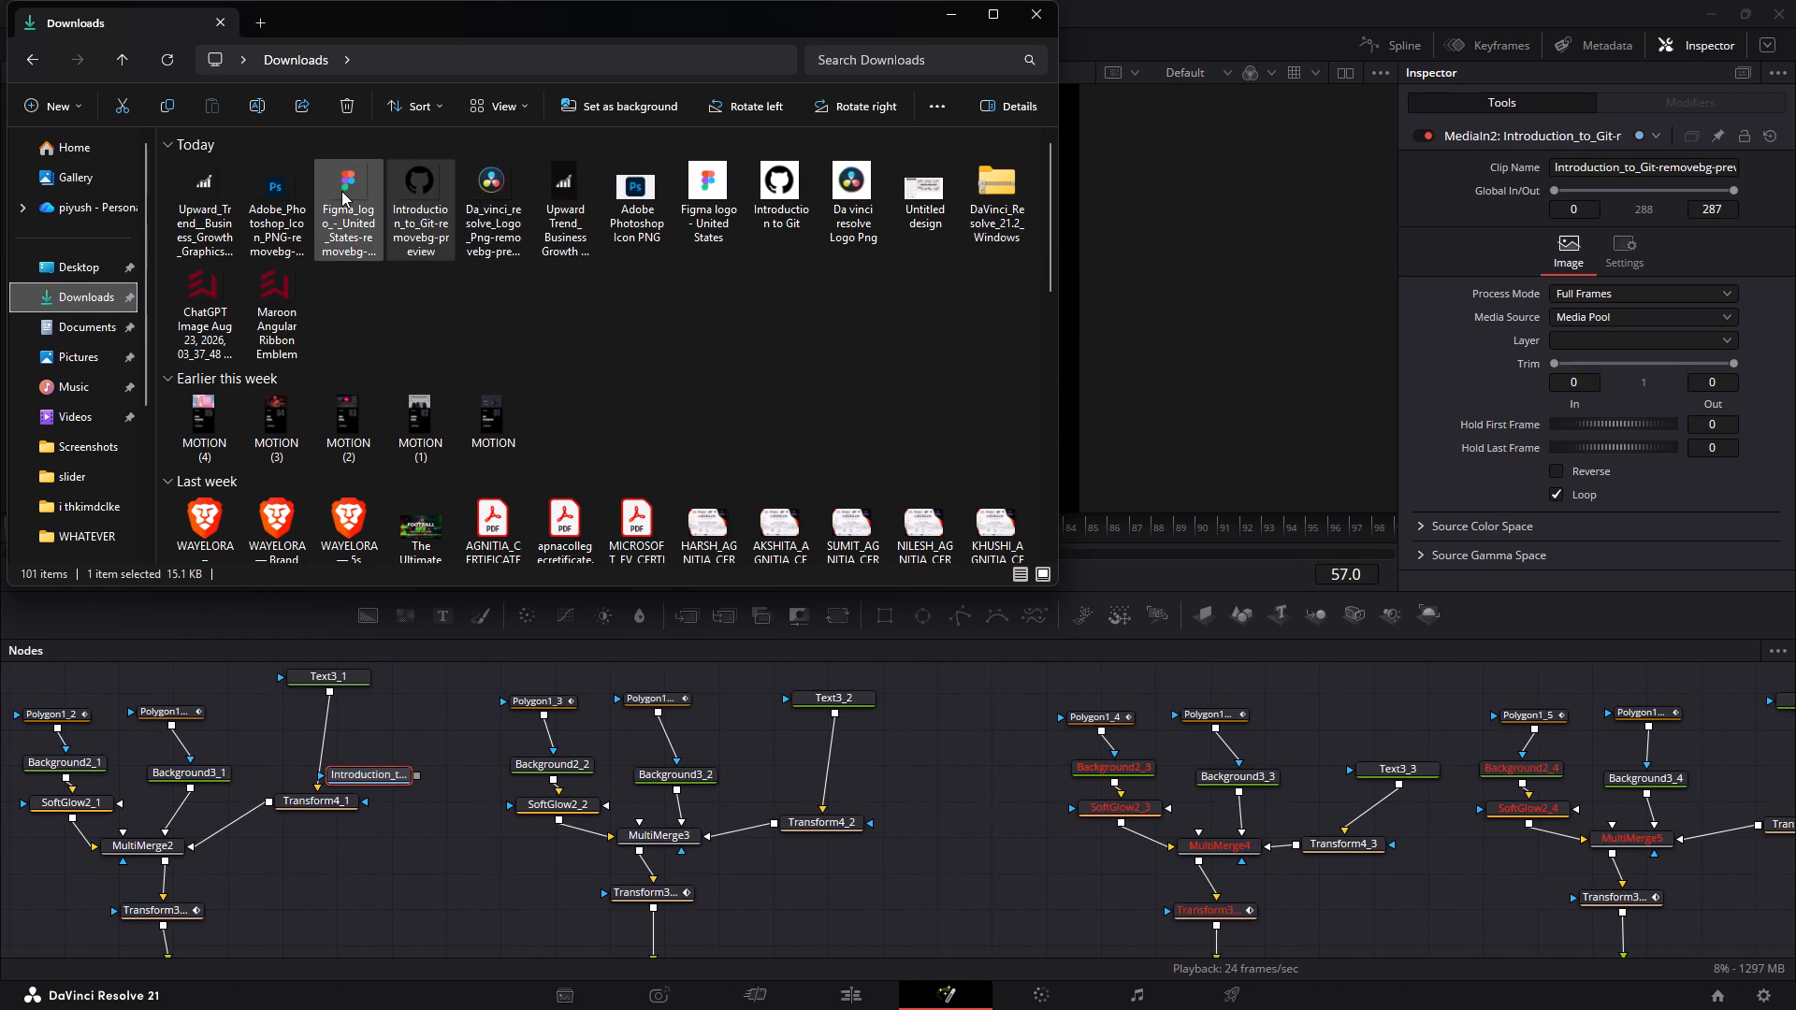
drag(341, 191, 903, 781)
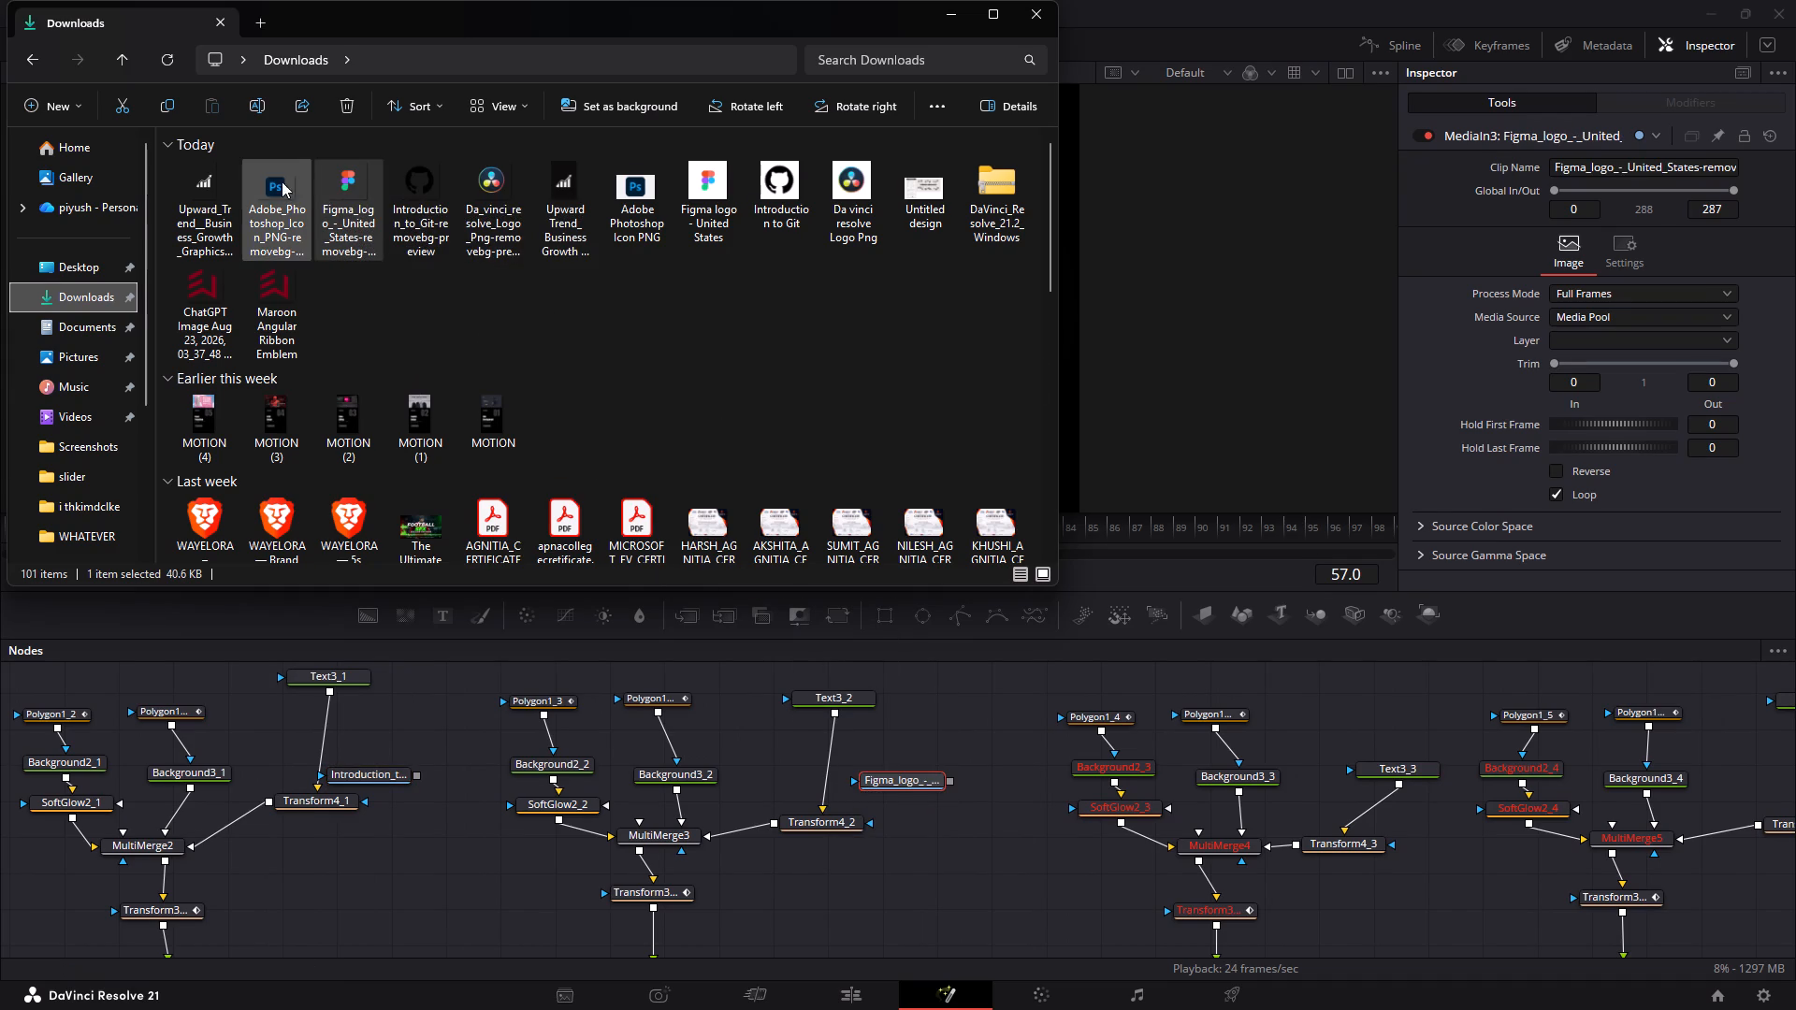
Add the background-removed Adobe Photoshop icon near Text3_3 and the Upward Trend graphic near Background3_4, and close File Explorer.
drag(269, 179, 1393, 754)
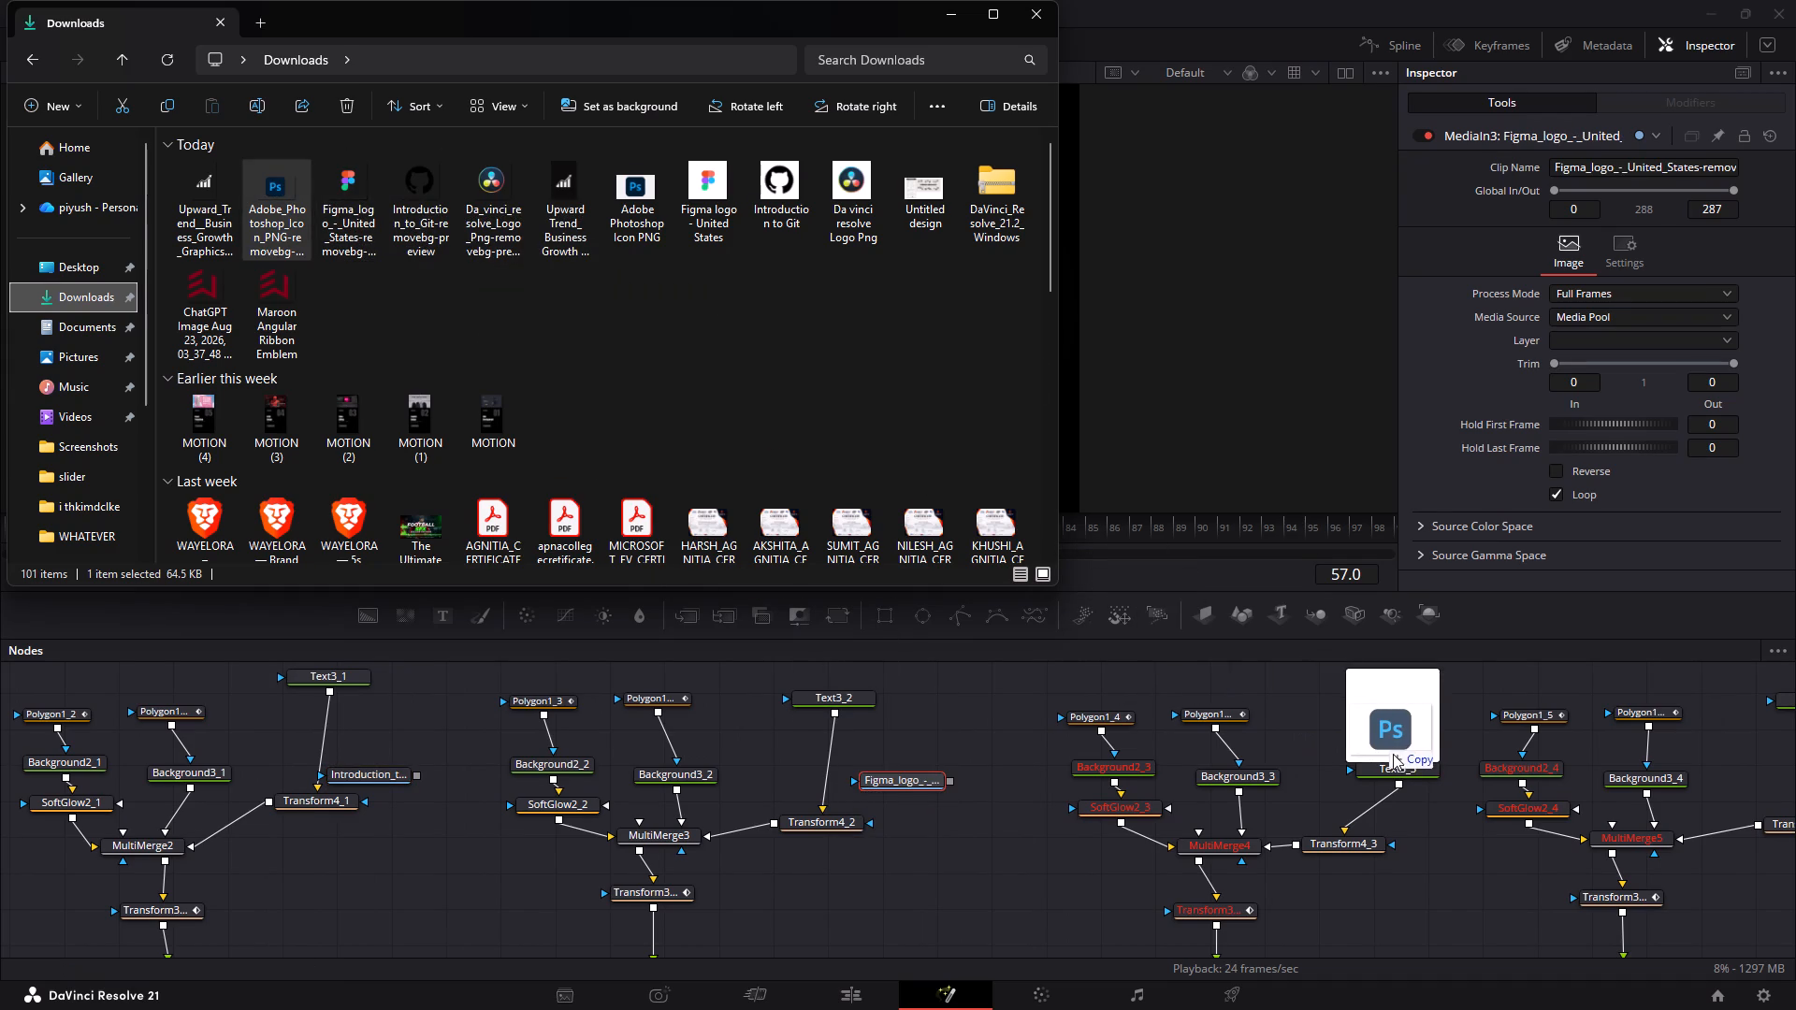
drag(1393, 754, 1375, 739)
drag(207, 168, 254, 187)
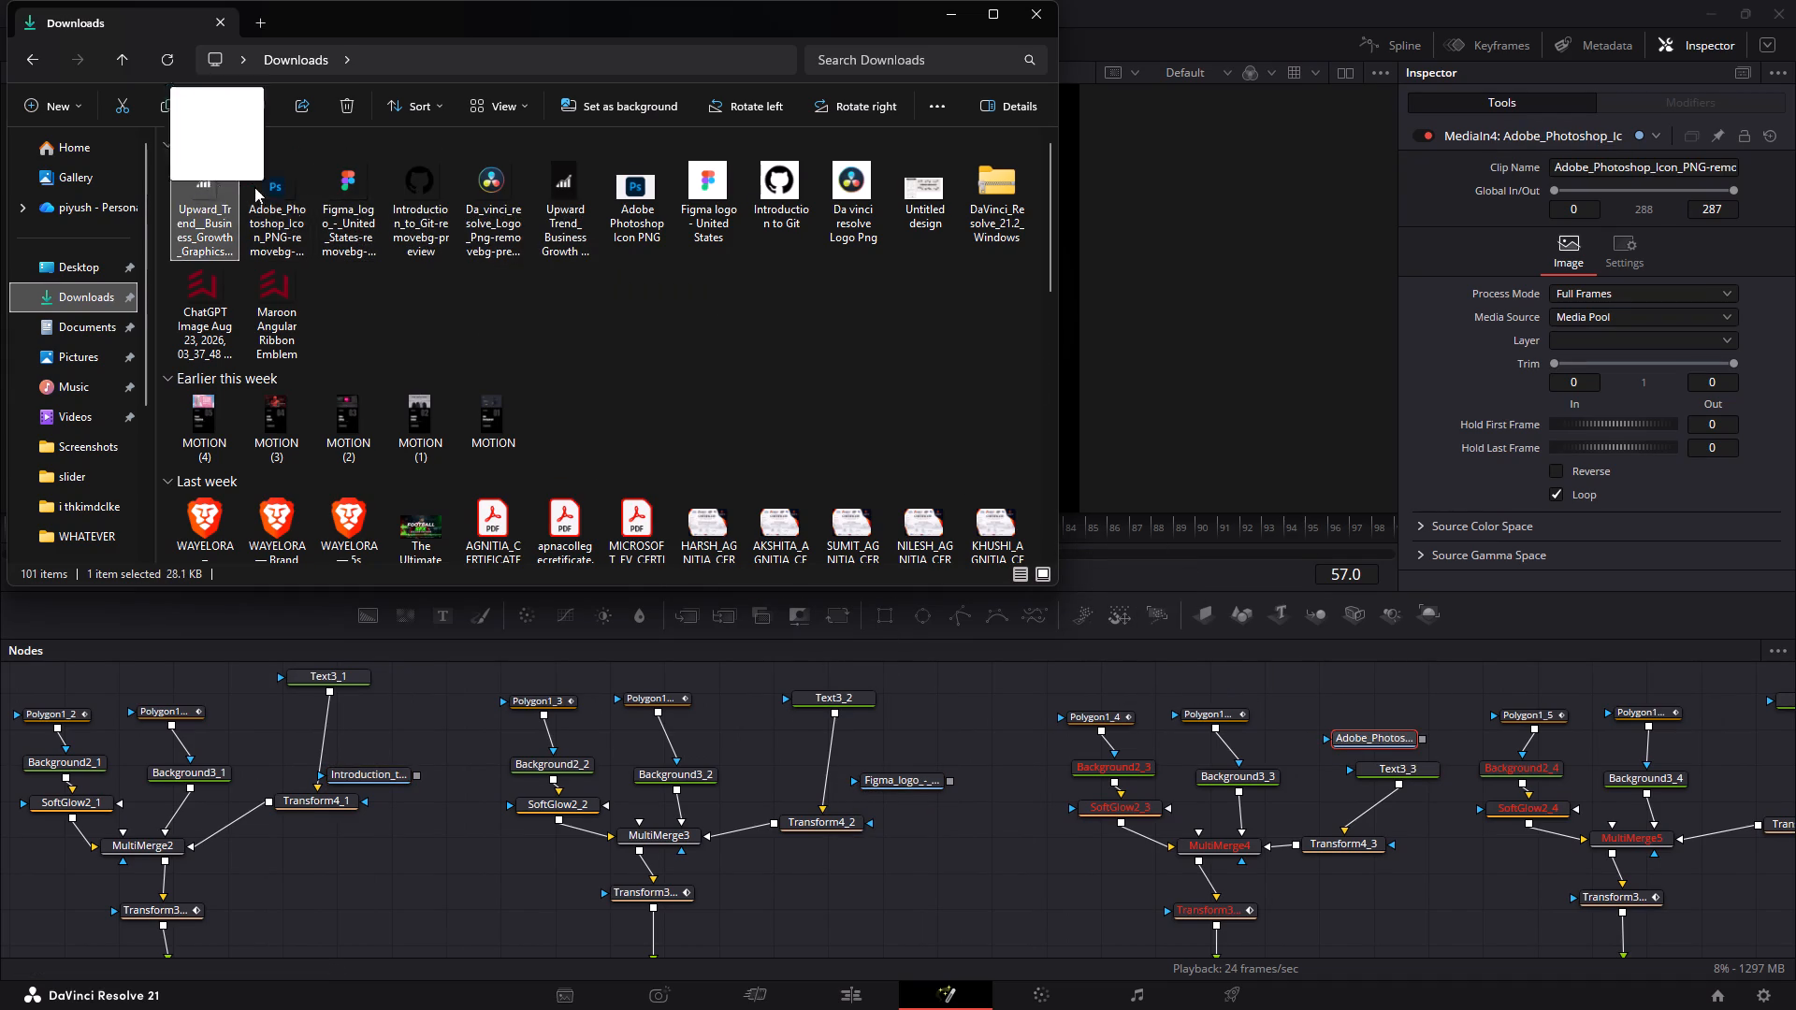
drag(254, 187, 1745, 755)
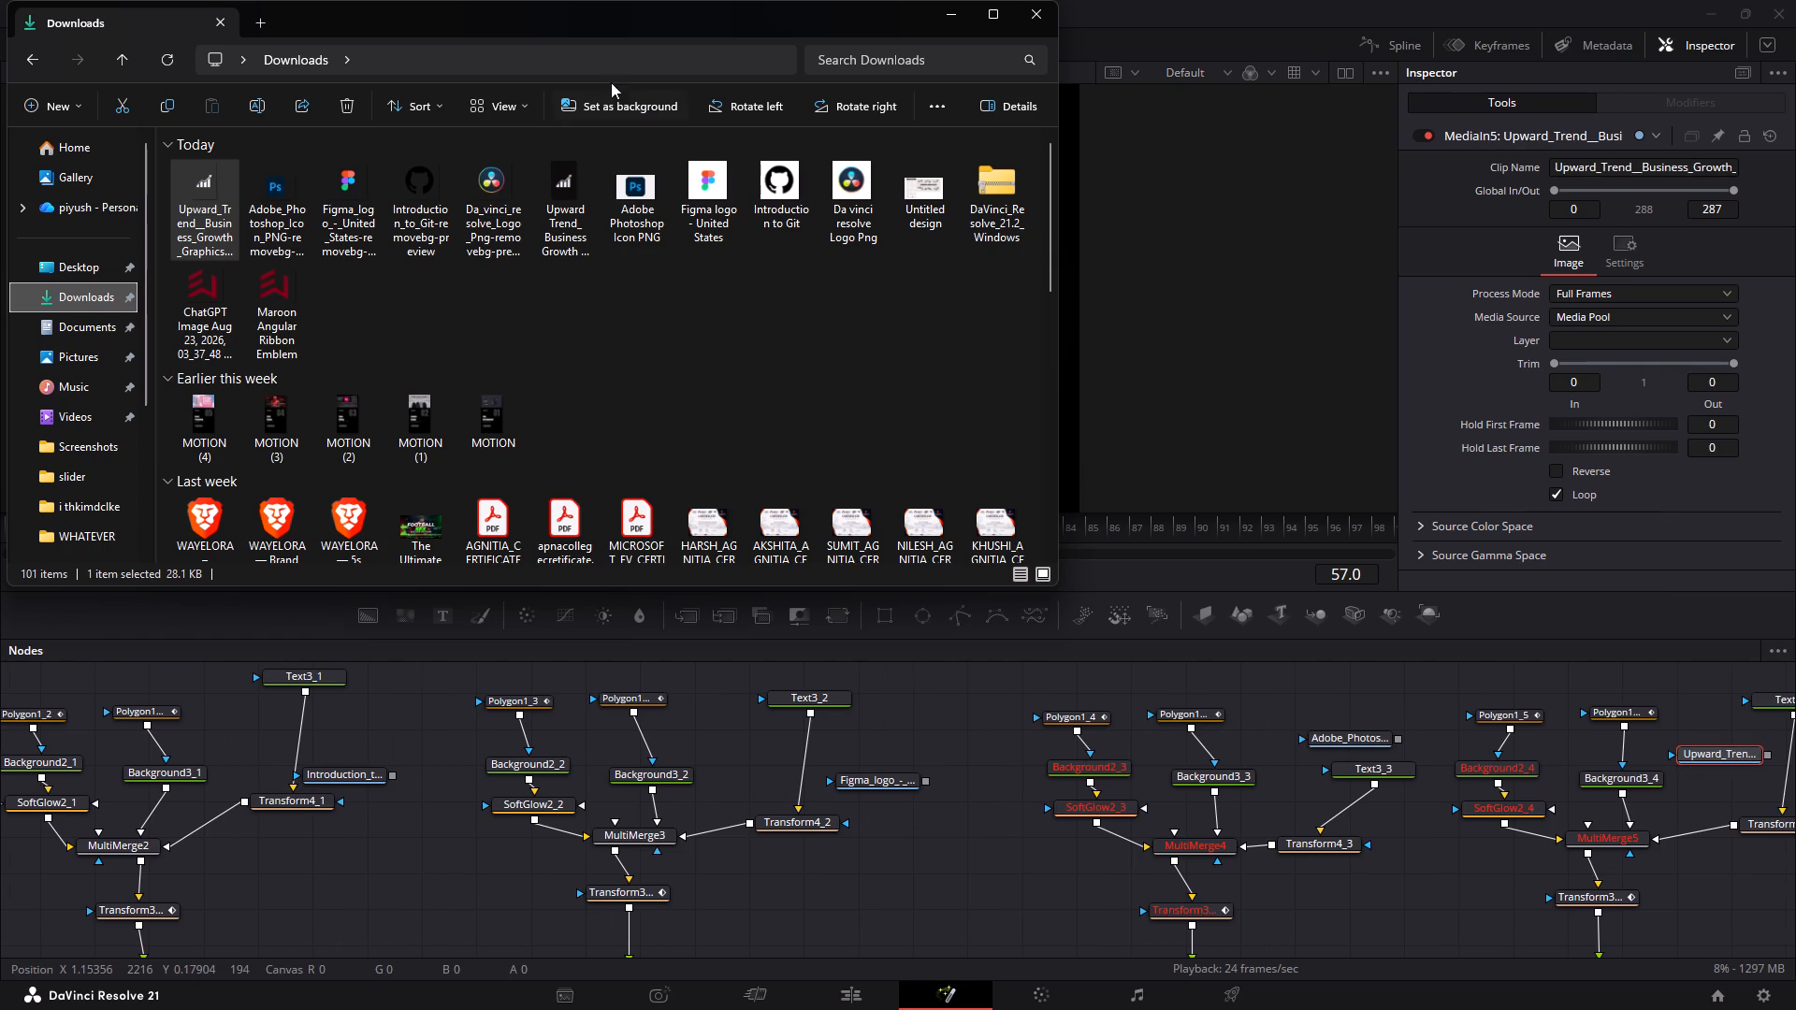
click(1053, 18)
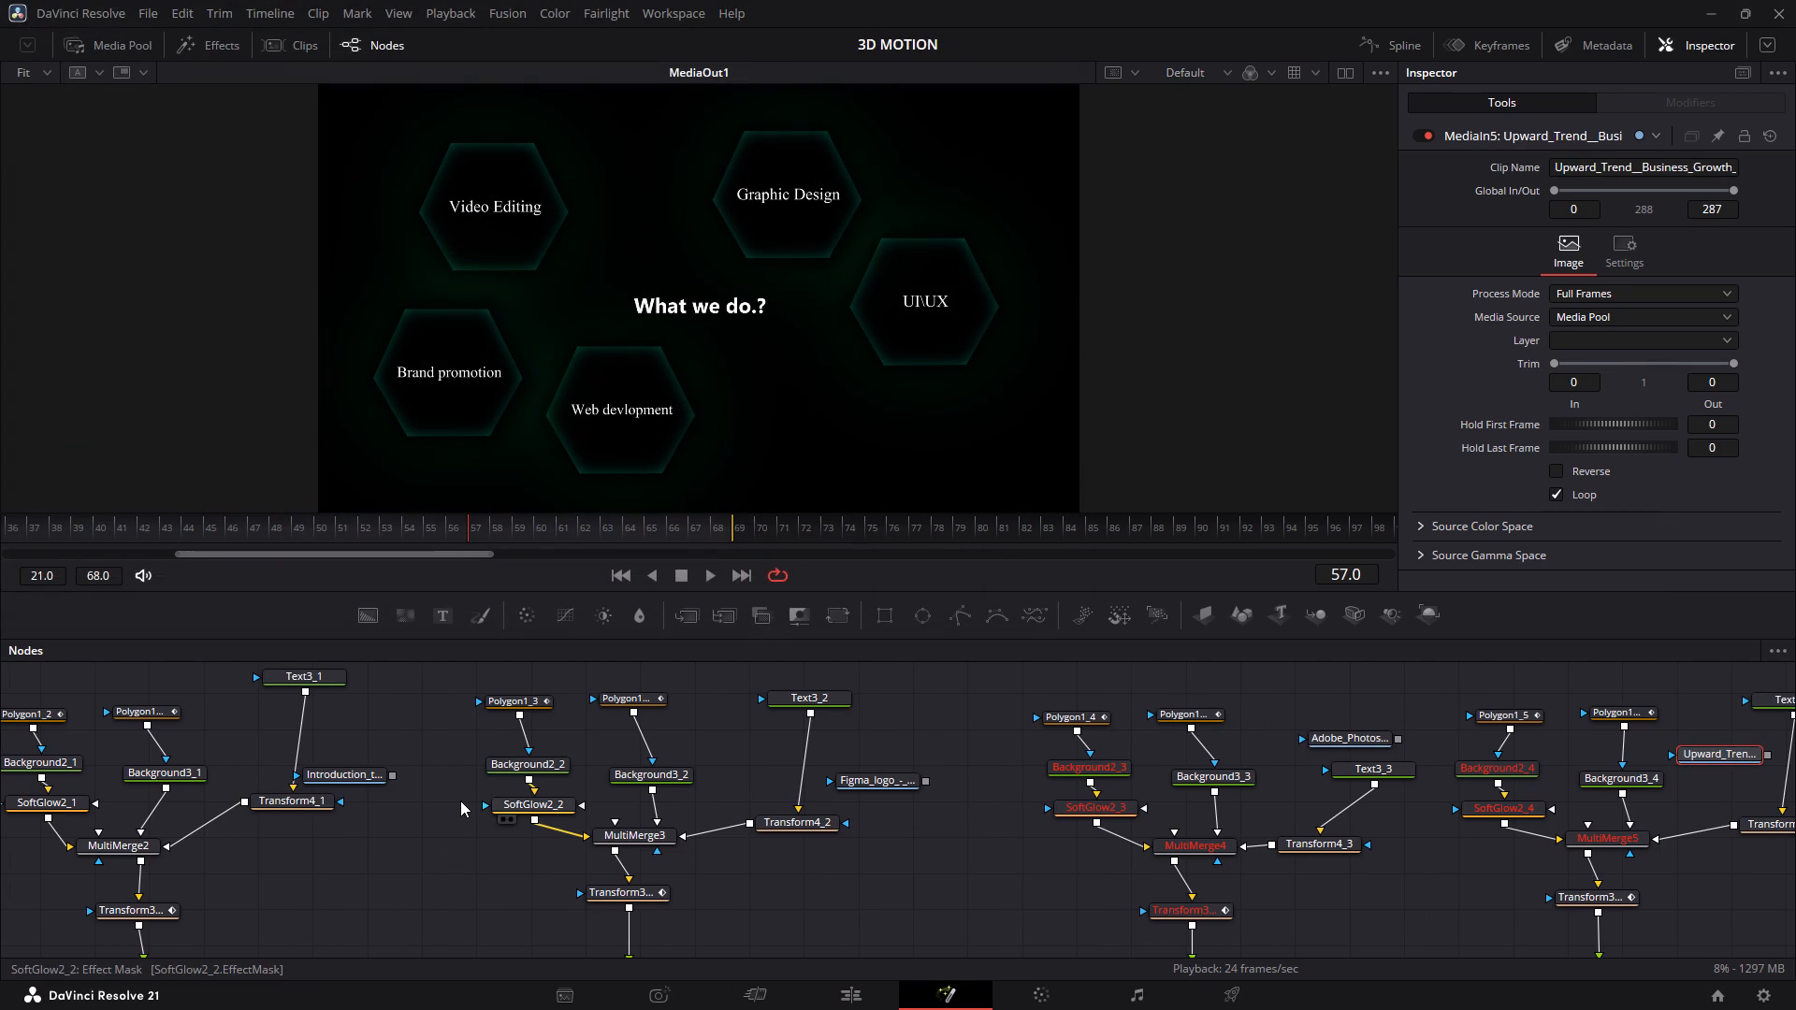
Place the DaVinci Resolve logo node above Text3 and connect its output to MultiMerge1.
scroll(460, 801, right, 4)
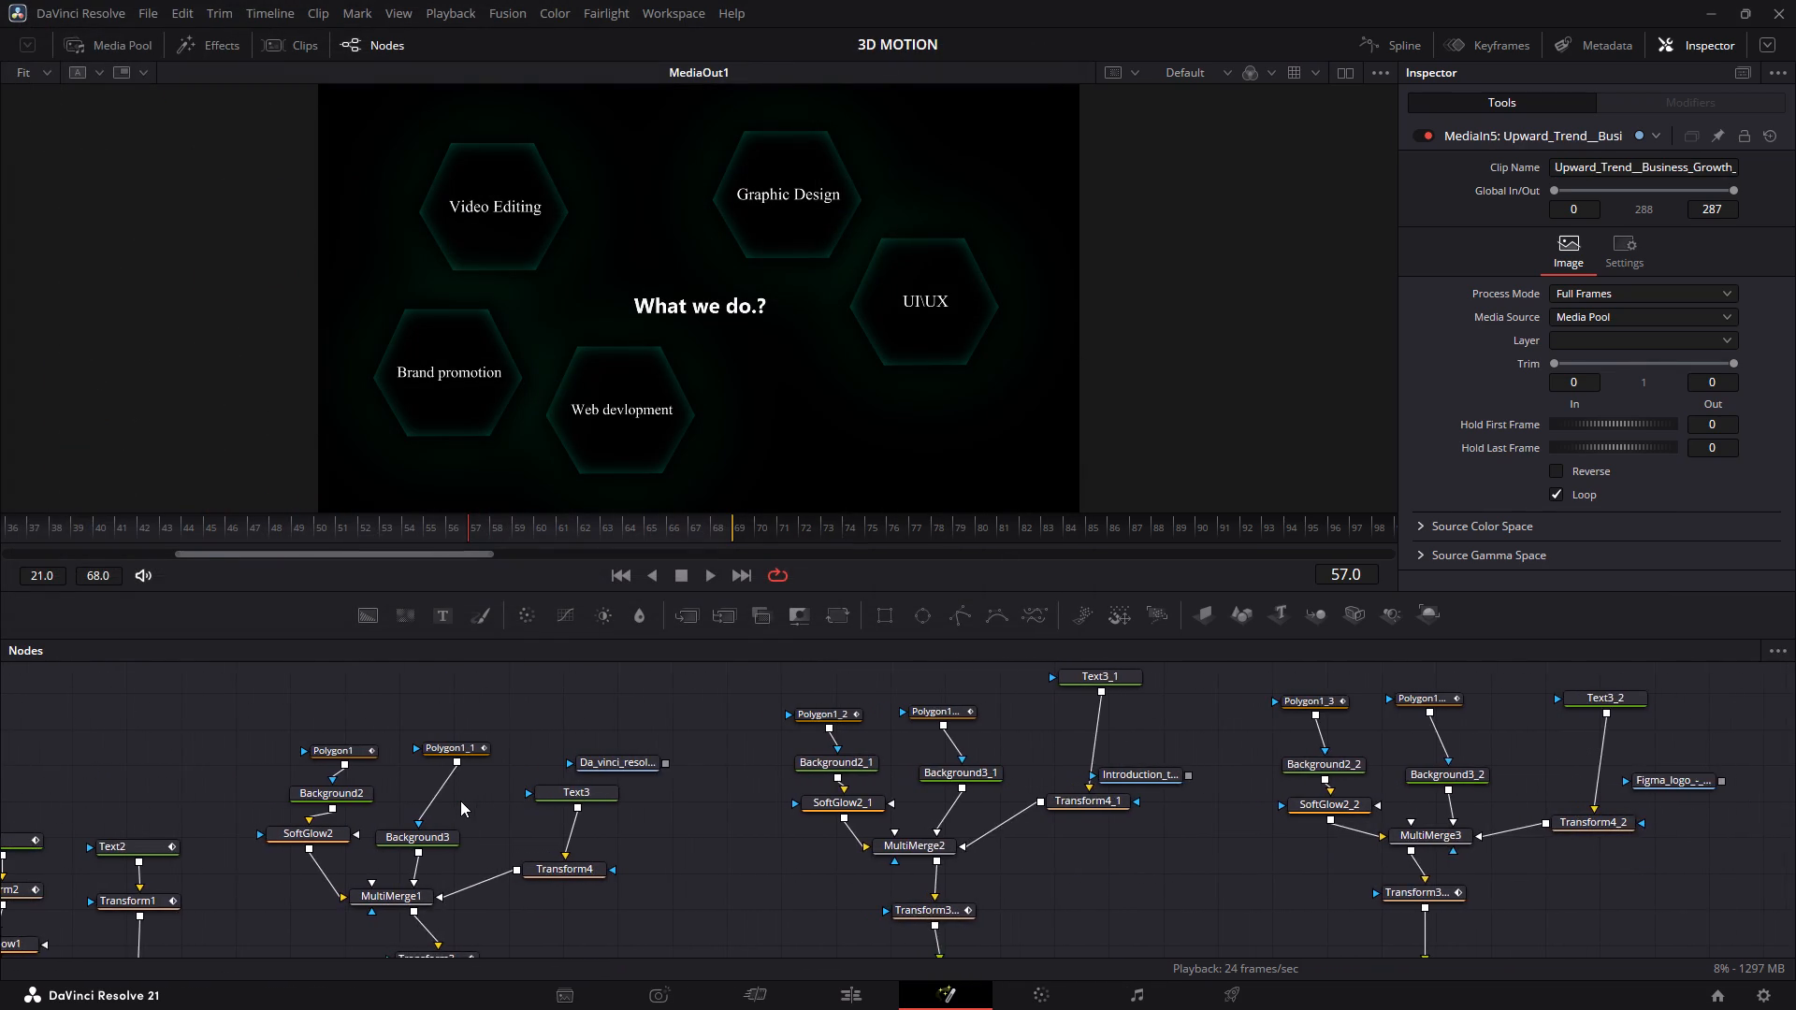
scroll(460, 801, right, 1)
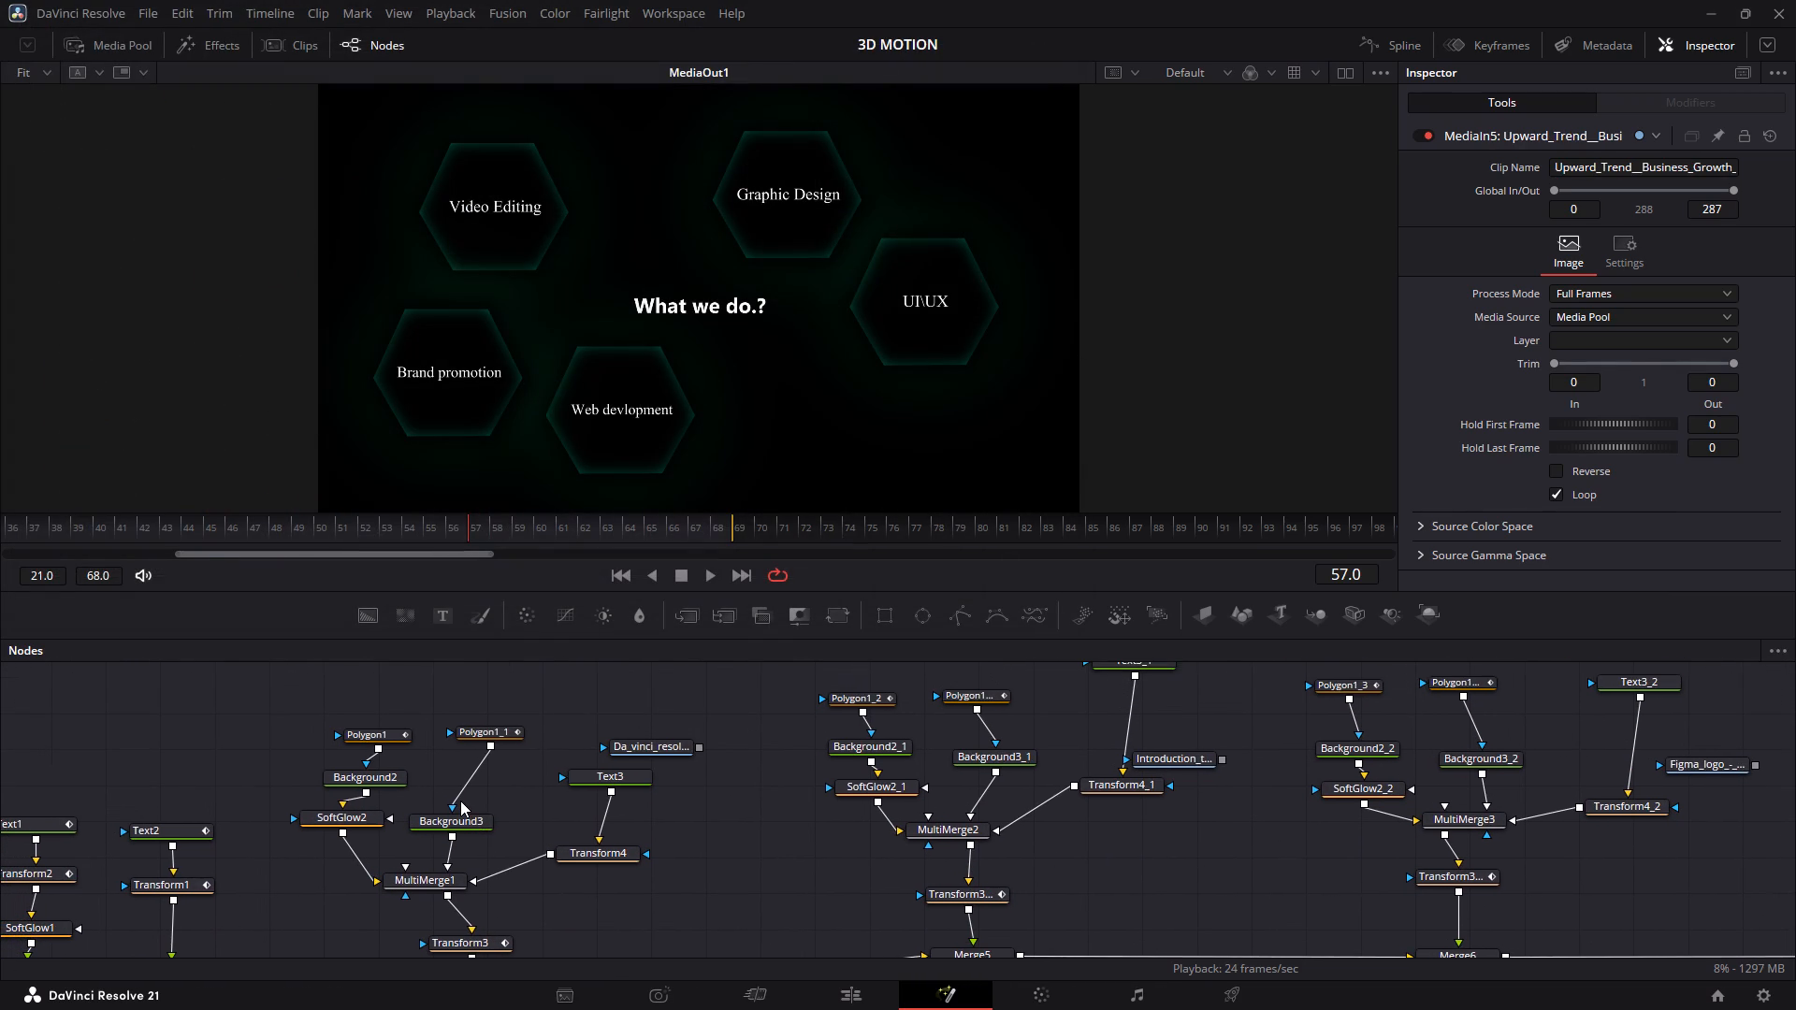
drag(649, 743, 585, 722)
drag(588, 722, 658, 724)
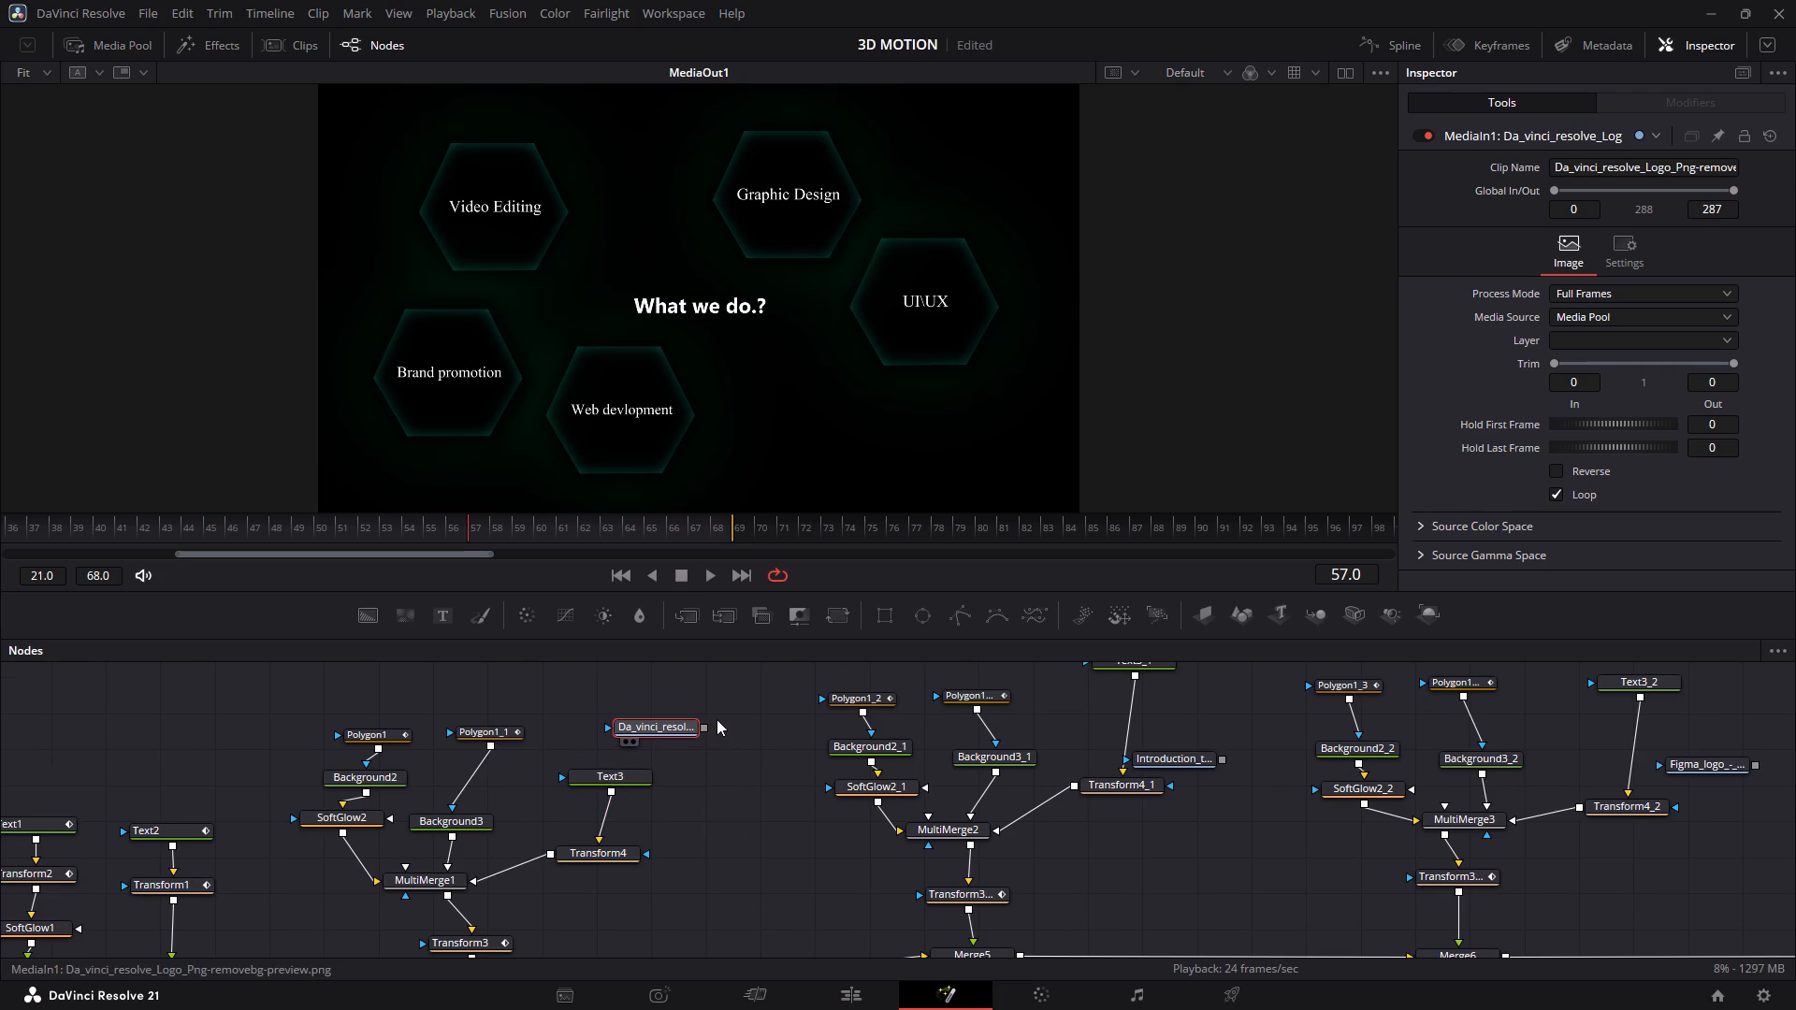
drag(705, 729, 463, 858)
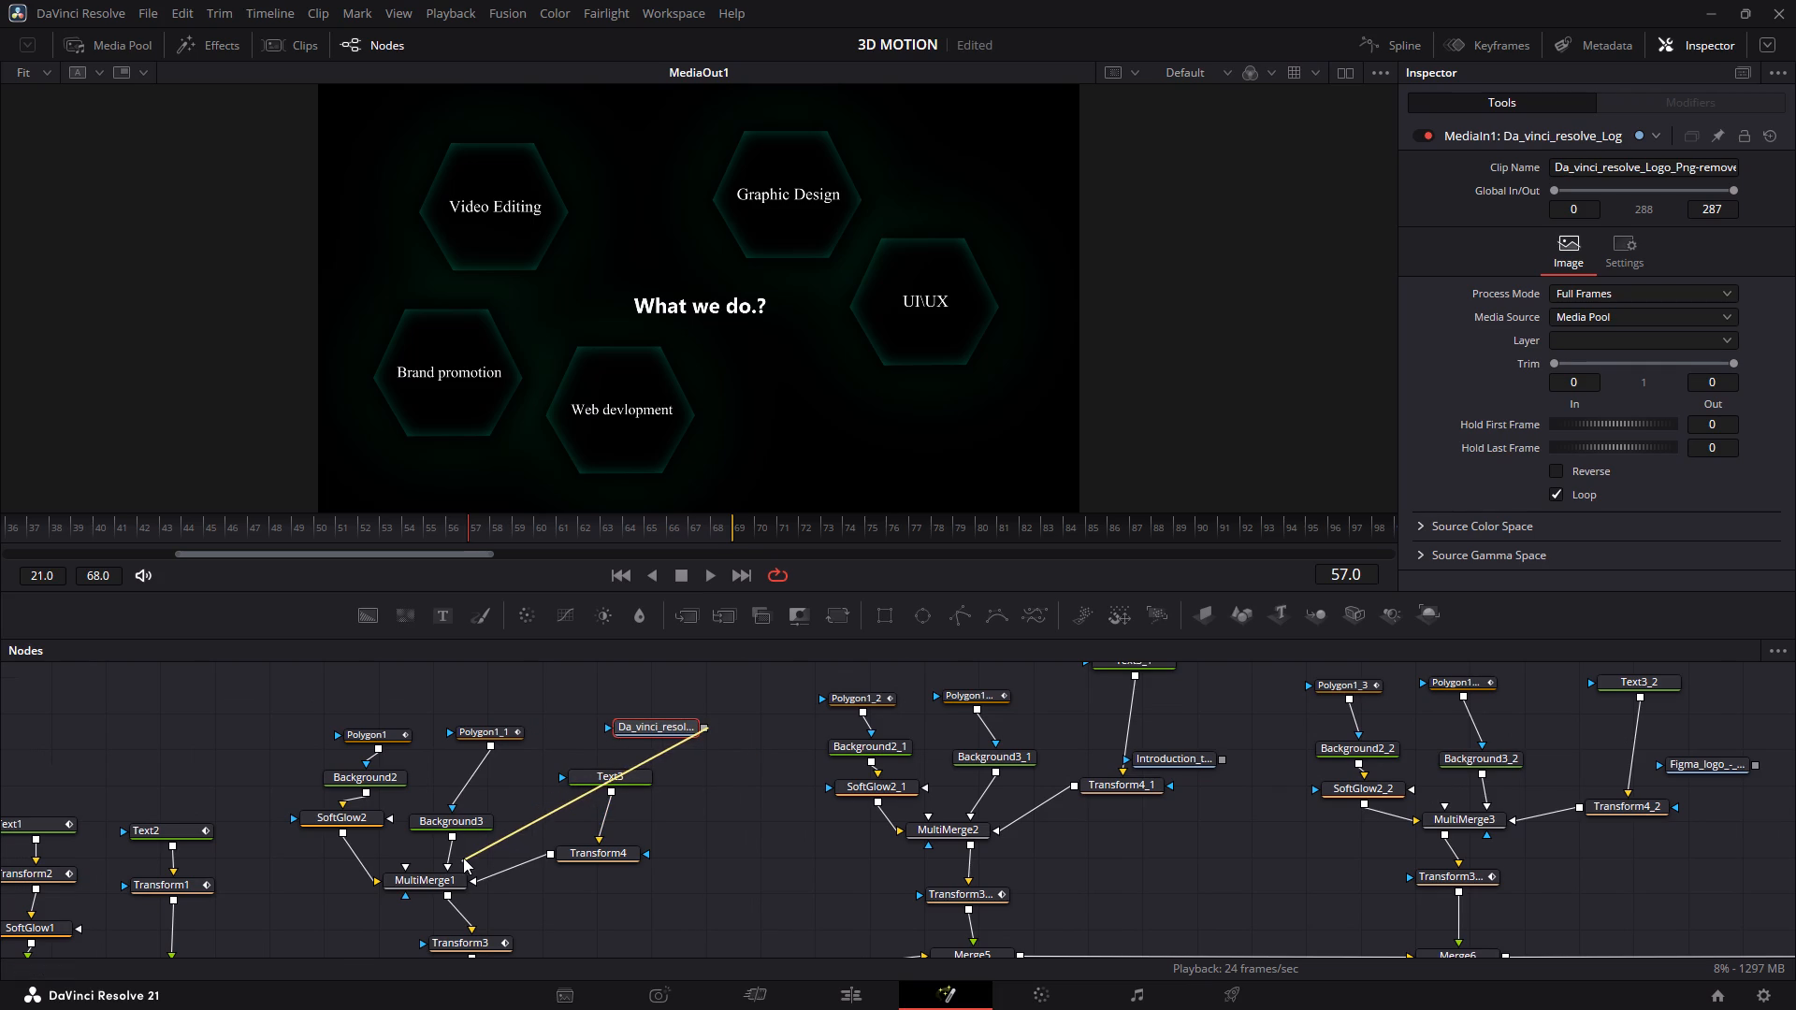
drag(463, 858, 454, 875)
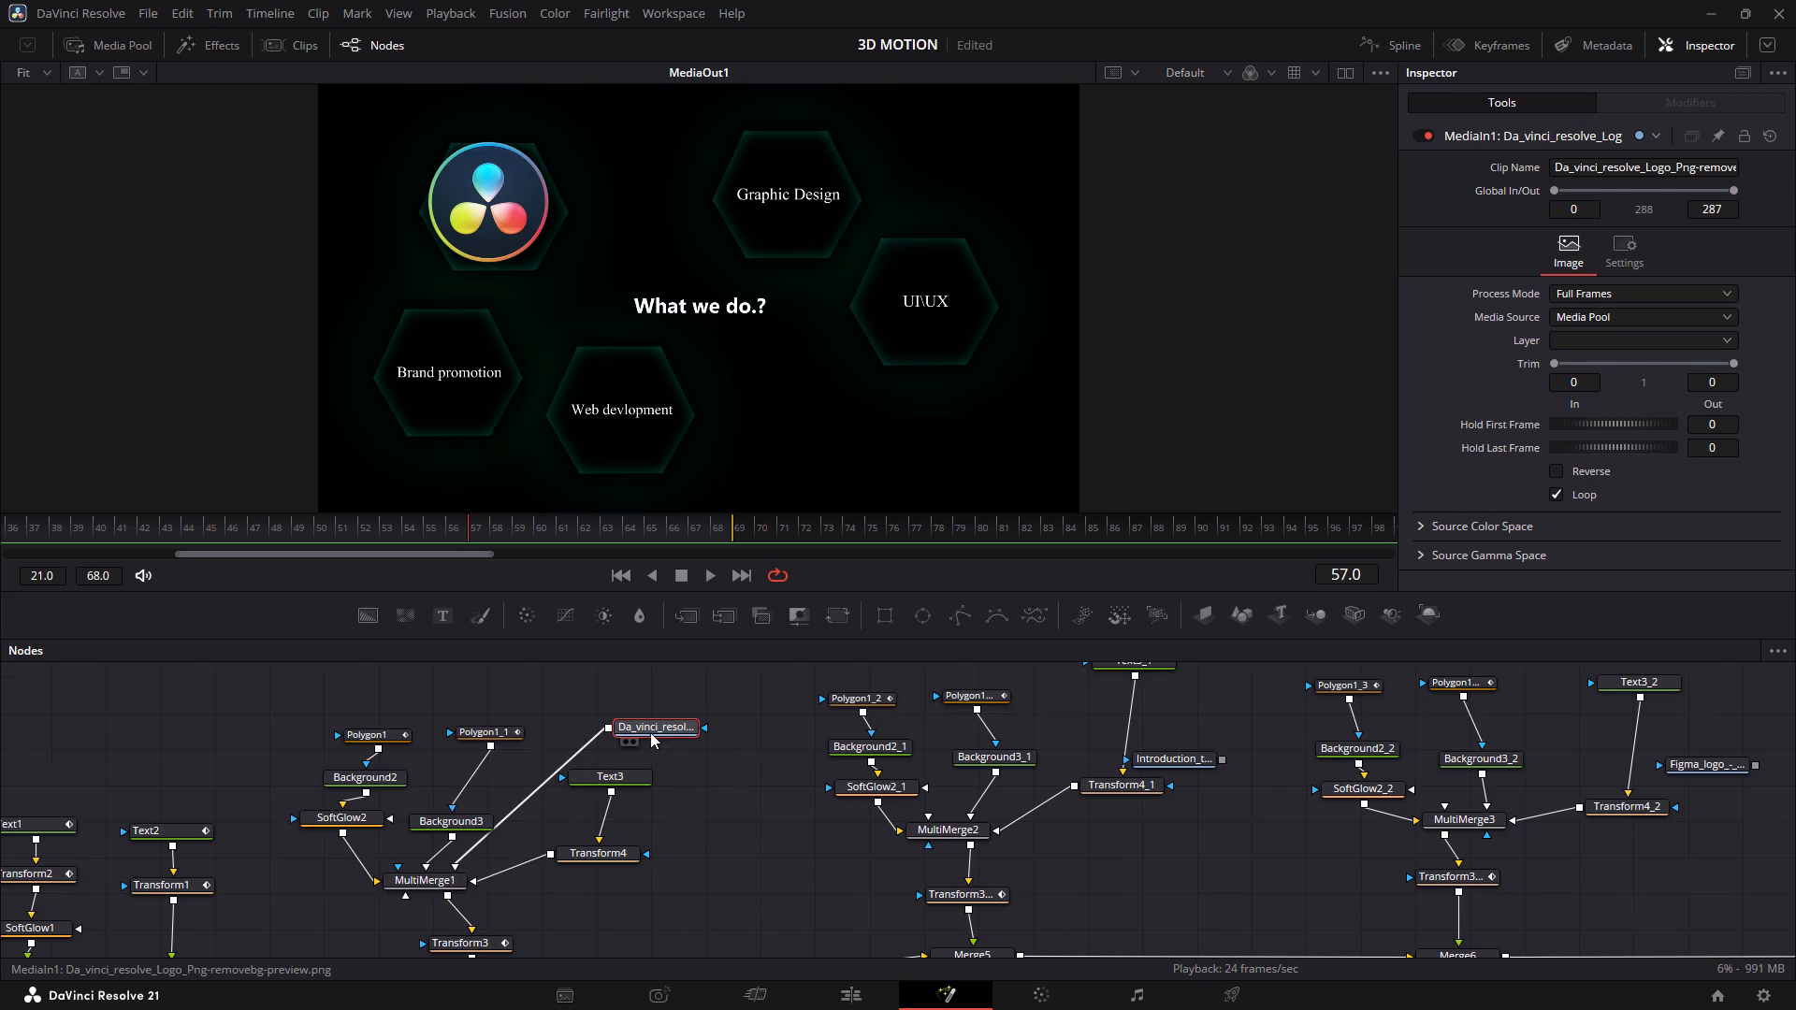
Insert a Transform node between the DaVinci Resolve logo and MultiMerge1, placing it just below the logo node.
drag(653, 730, 637, 721)
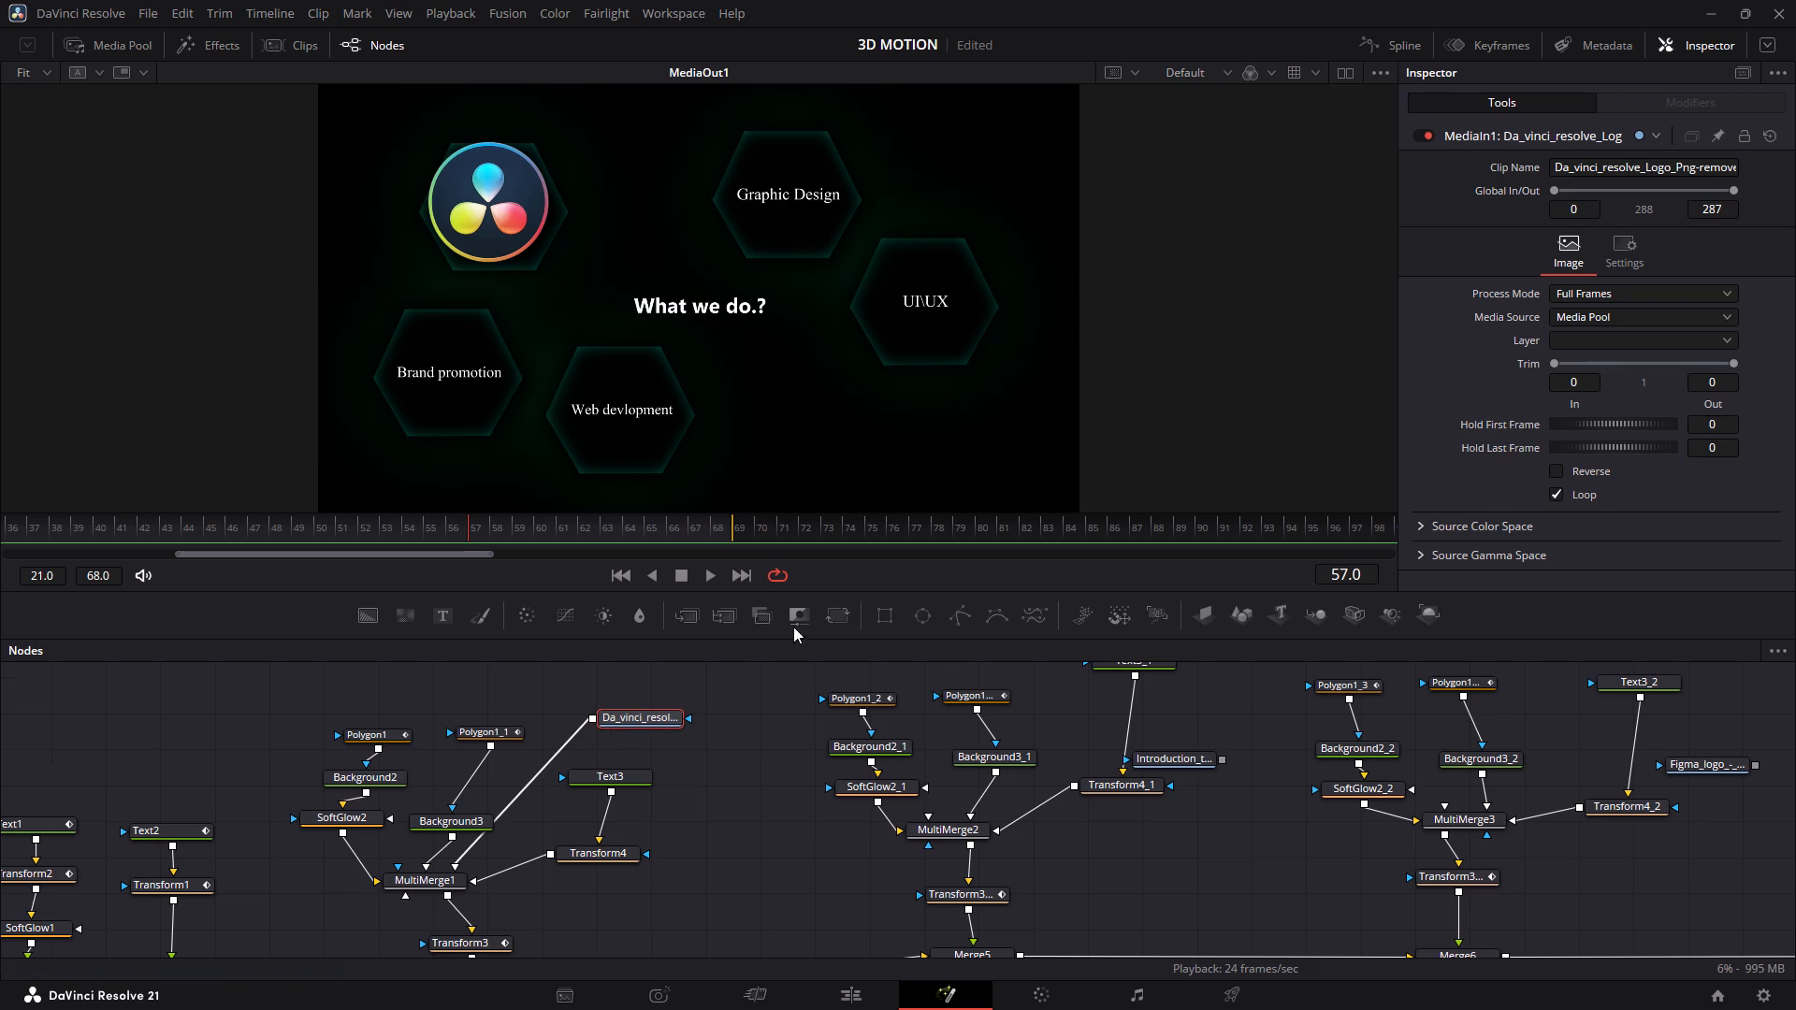
click(840, 612)
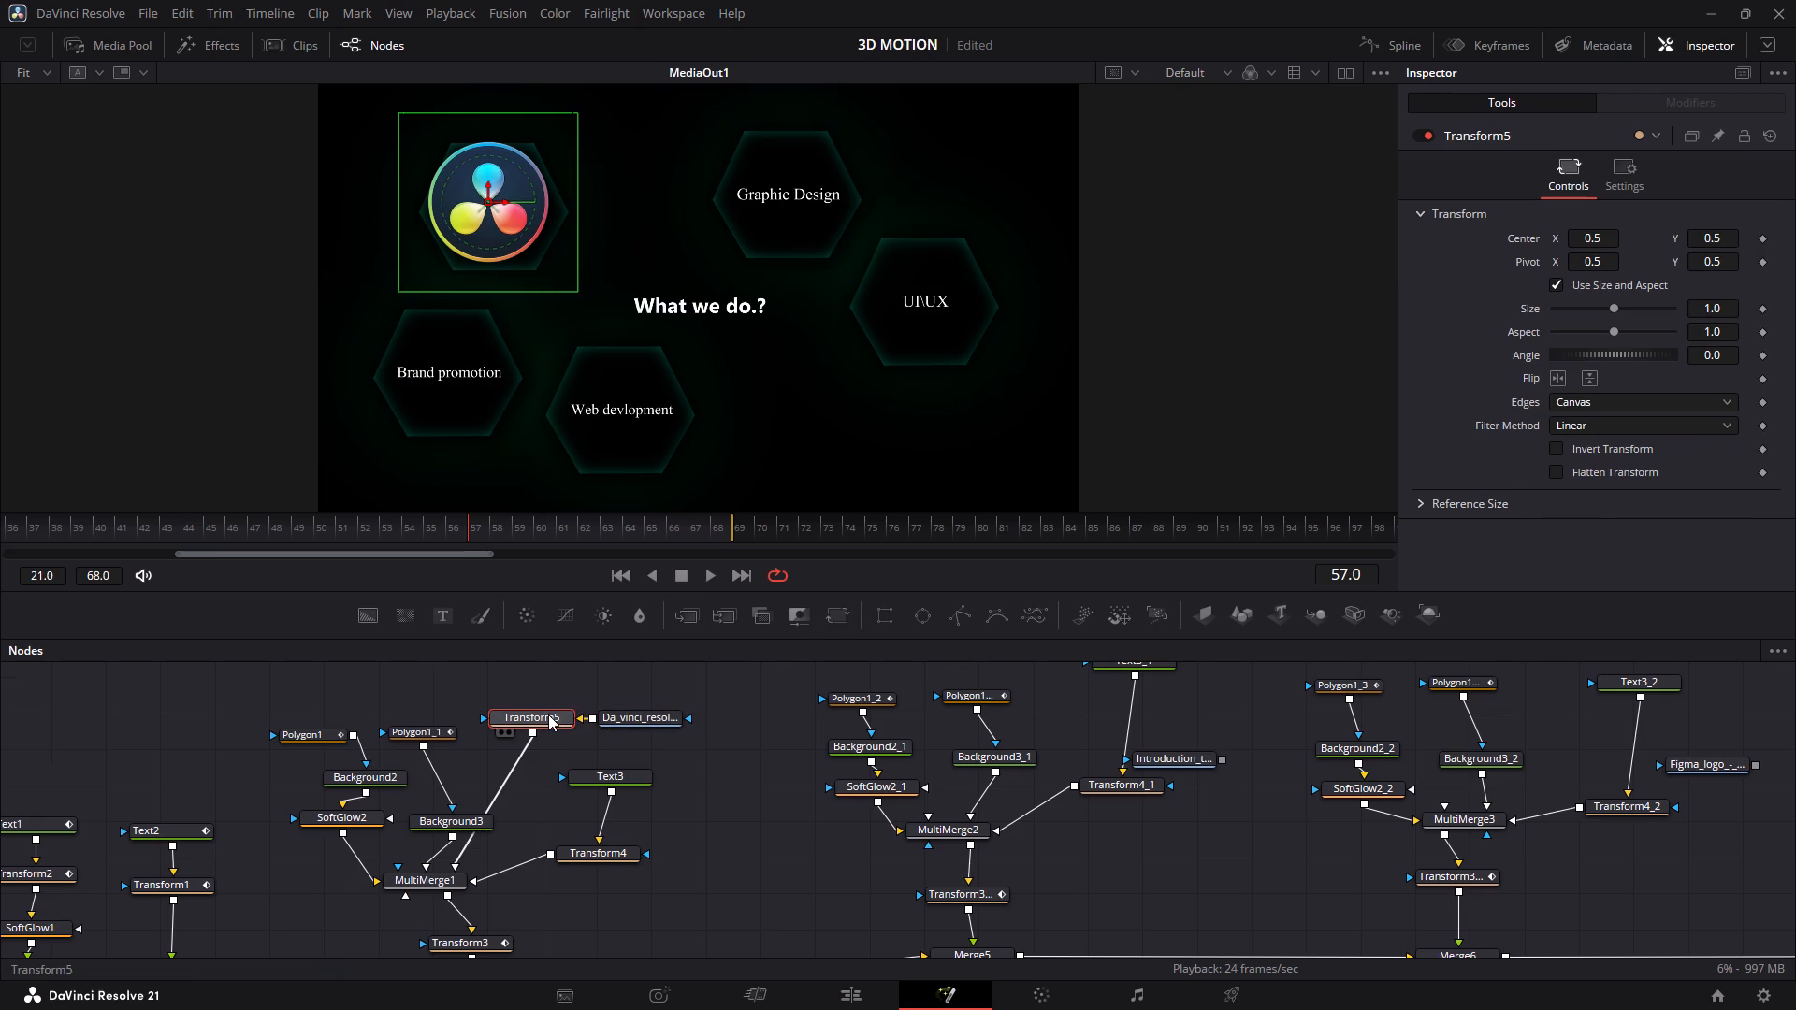
drag(548, 714, 542, 744)
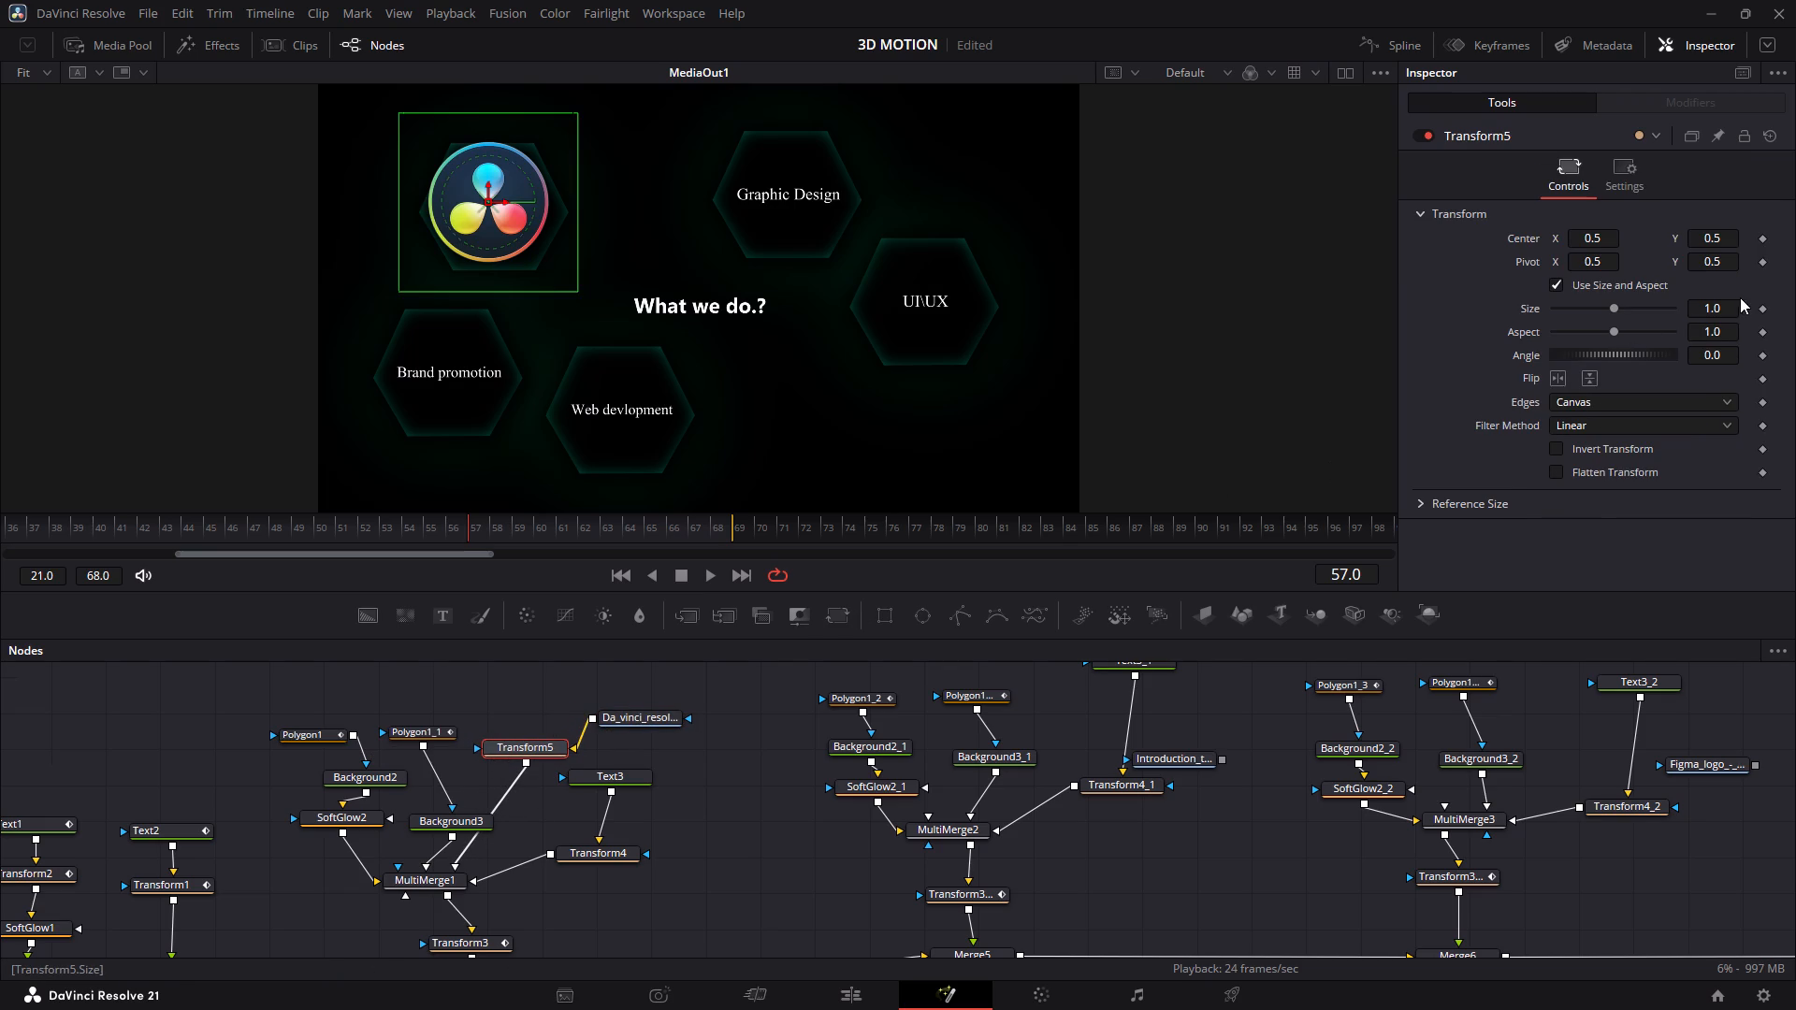
Shrink the logo to size 0.317 and position it over the Video Editing hexagon at Center X 0.531, Y 0.635.
drag(1725, 311, 1004, 363)
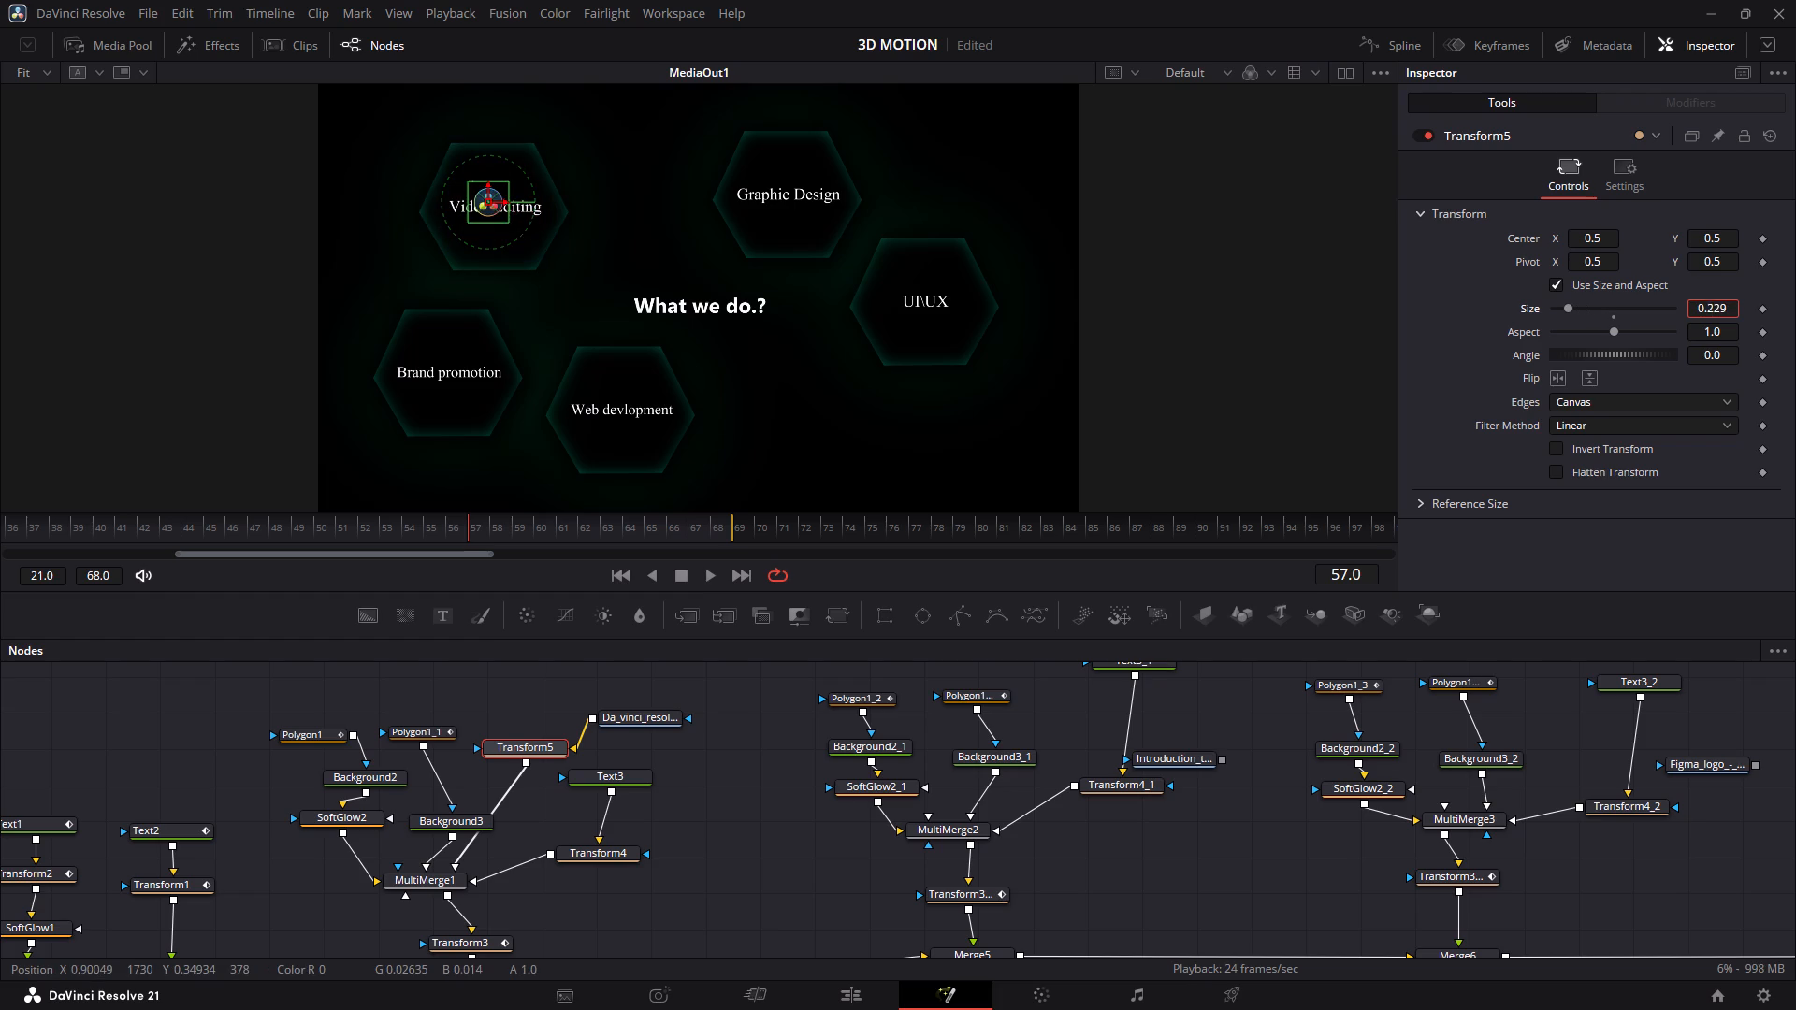
drag(1004, 363, 1086, 361)
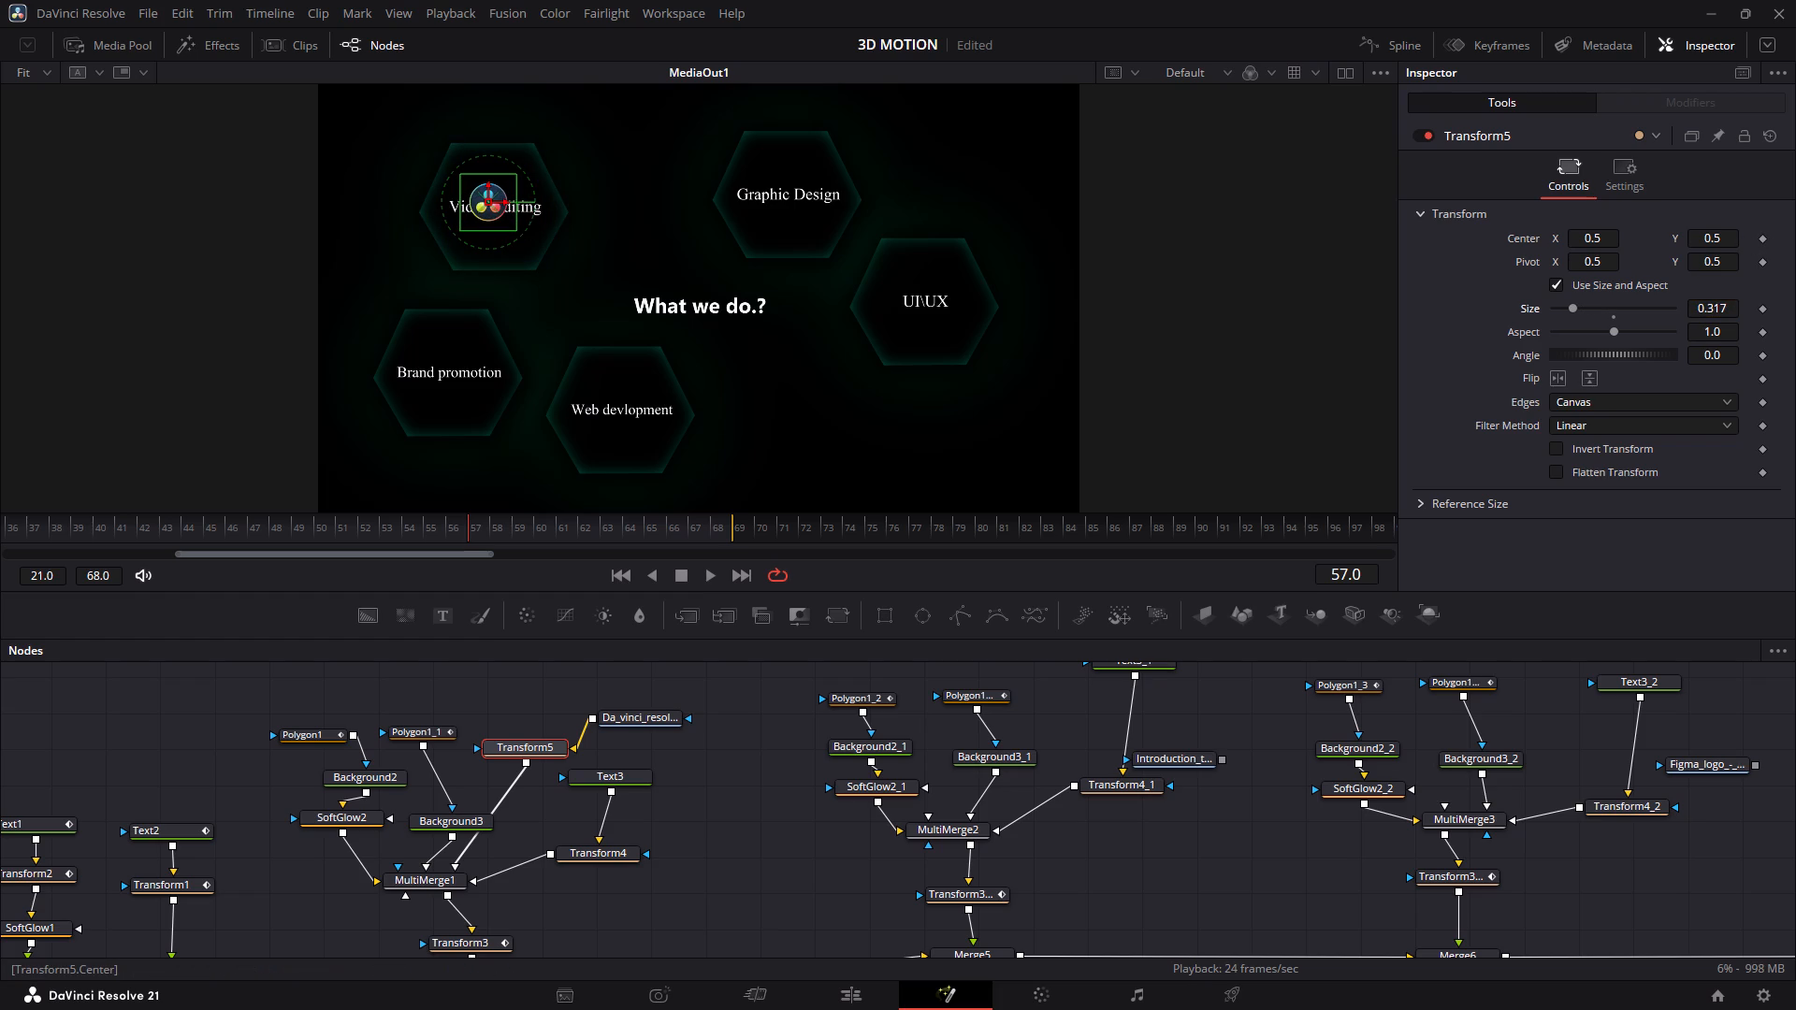
drag(1737, 236, 1795, 187)
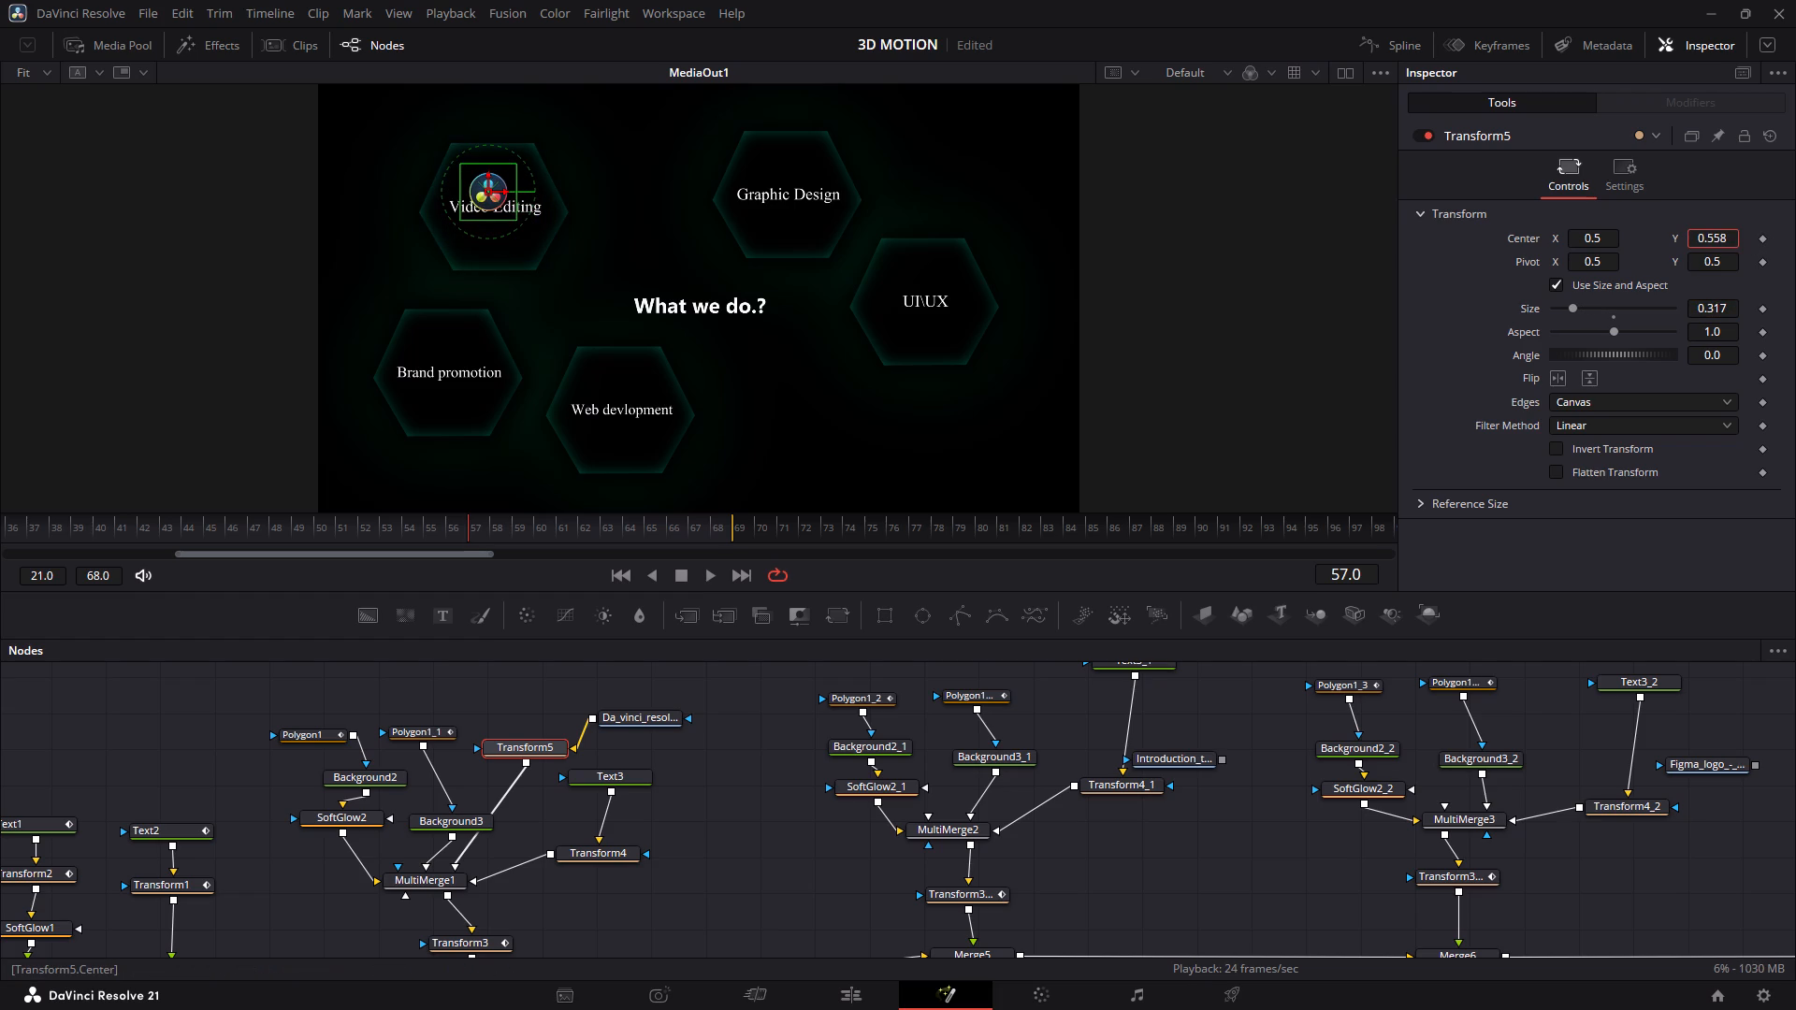
drag(1795, 187, 1417, 179)
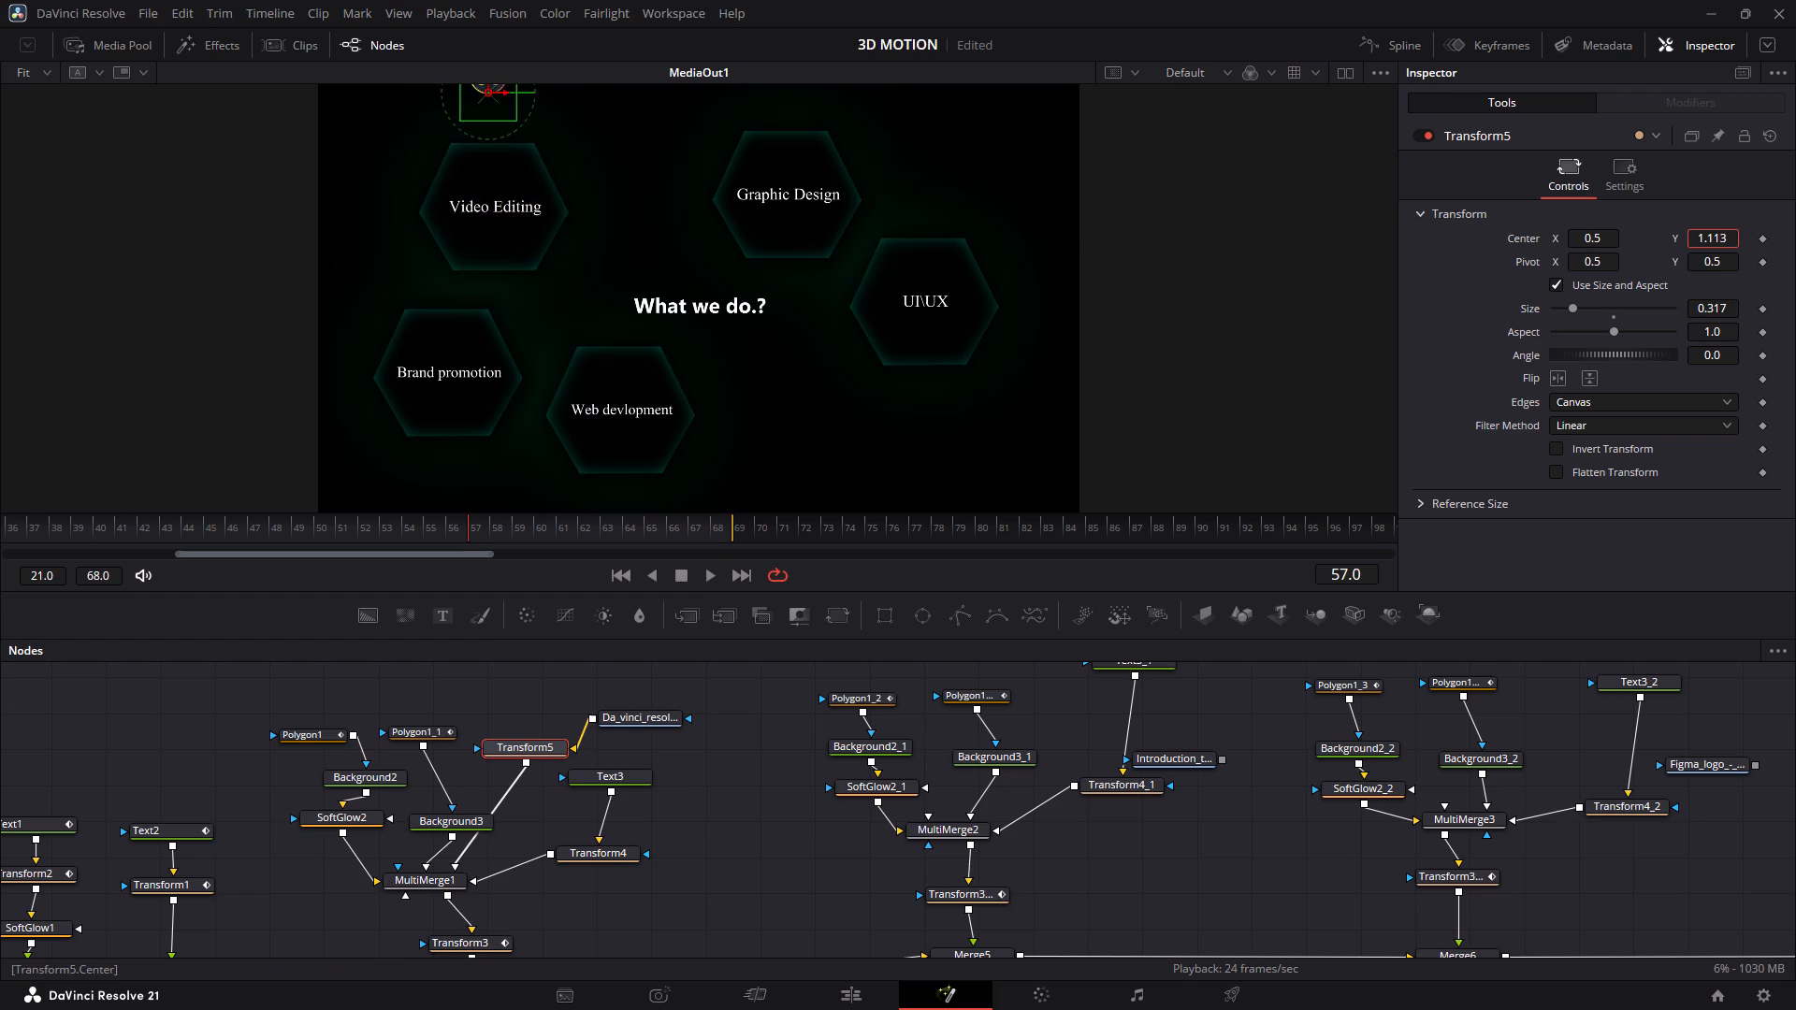
drag(1417, 179, 920, 229)
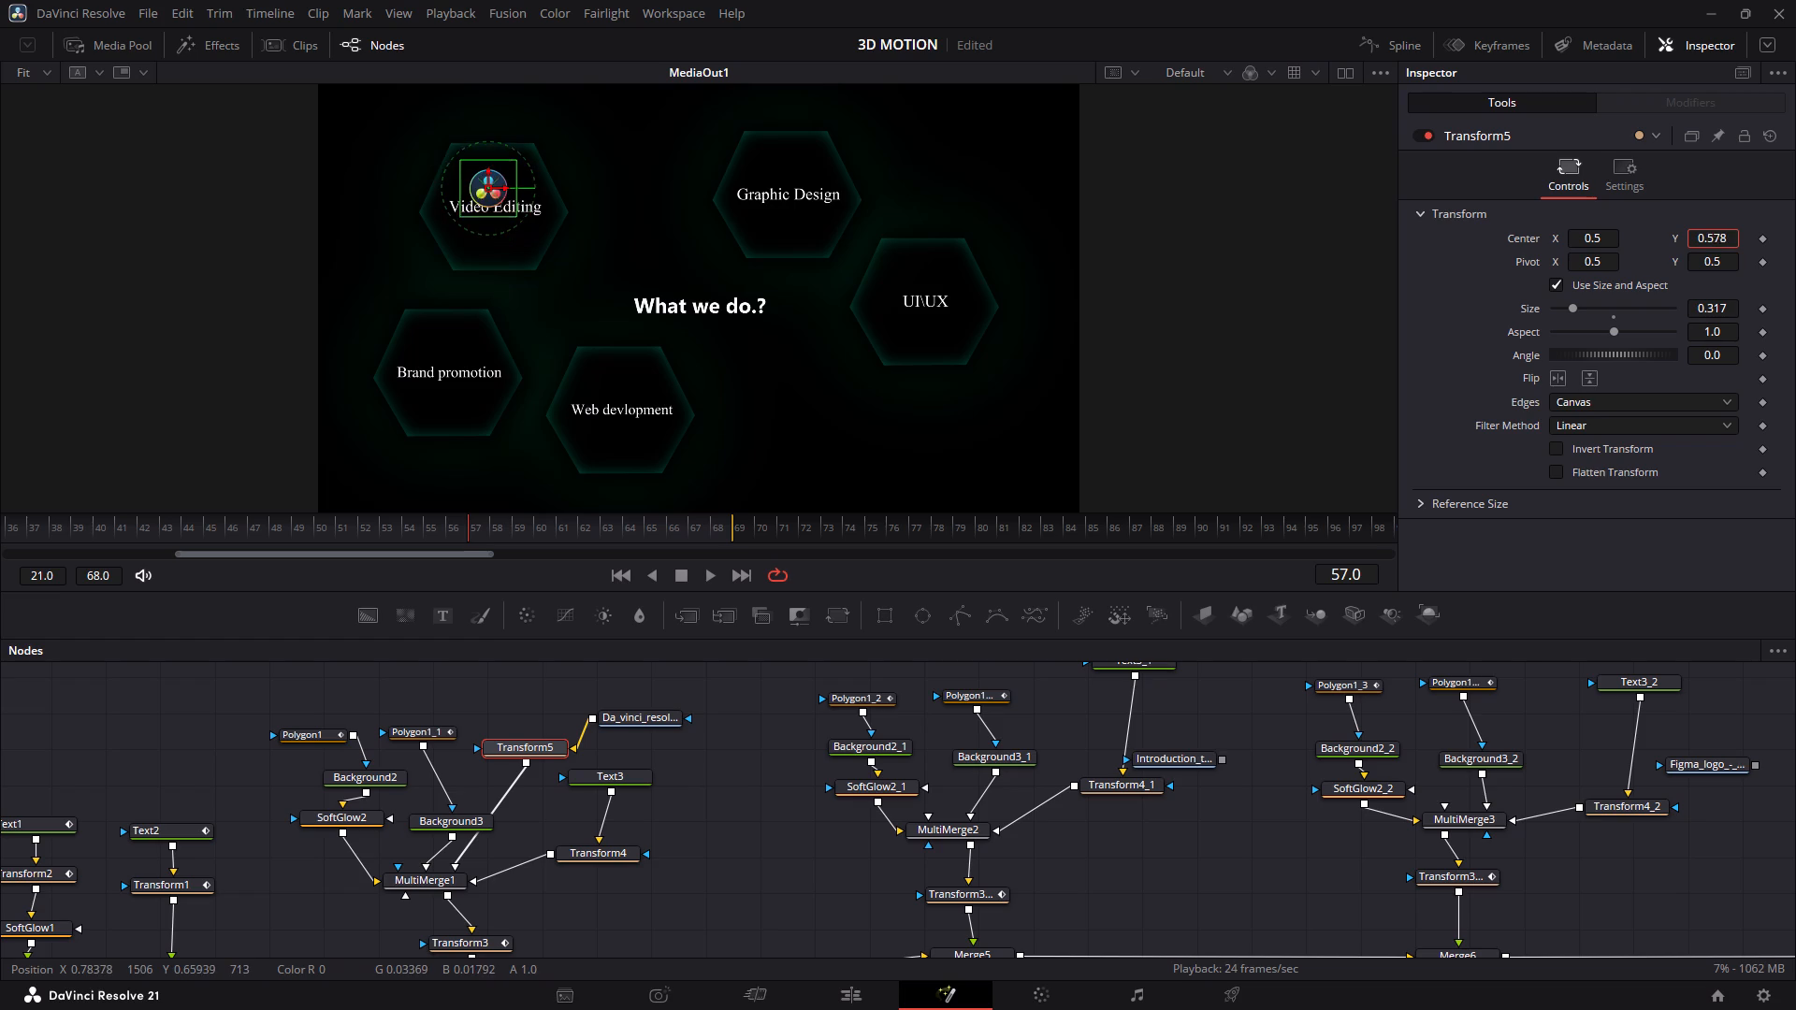
drag(920, 229, 970, 225)
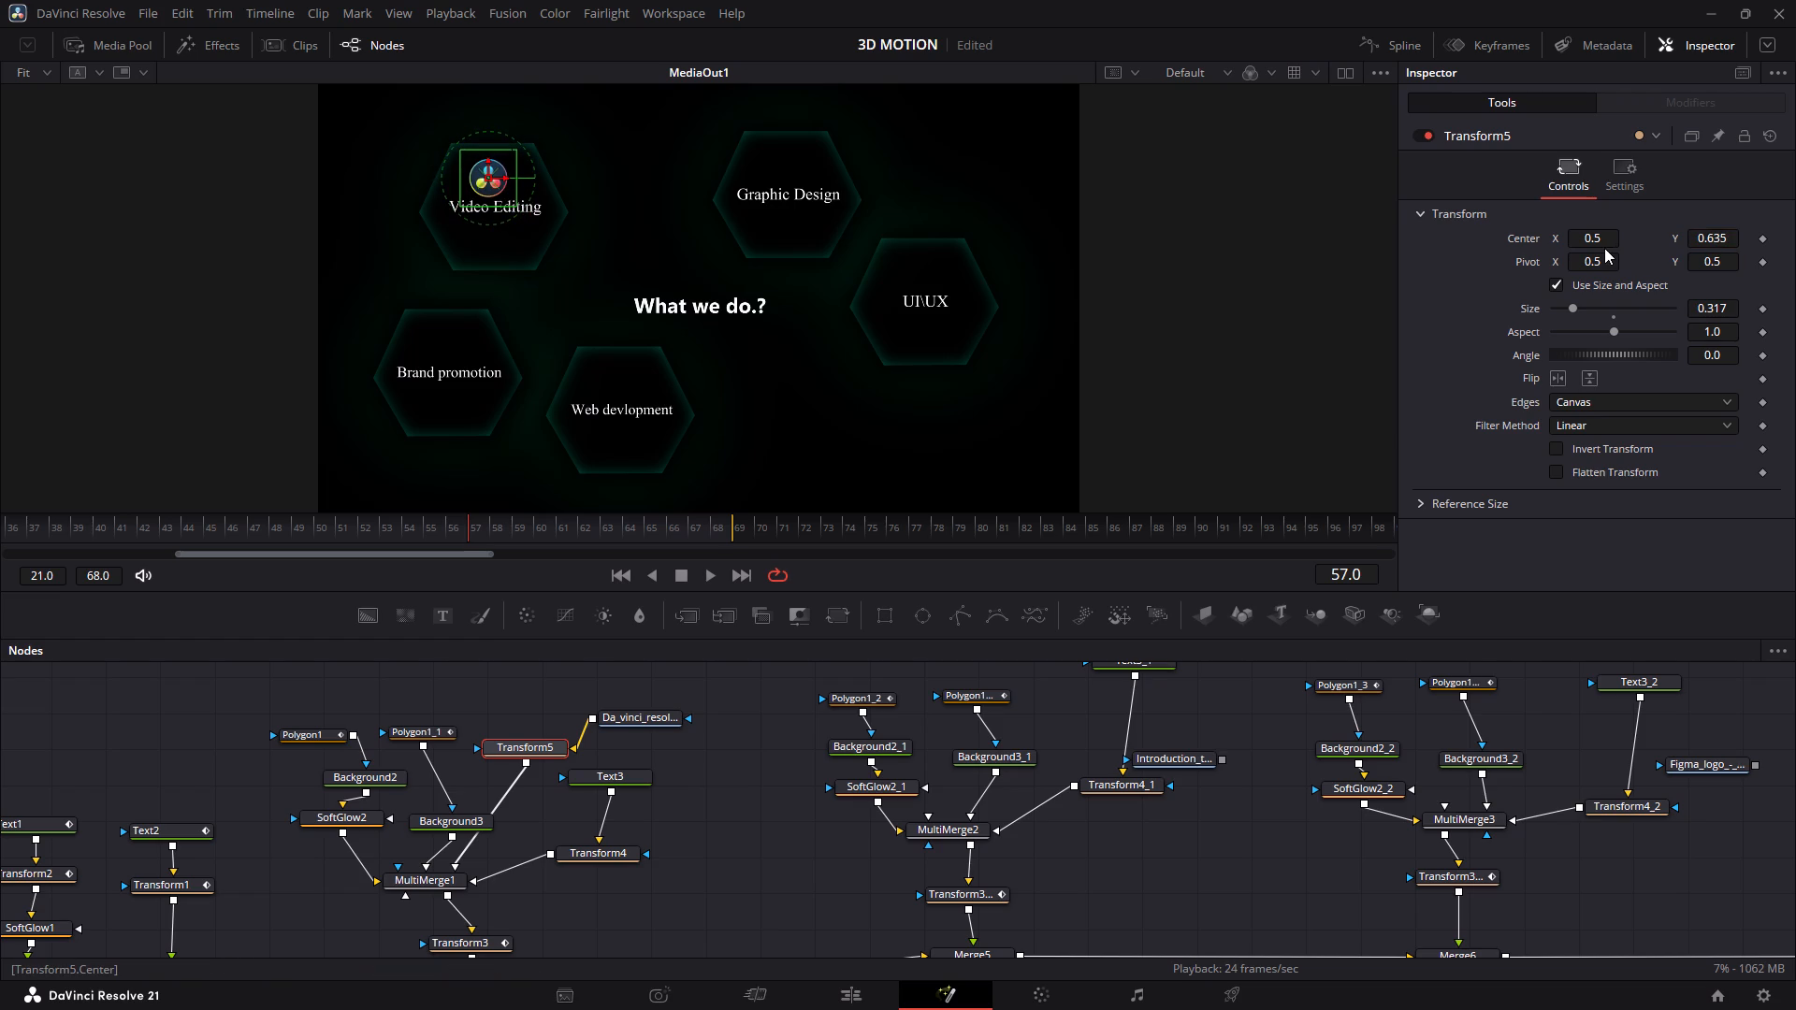
drag(1579, 238, 1616, 235)
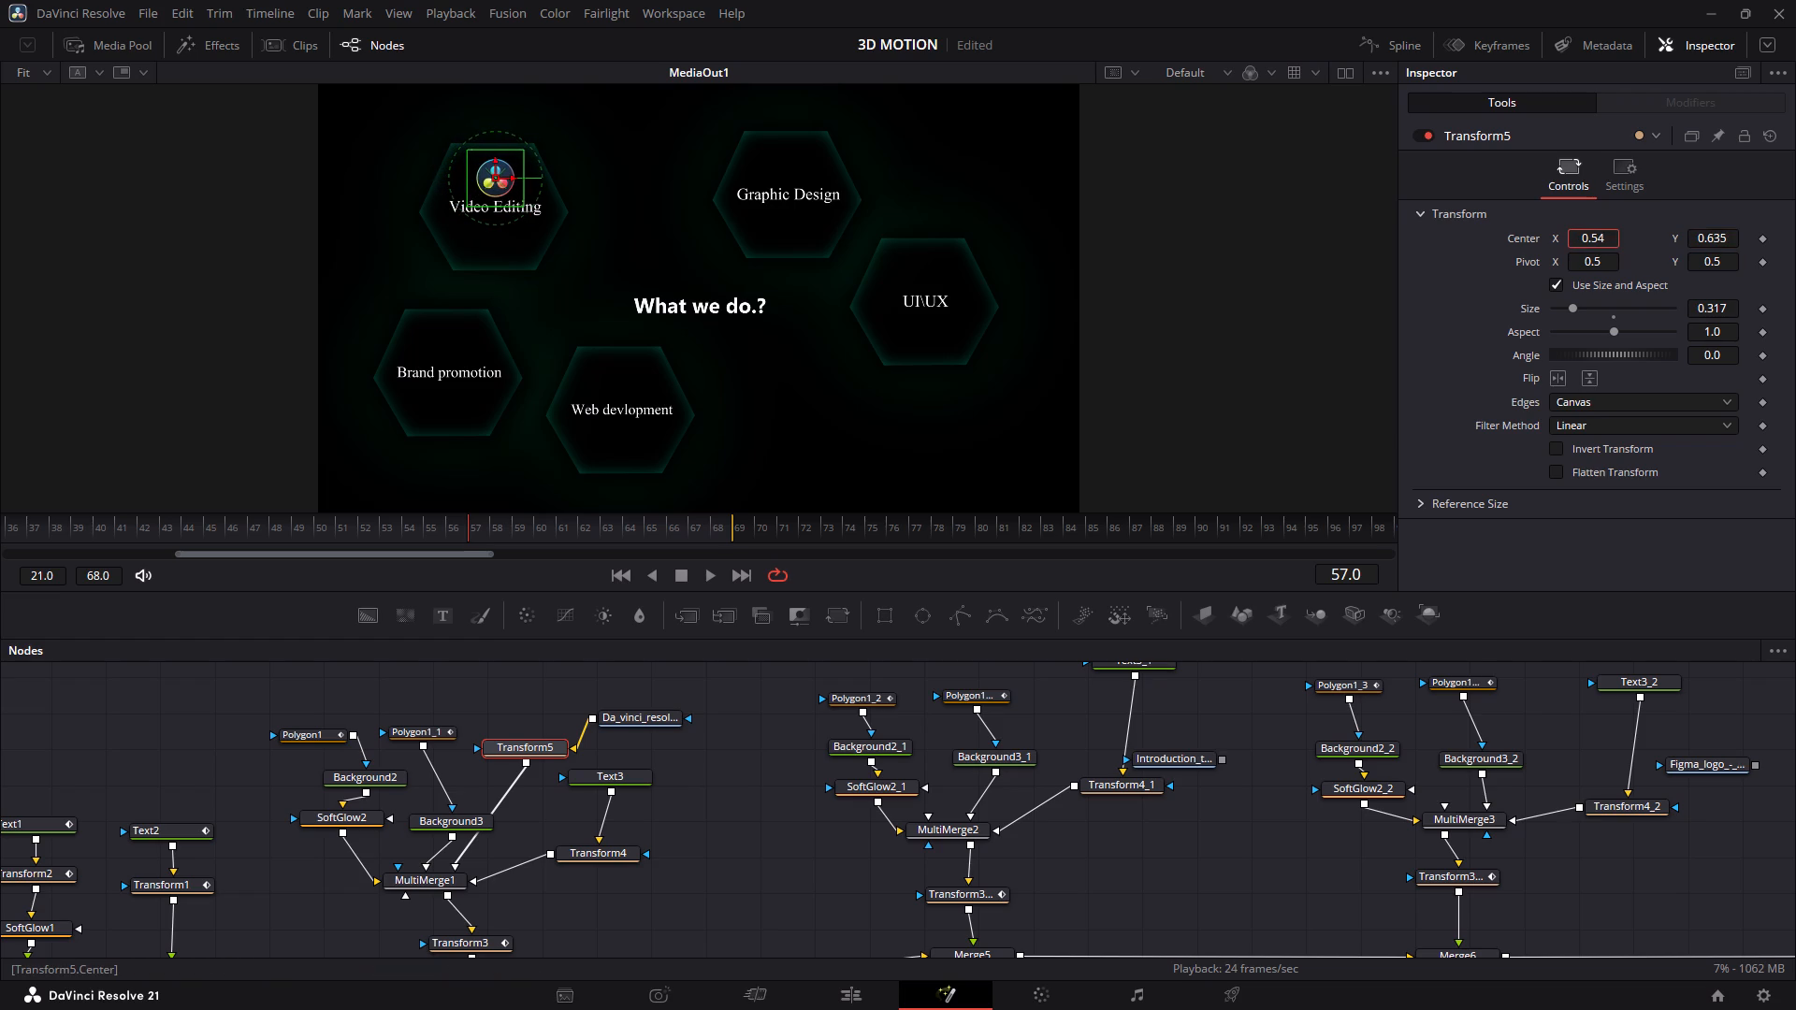
drag(1616, 235, 1608, 235)
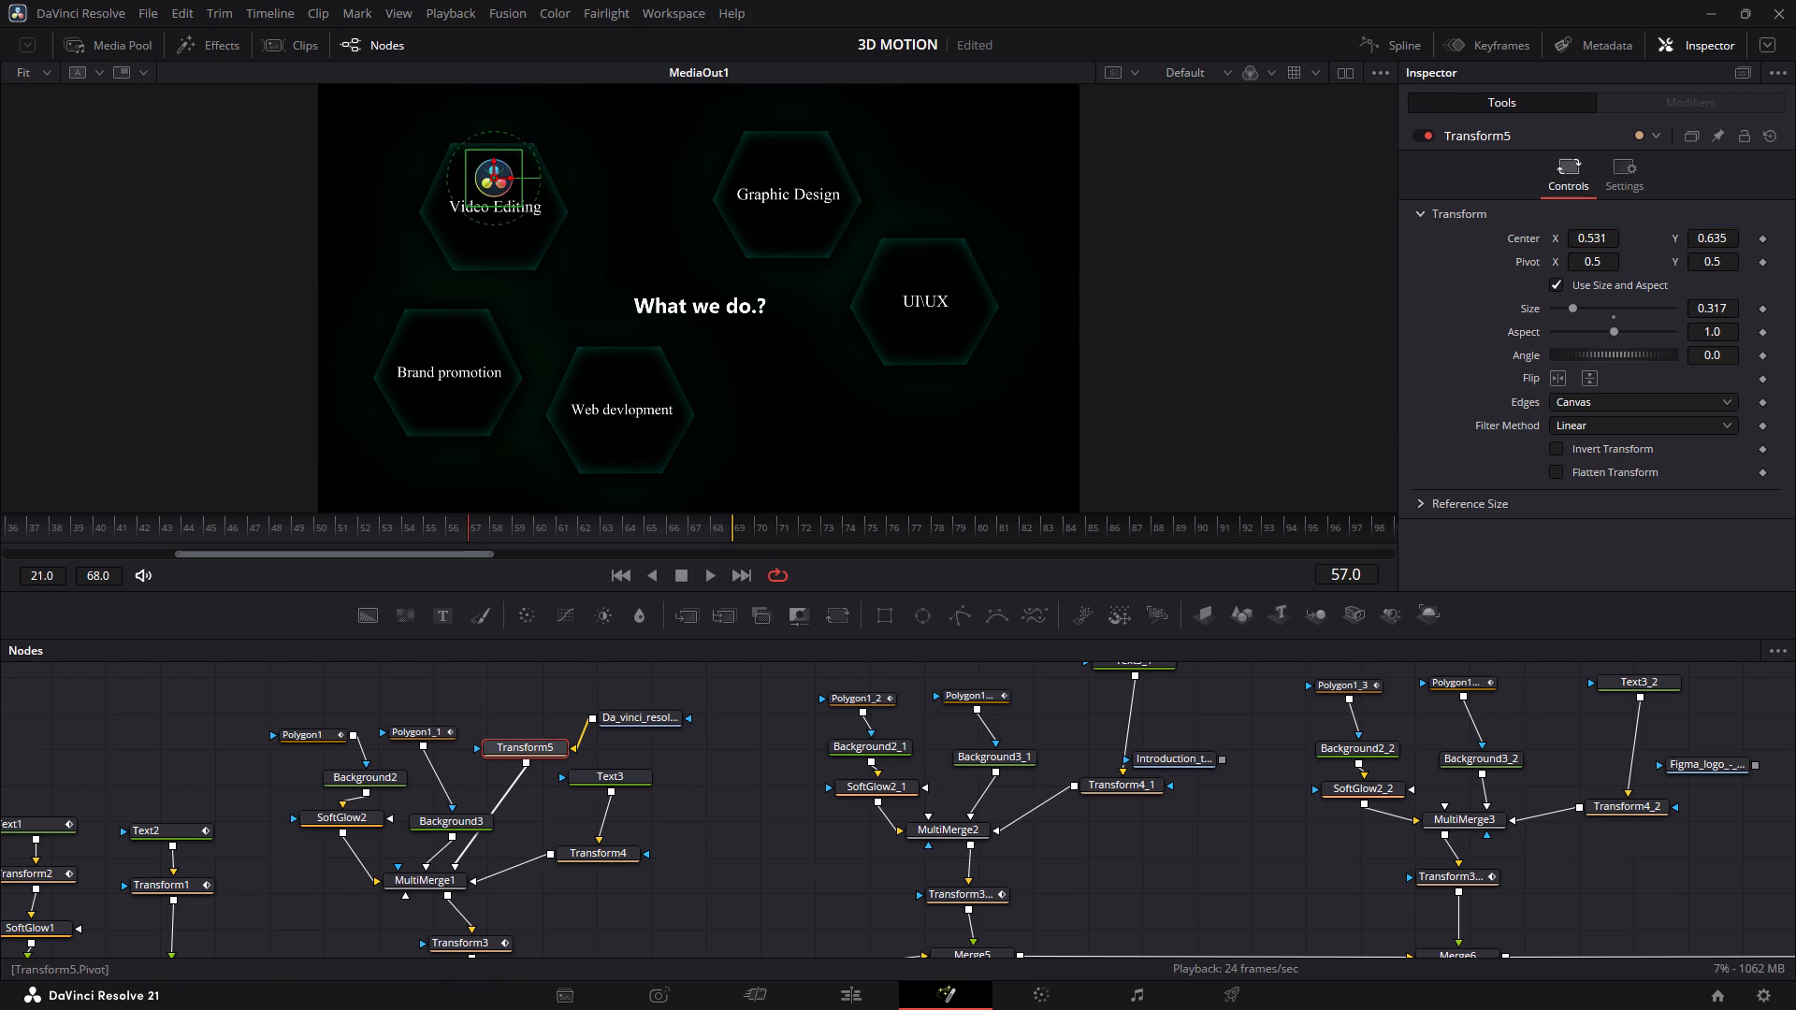
Reduce the logo's Transform size to 0.209 so it fits above the Video Editing text.
drag(1731, 302, 1646, 297)
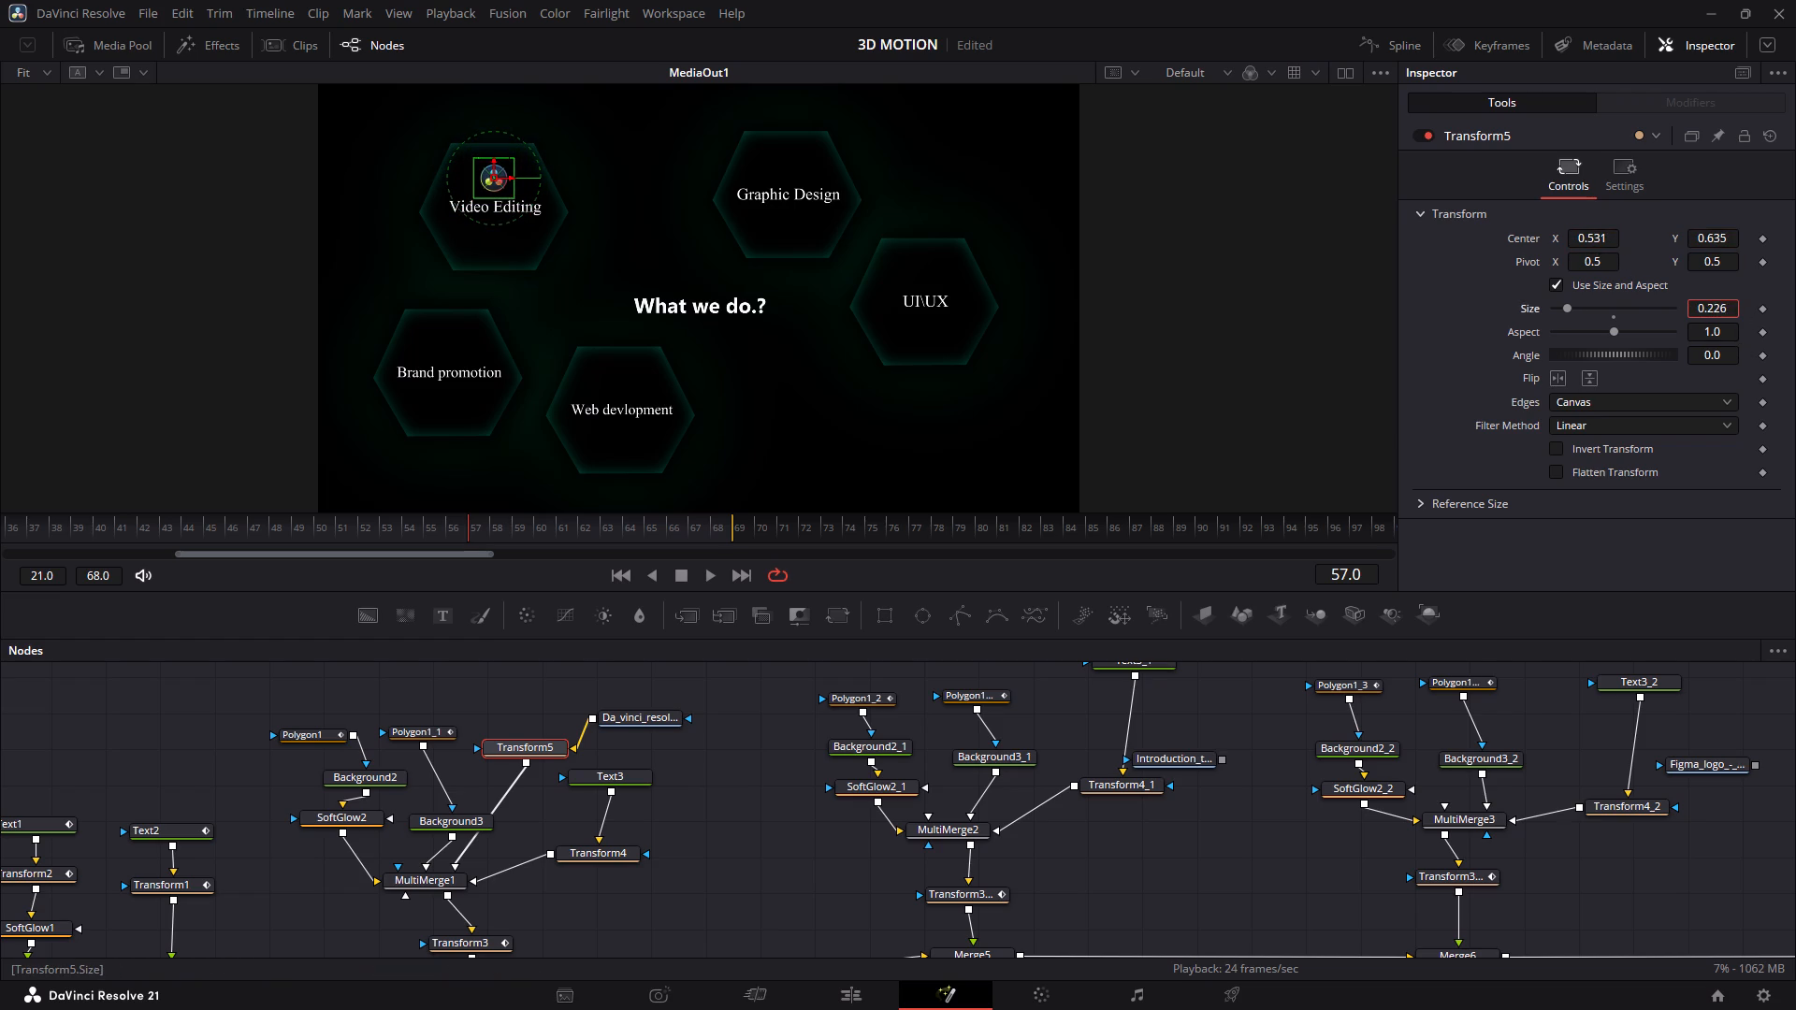
drag(1646, 297, 1630, 297)
triple_click(726, 745)
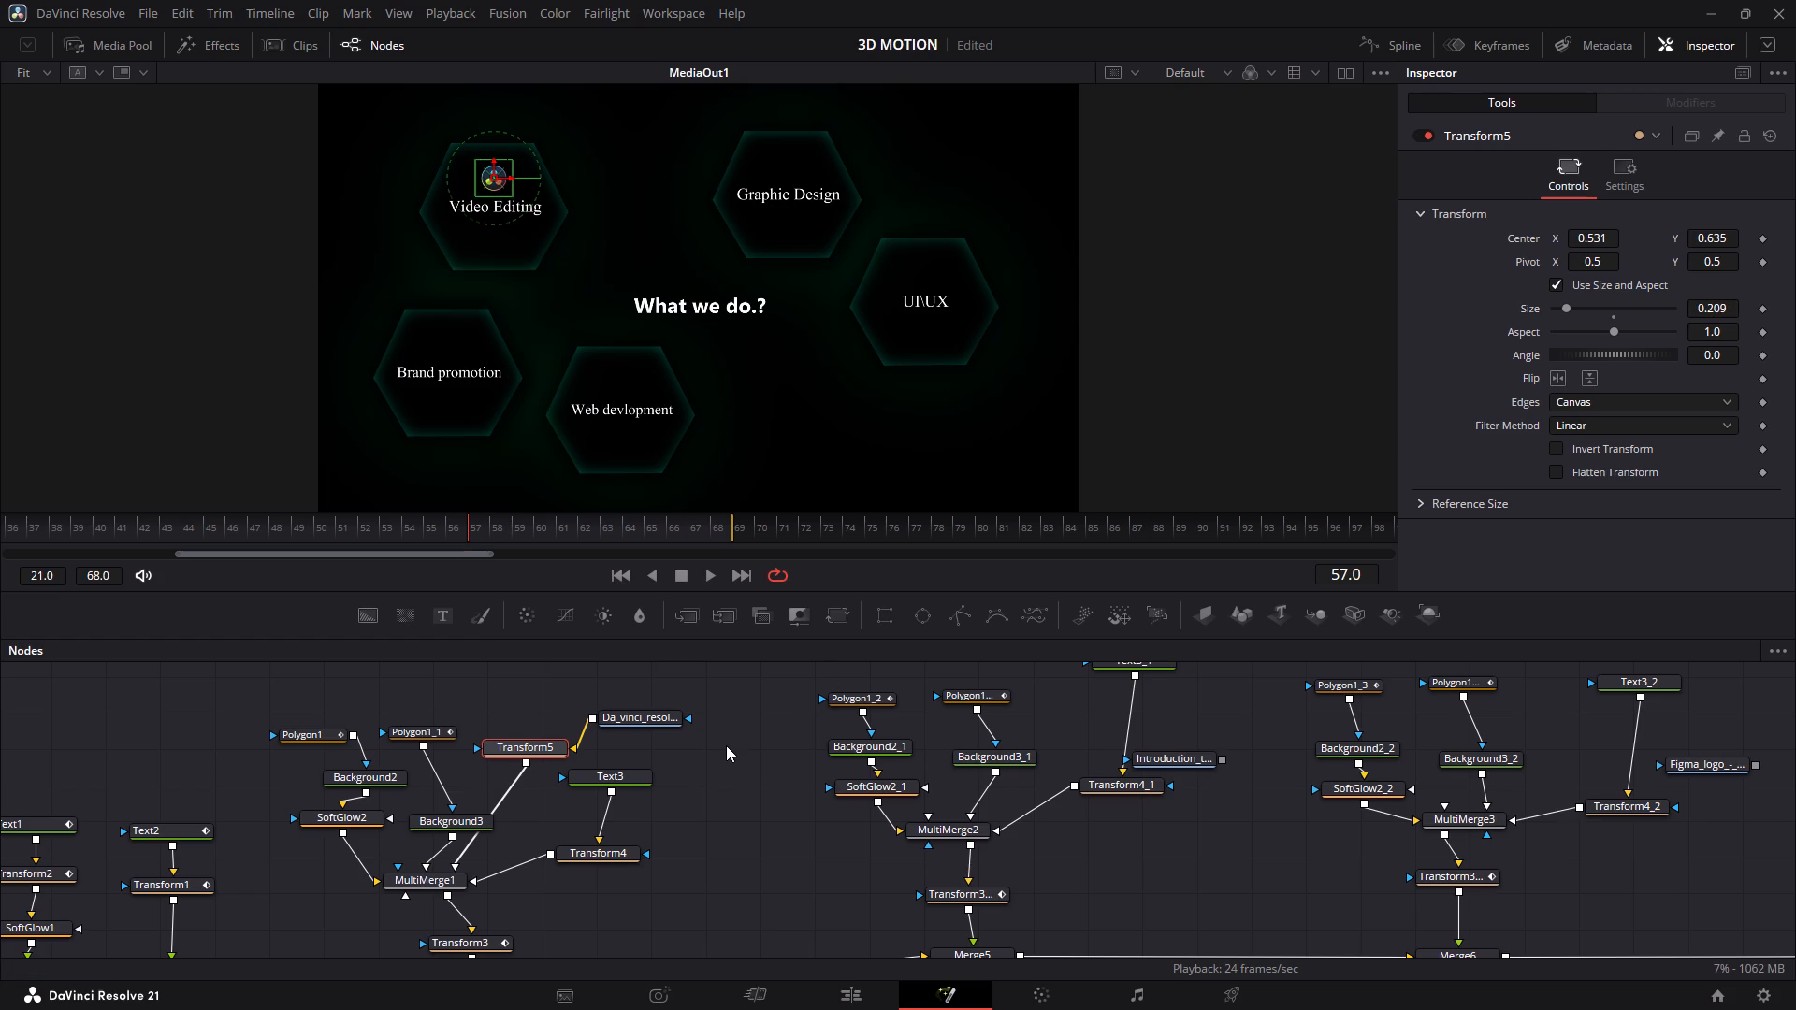
Set the logo Transform's Center X to 0.517.
click(544, 749)
drag(1614, 235, 1600, 235)
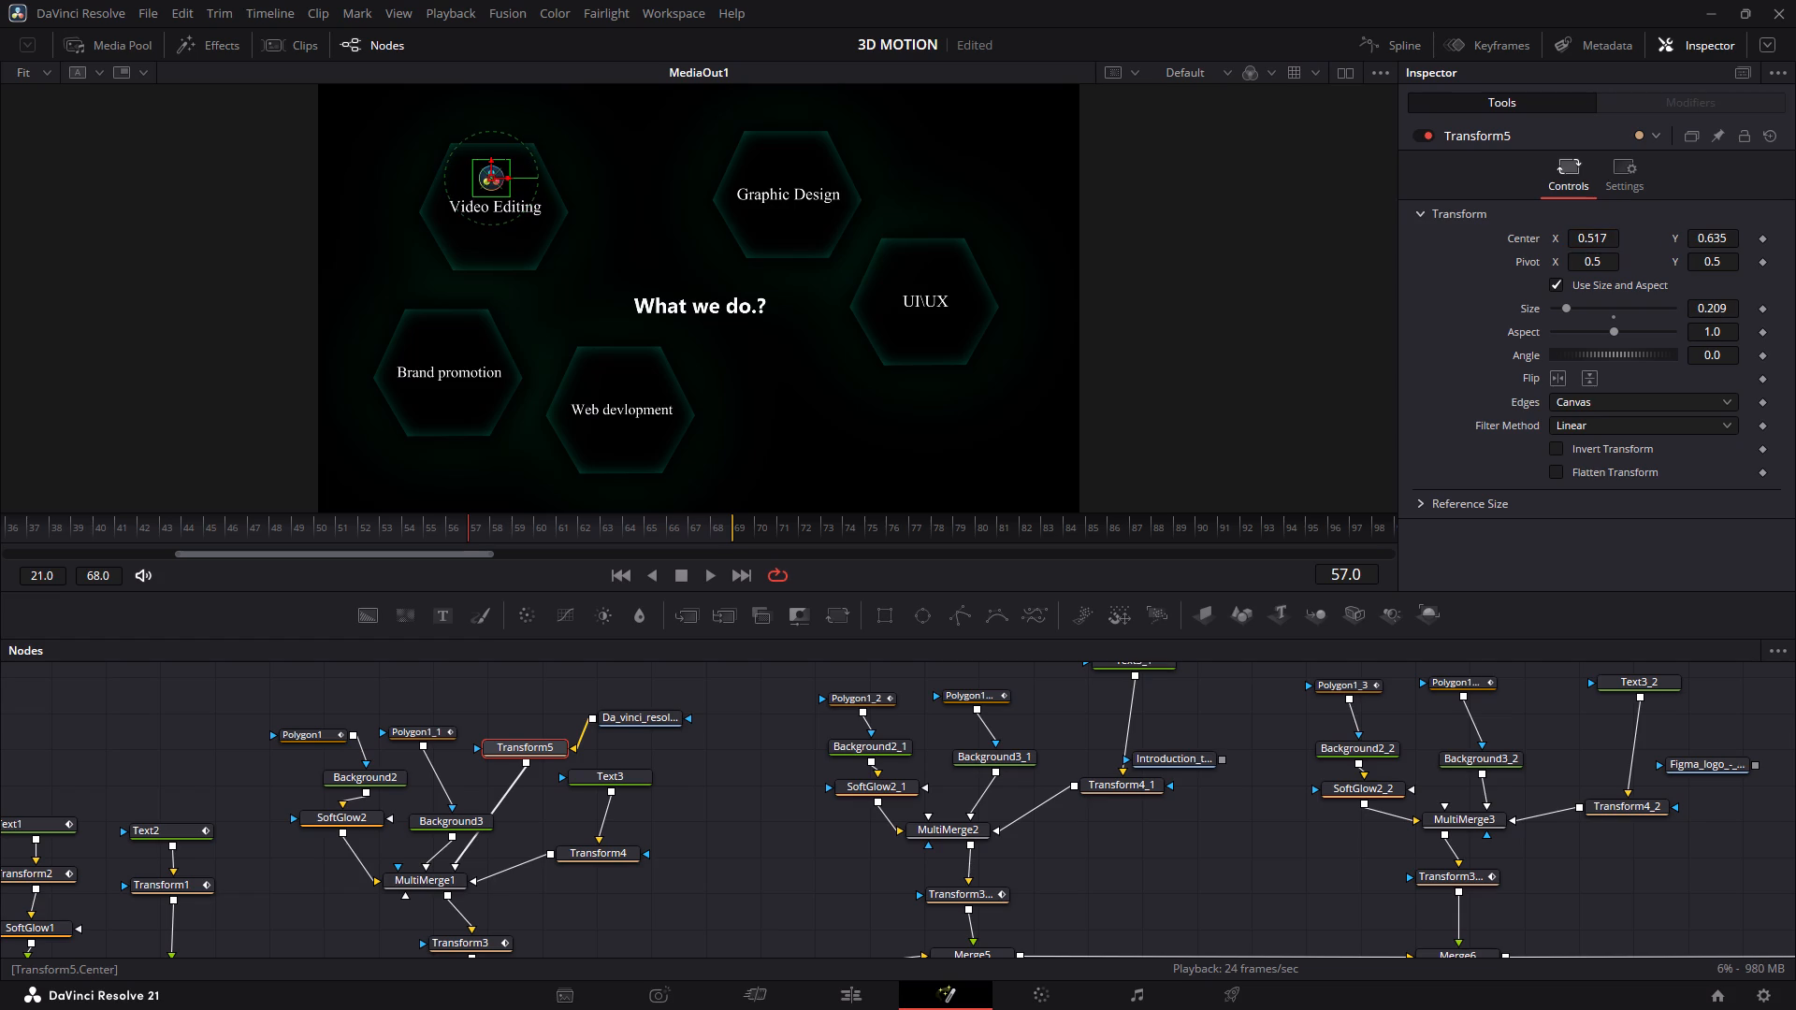
double_click(801, 797)
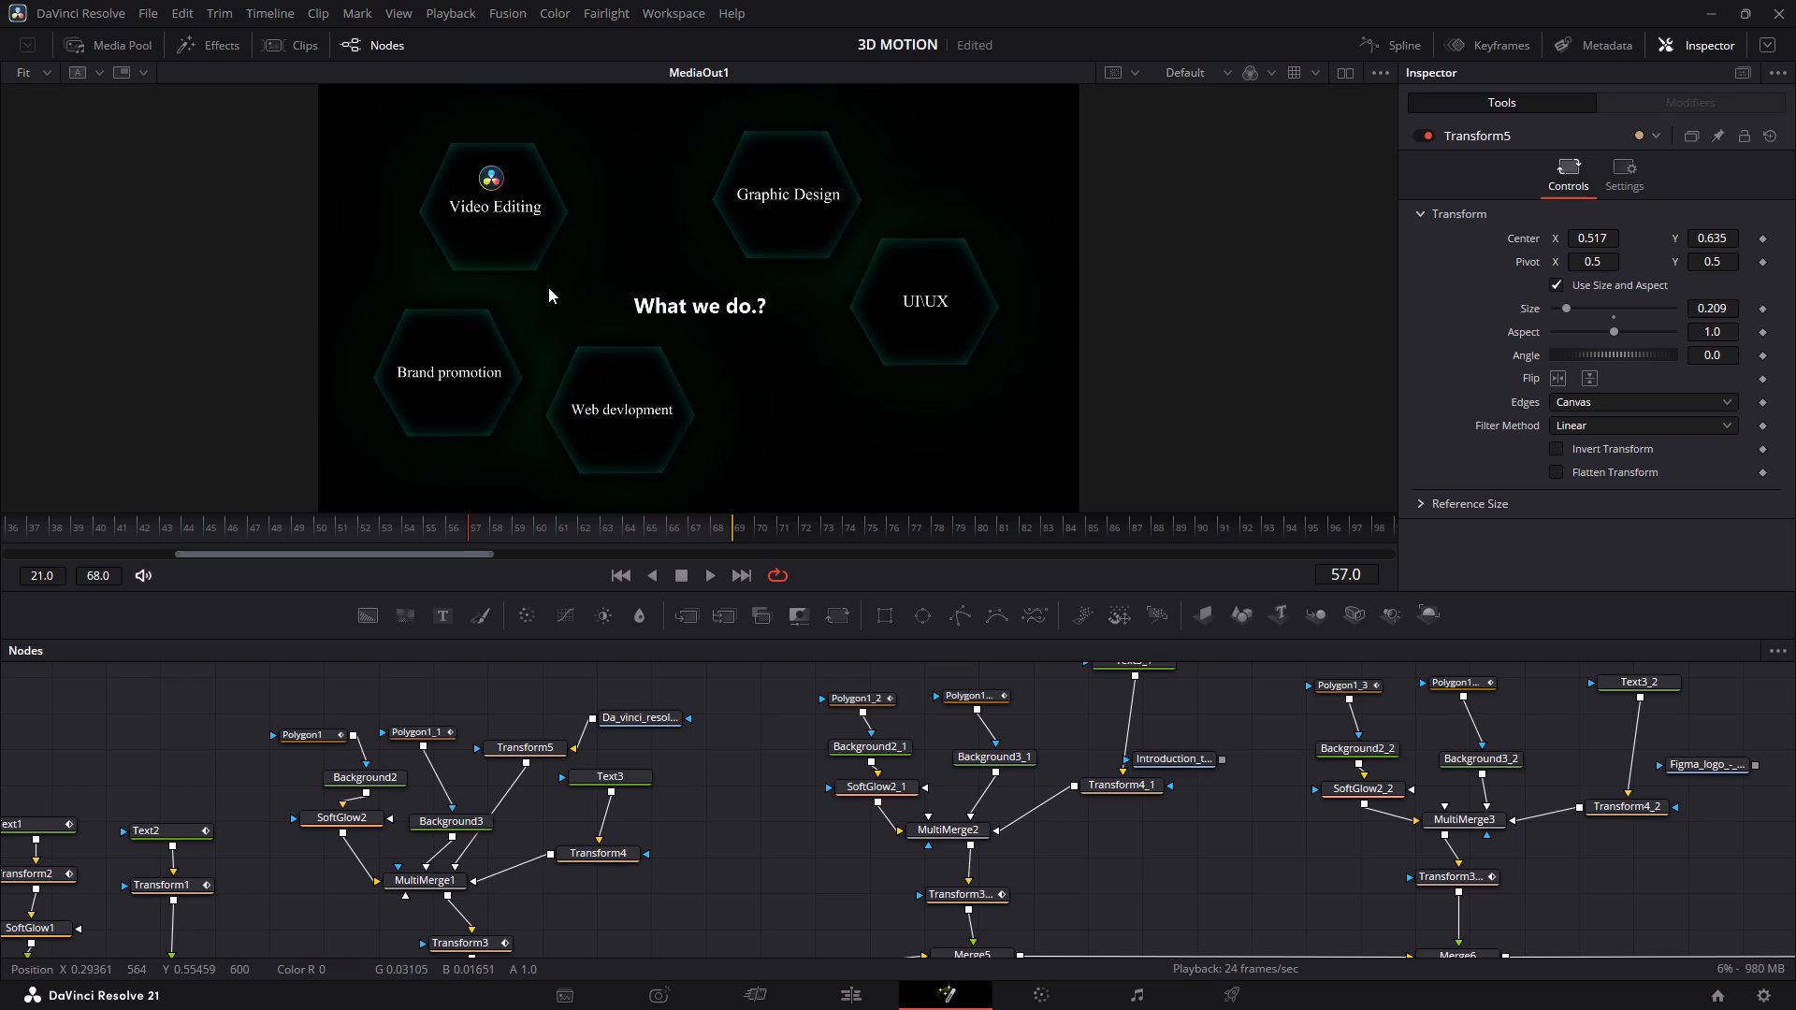
Insert a Soft Glow node between the DaVinci Resolve logo and its Transform, and move the logo node slightly higher.
click(664, 722)
key(shift+space)
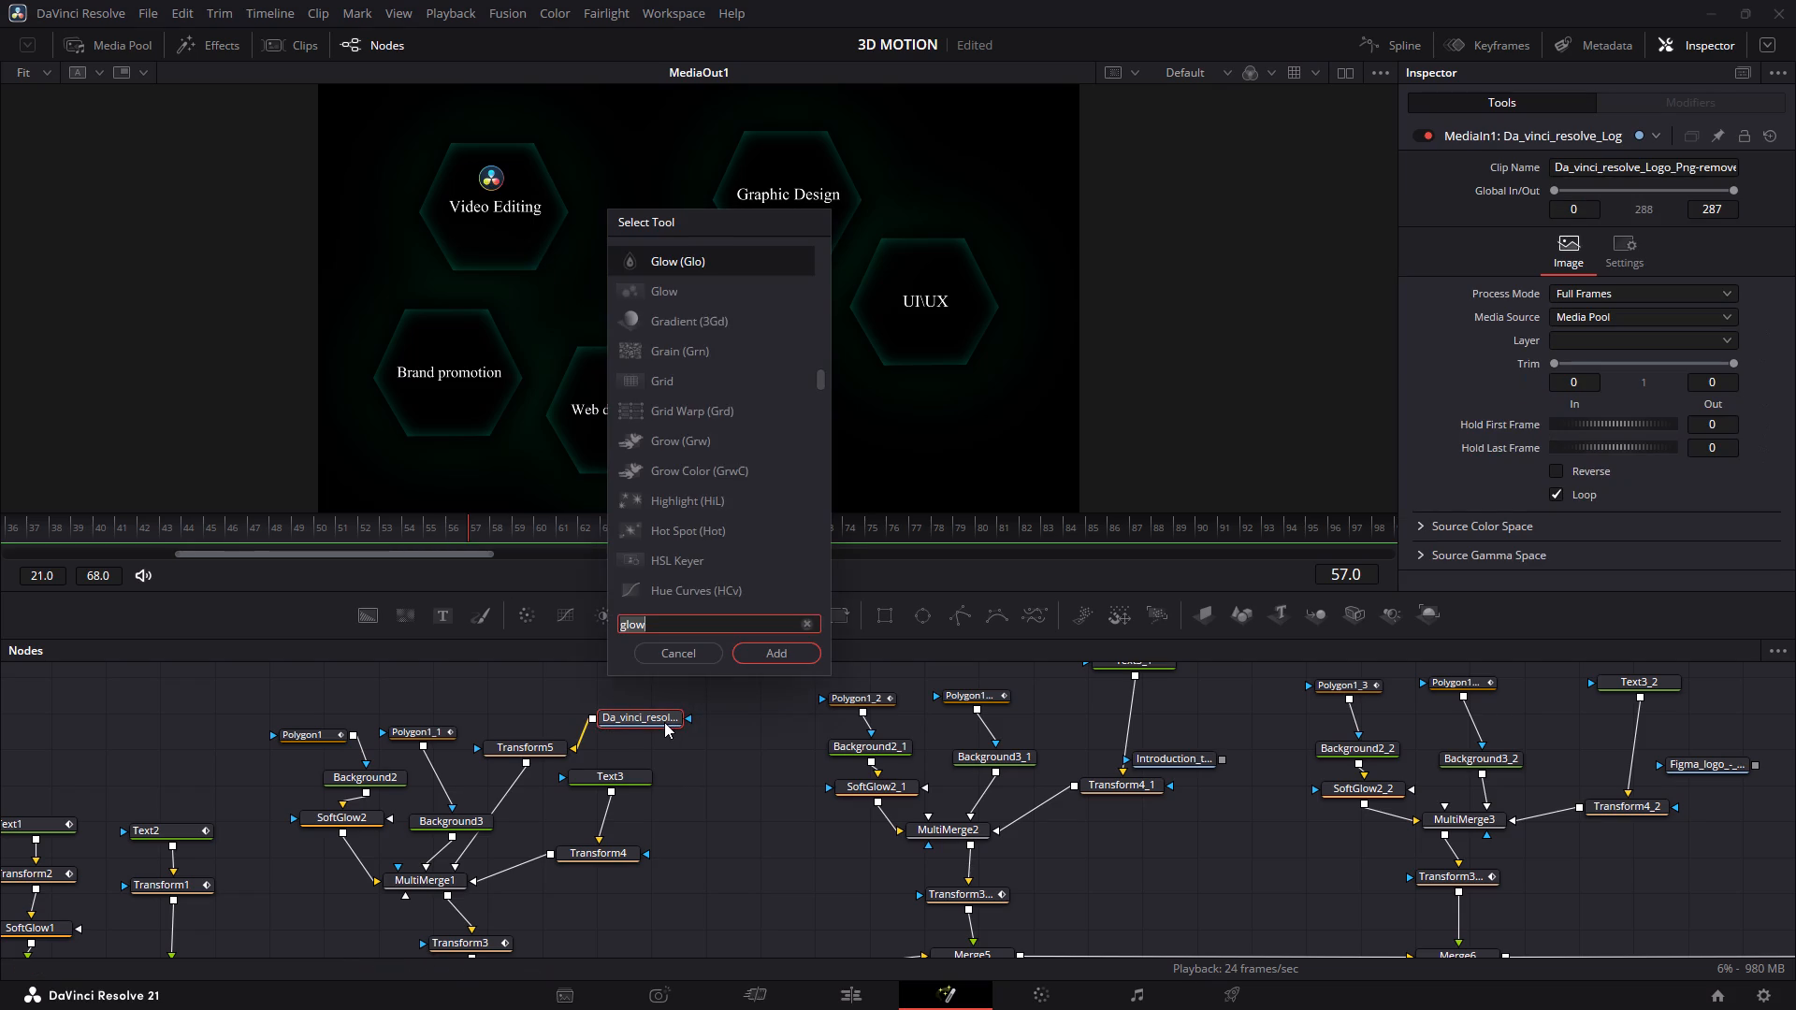
text(glow)
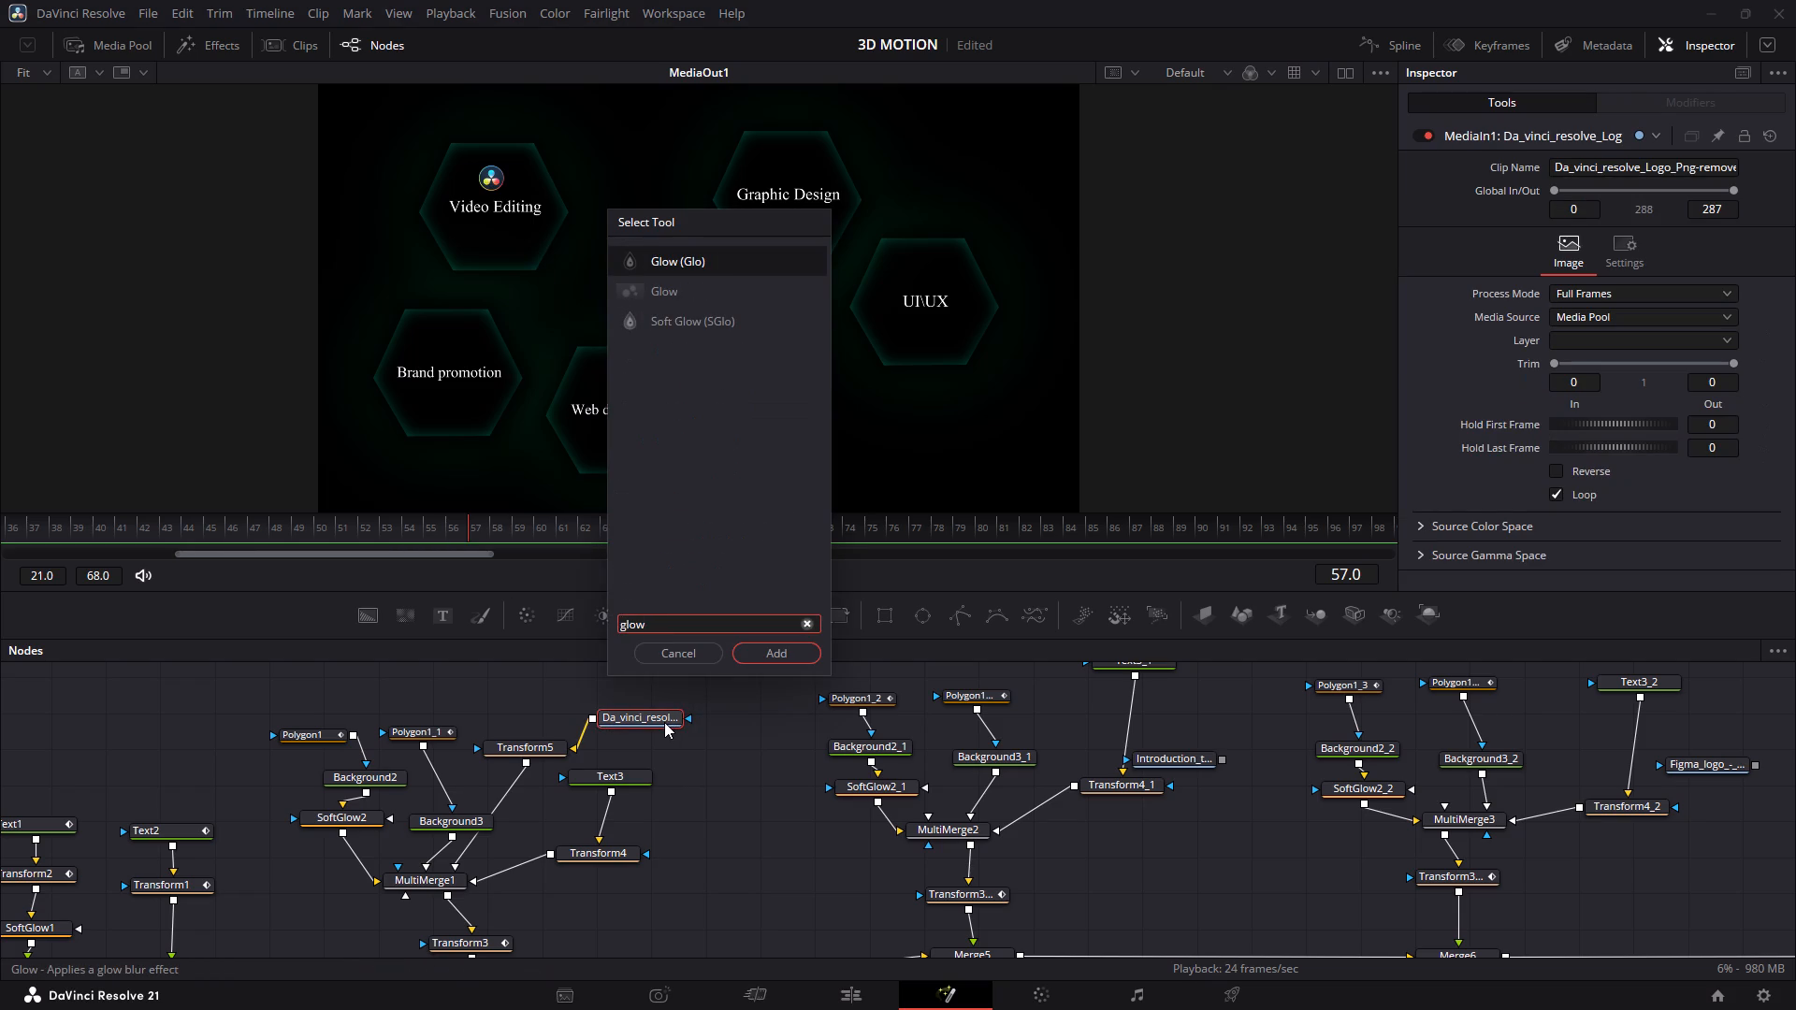
key(BackSpace)
key(BackSpace)
key(BackSpace)
key(BackSpace)
text(soft gloe)
key(BackSpace)
key(w)
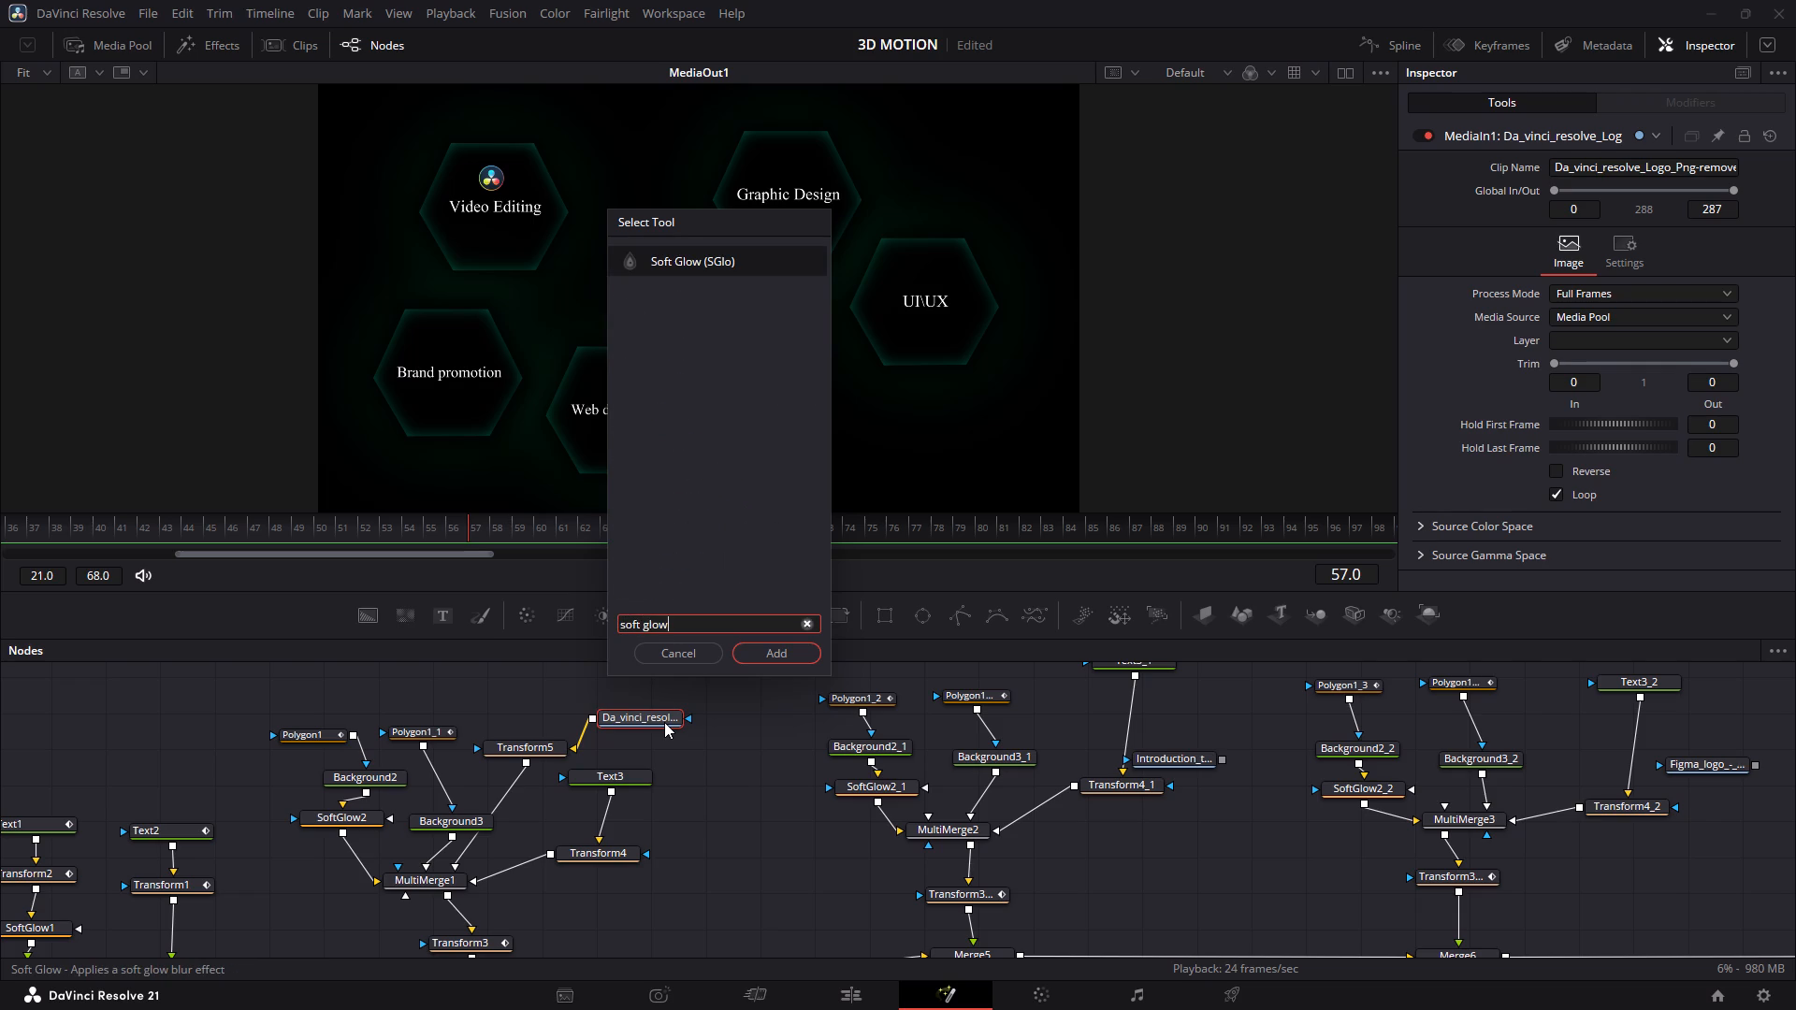
key(Return)
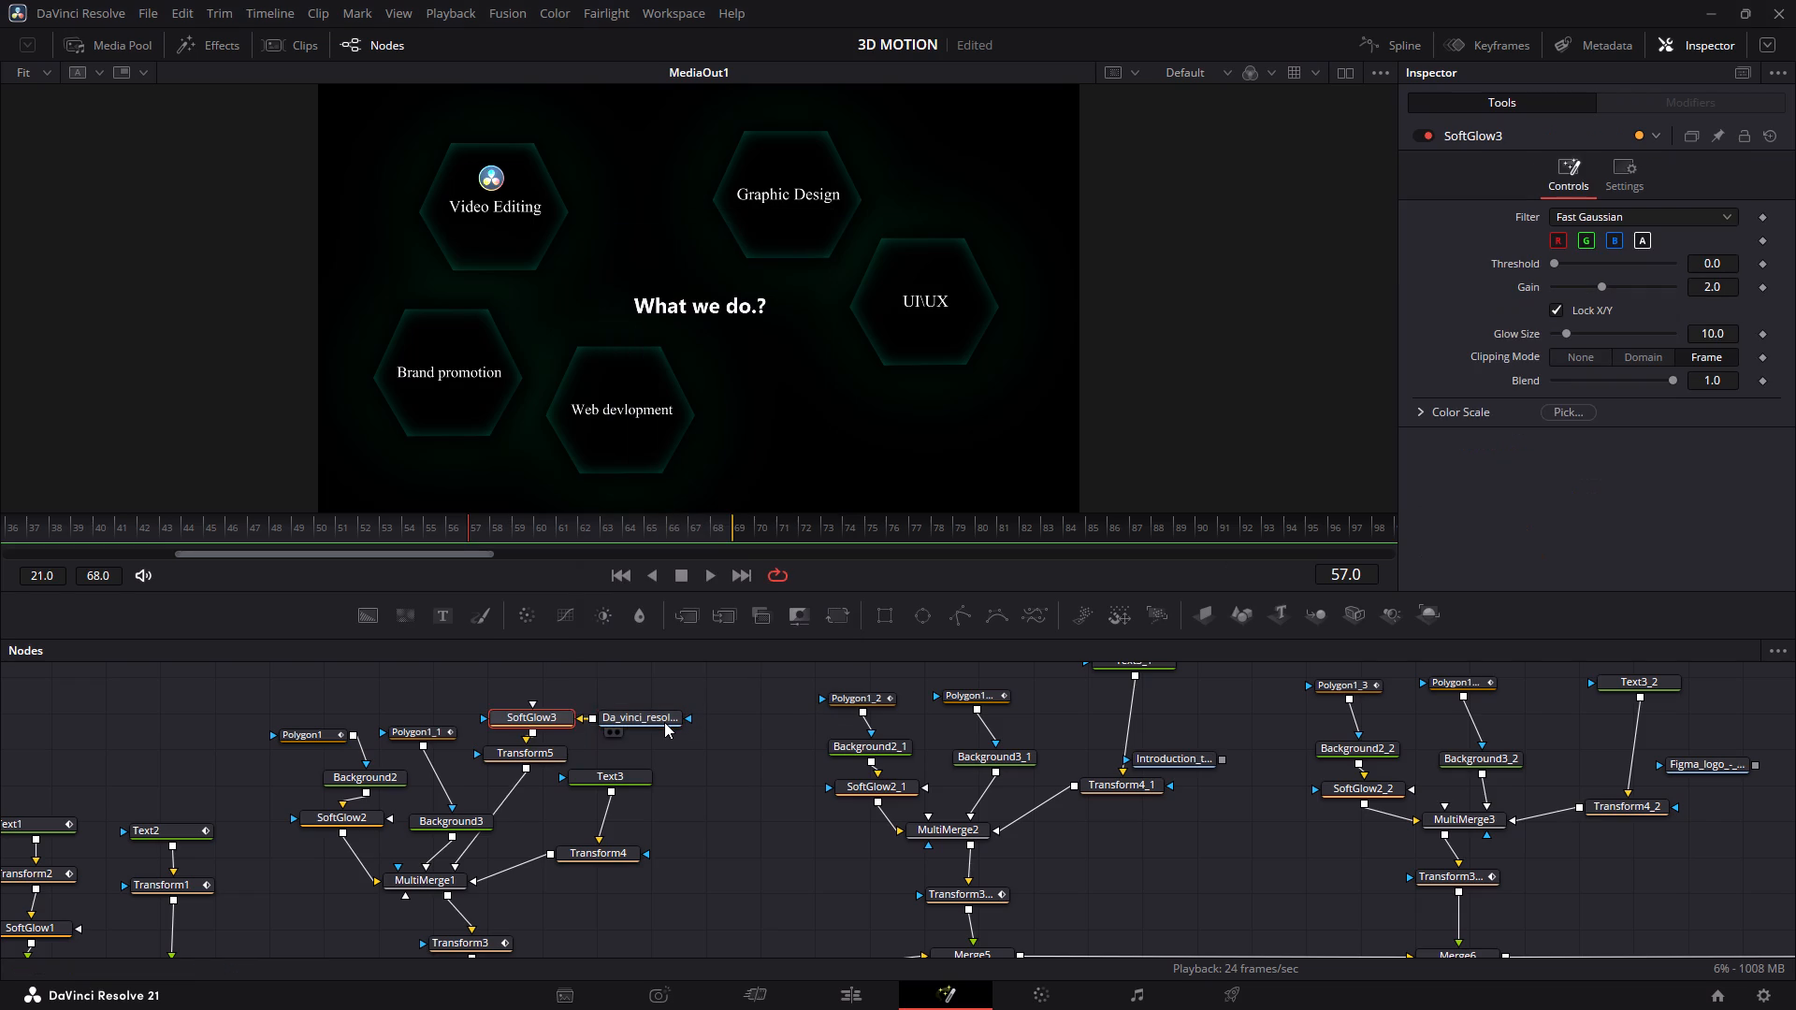
drag(668, 721, 666, 699)
Set the logo's Soft Glow to Threshold 0.435, Gain 1.976, Glow Size 0.0 and Blend 1.0.
click(560, 718)
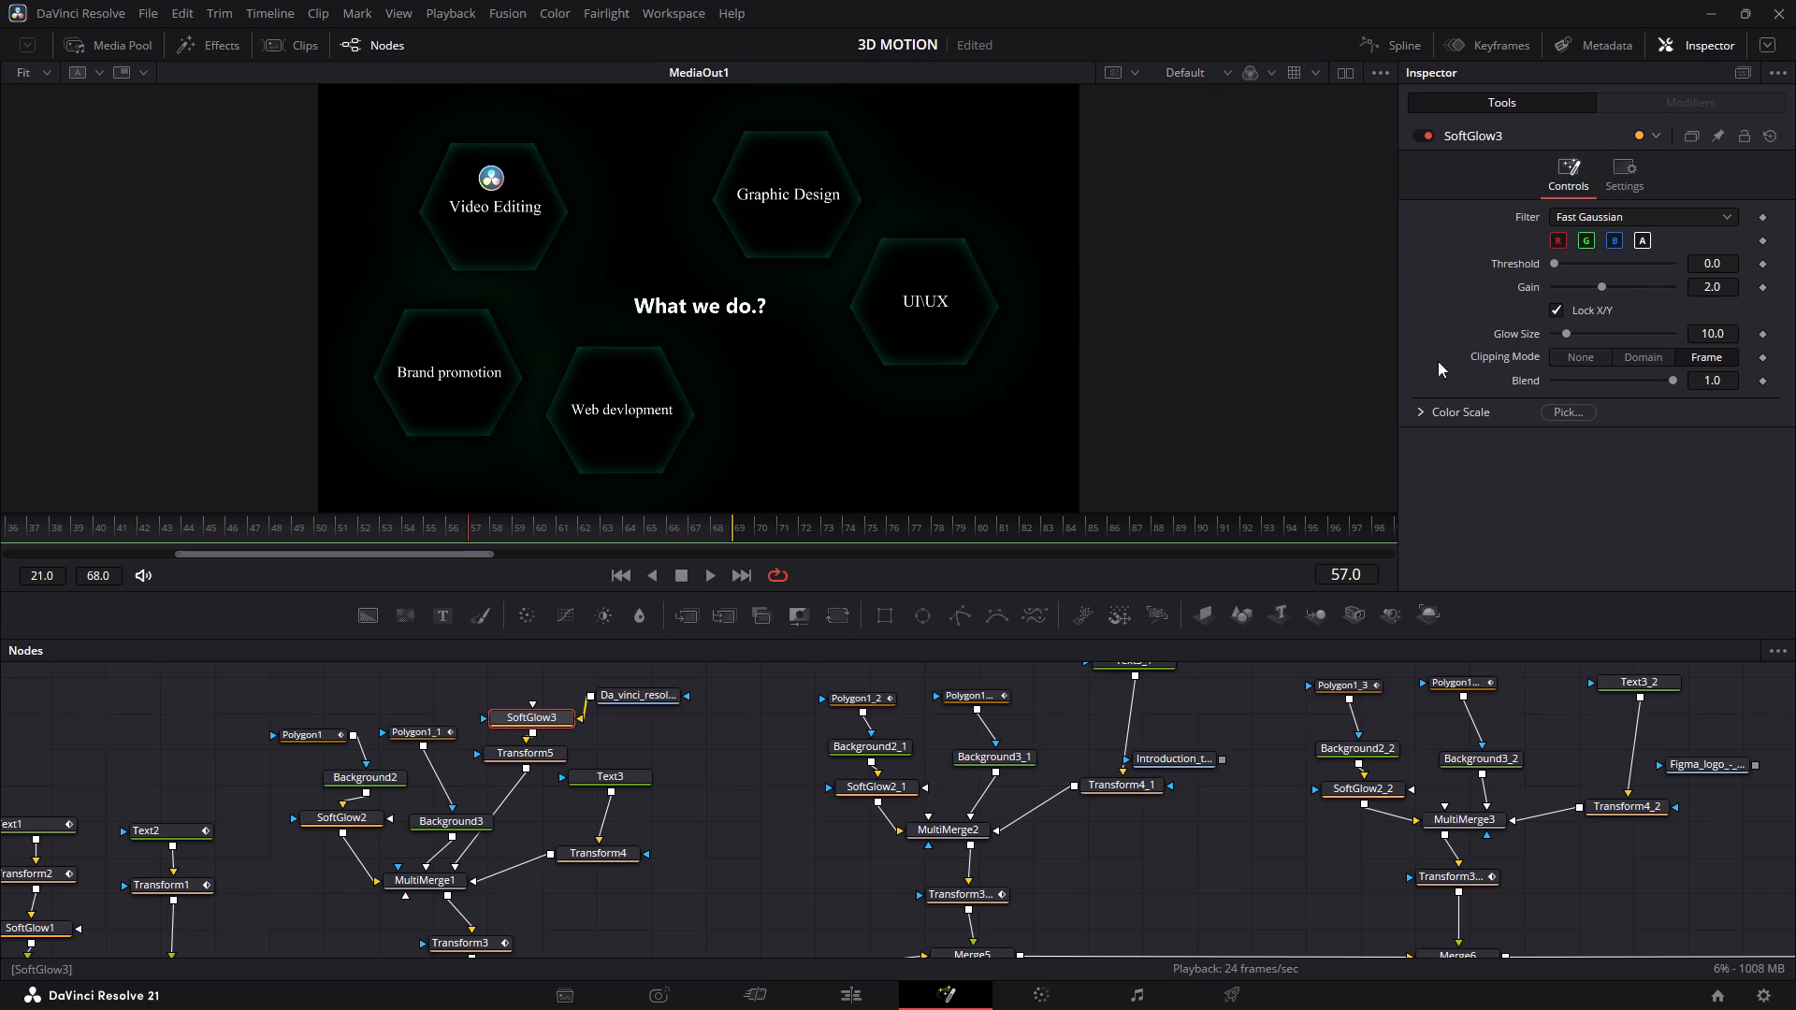
drag(1695, 261, 1151, 232)
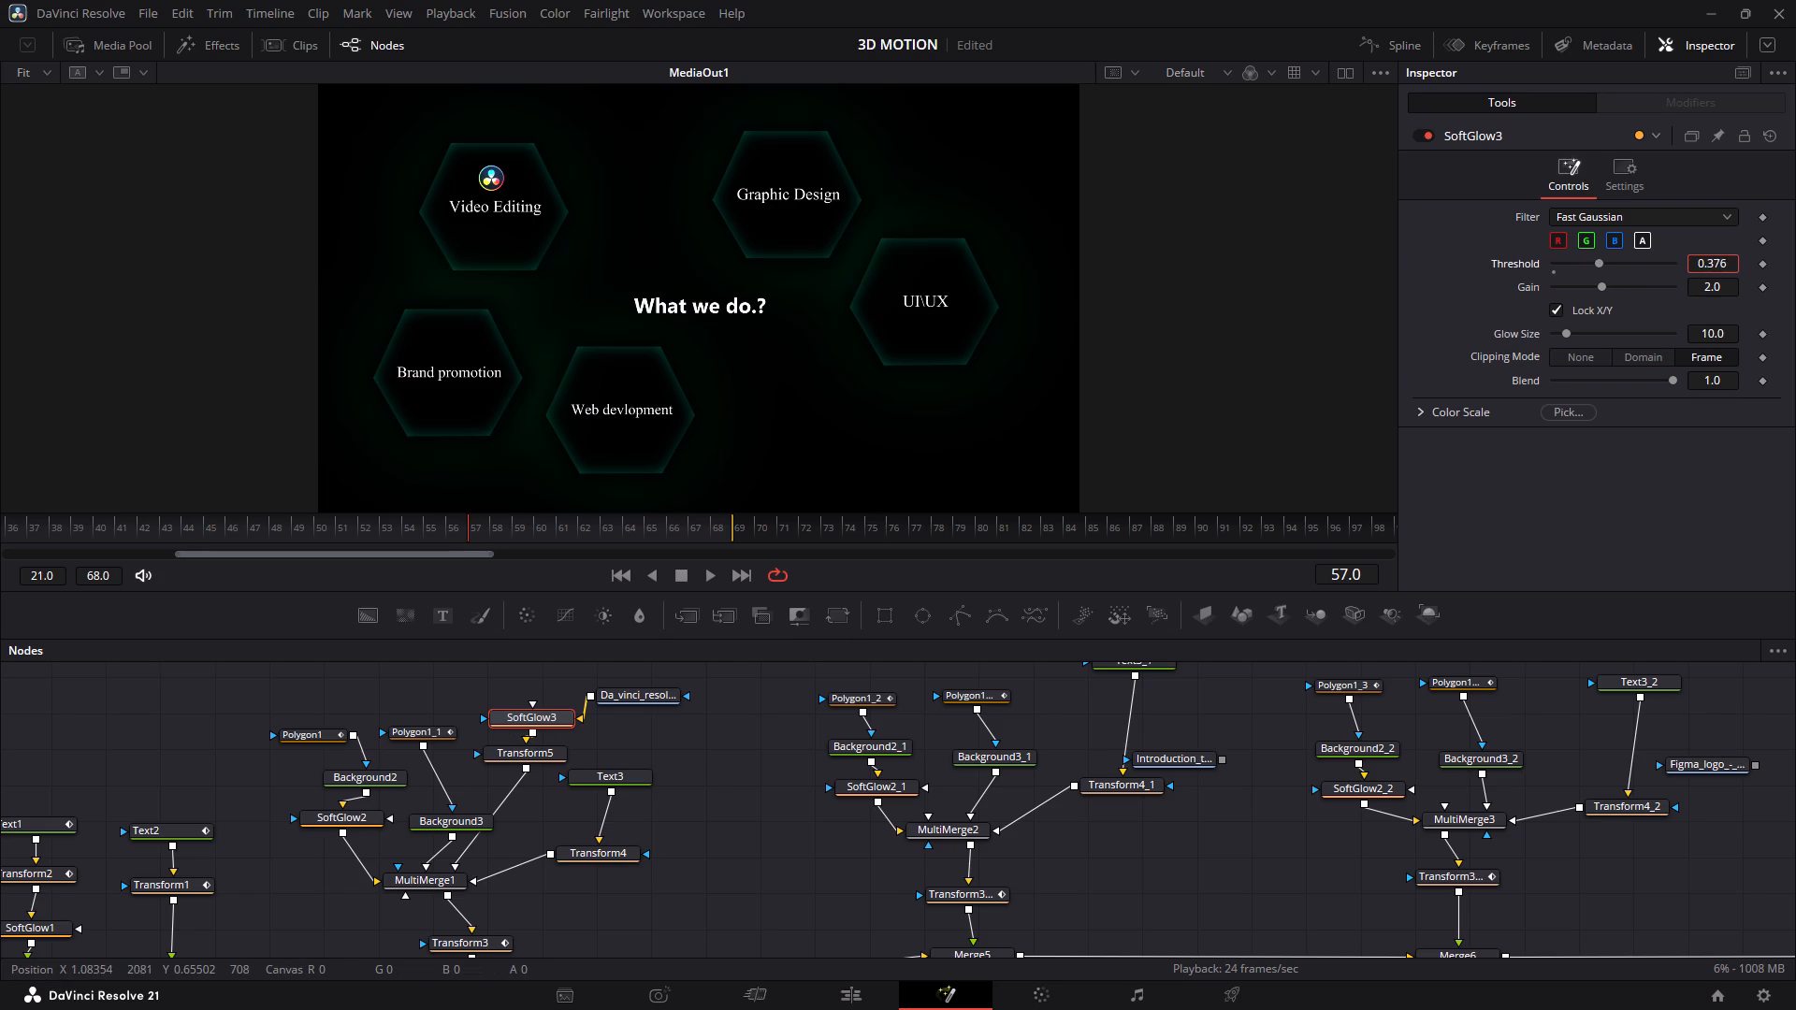
drag(1151, 232, 994, 282)
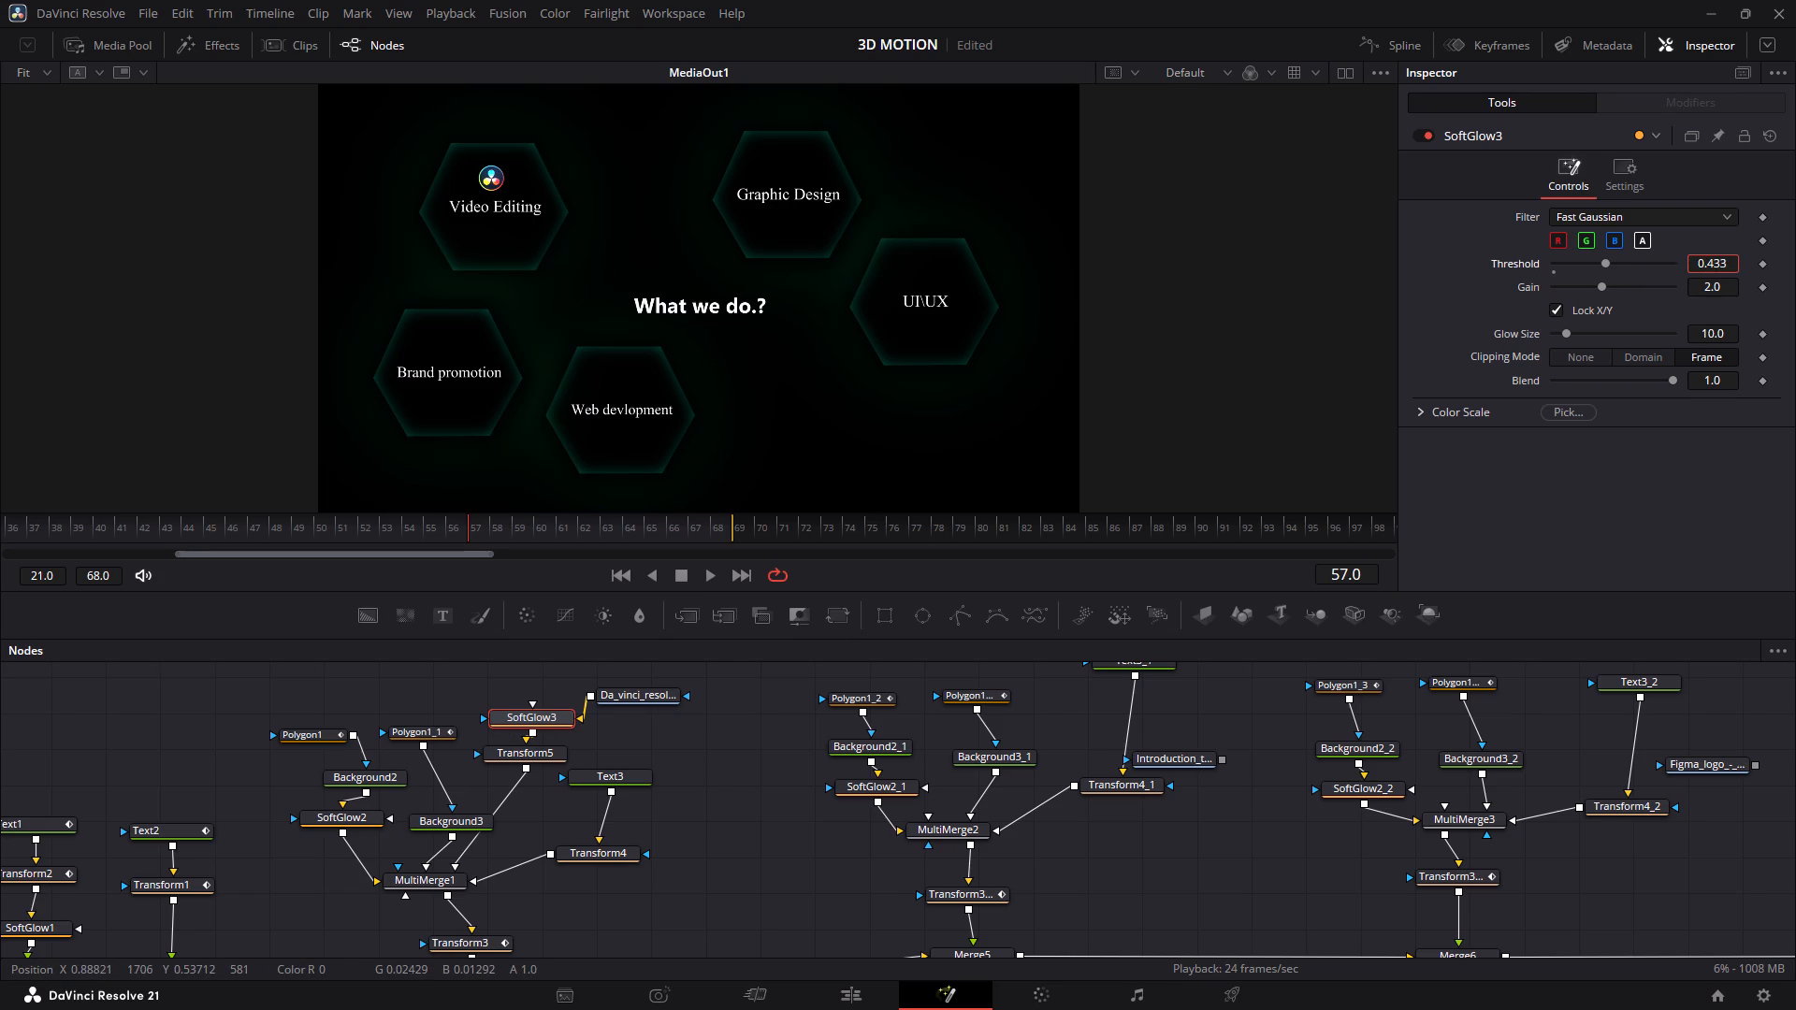
drag(994, 282, 996, 282)
click(1695, 261)
drag(1690, 285, 773, 307)
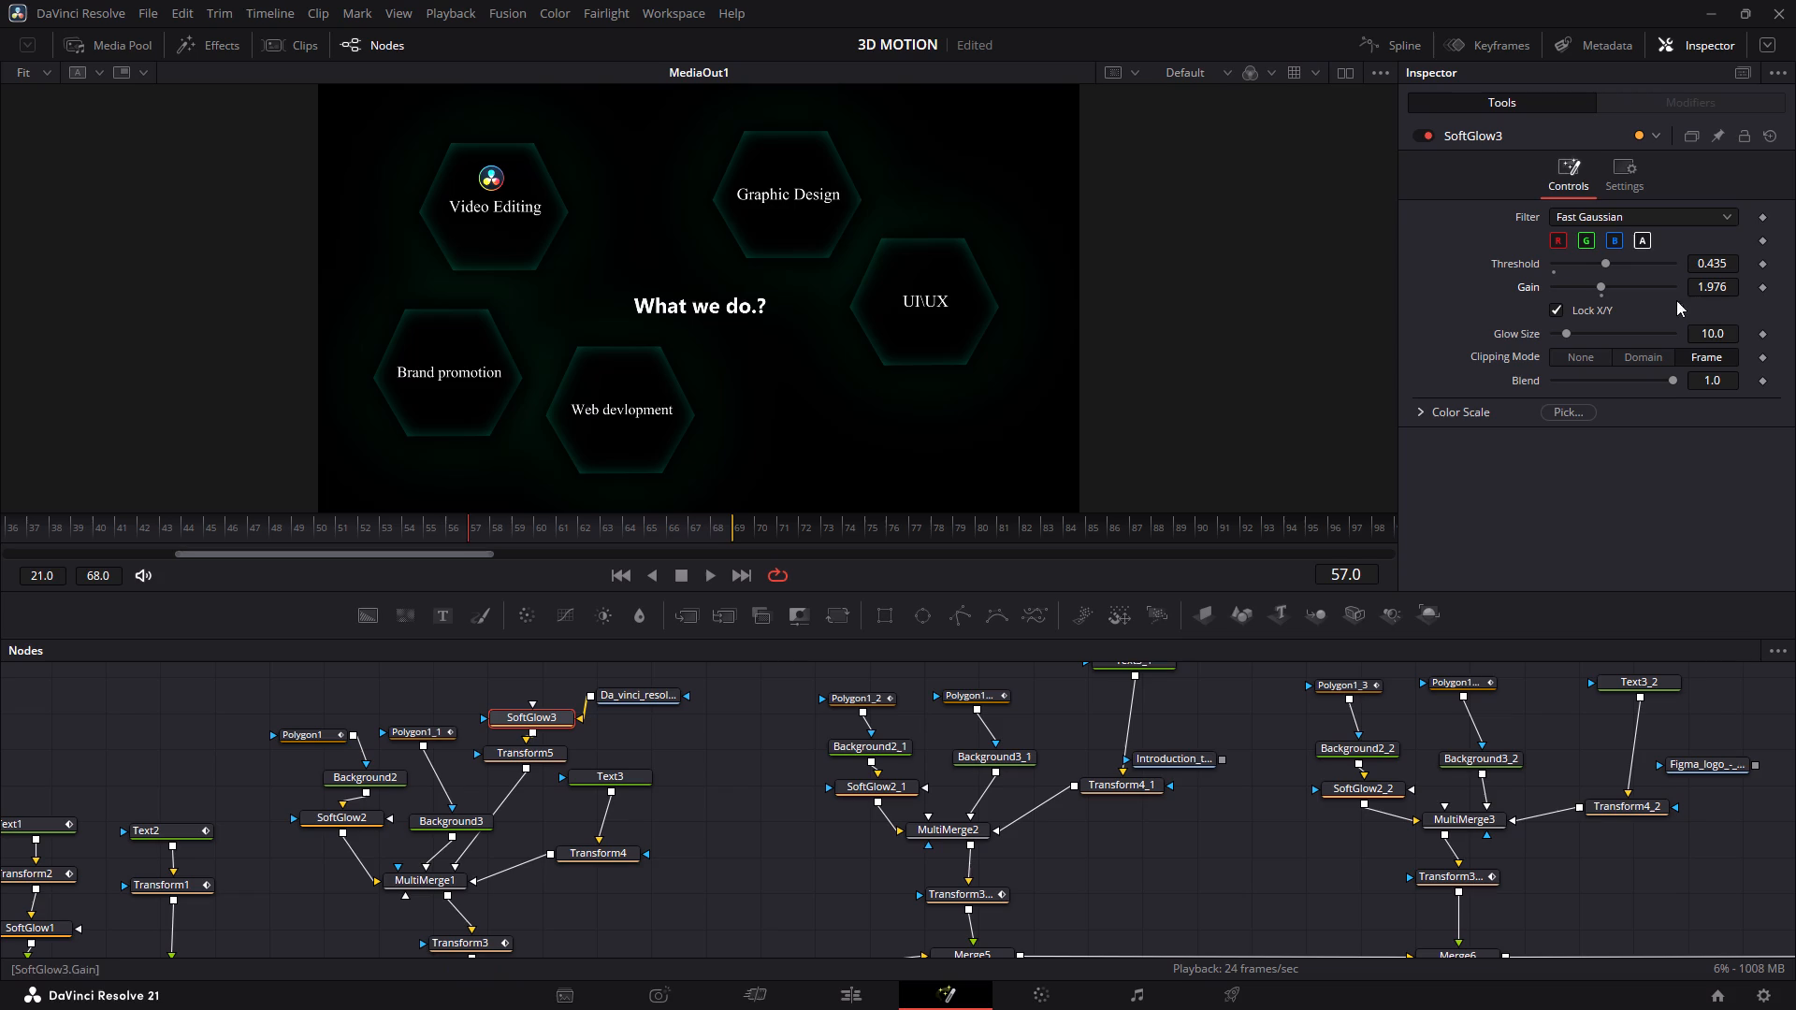
drag(1694, 329, 914, 327)
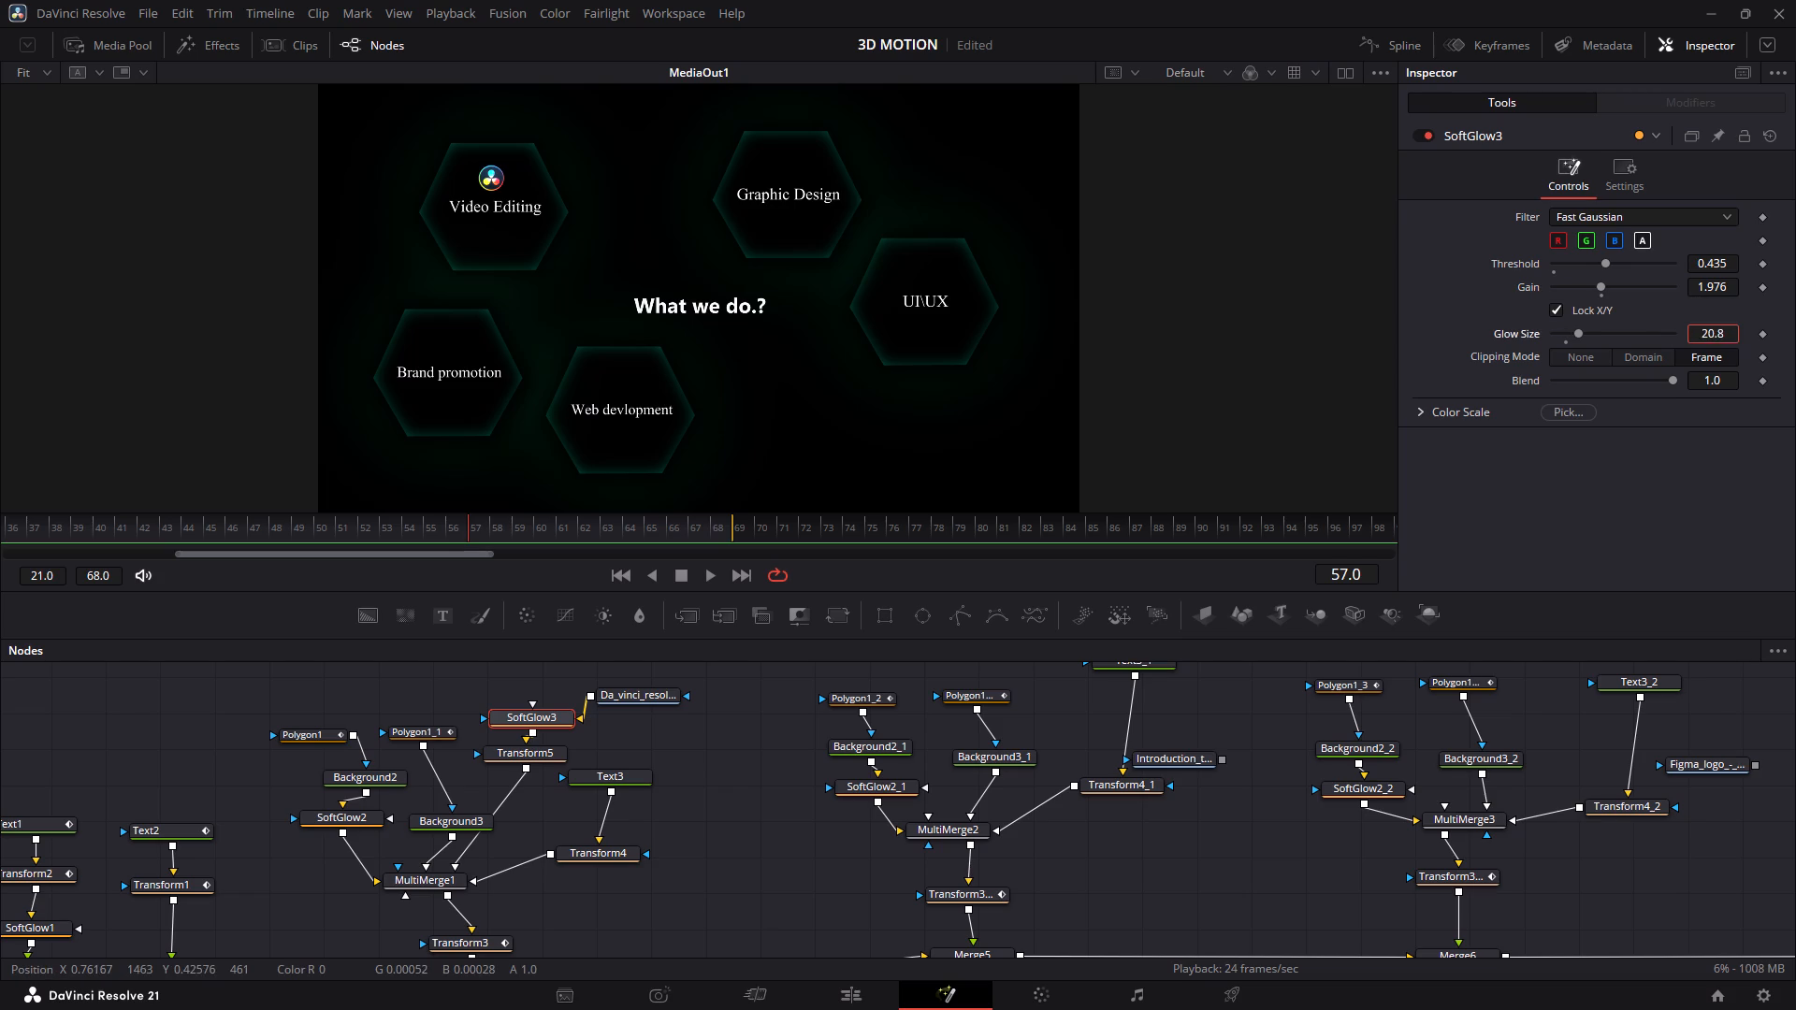
drag(914, 327, 698, 346)
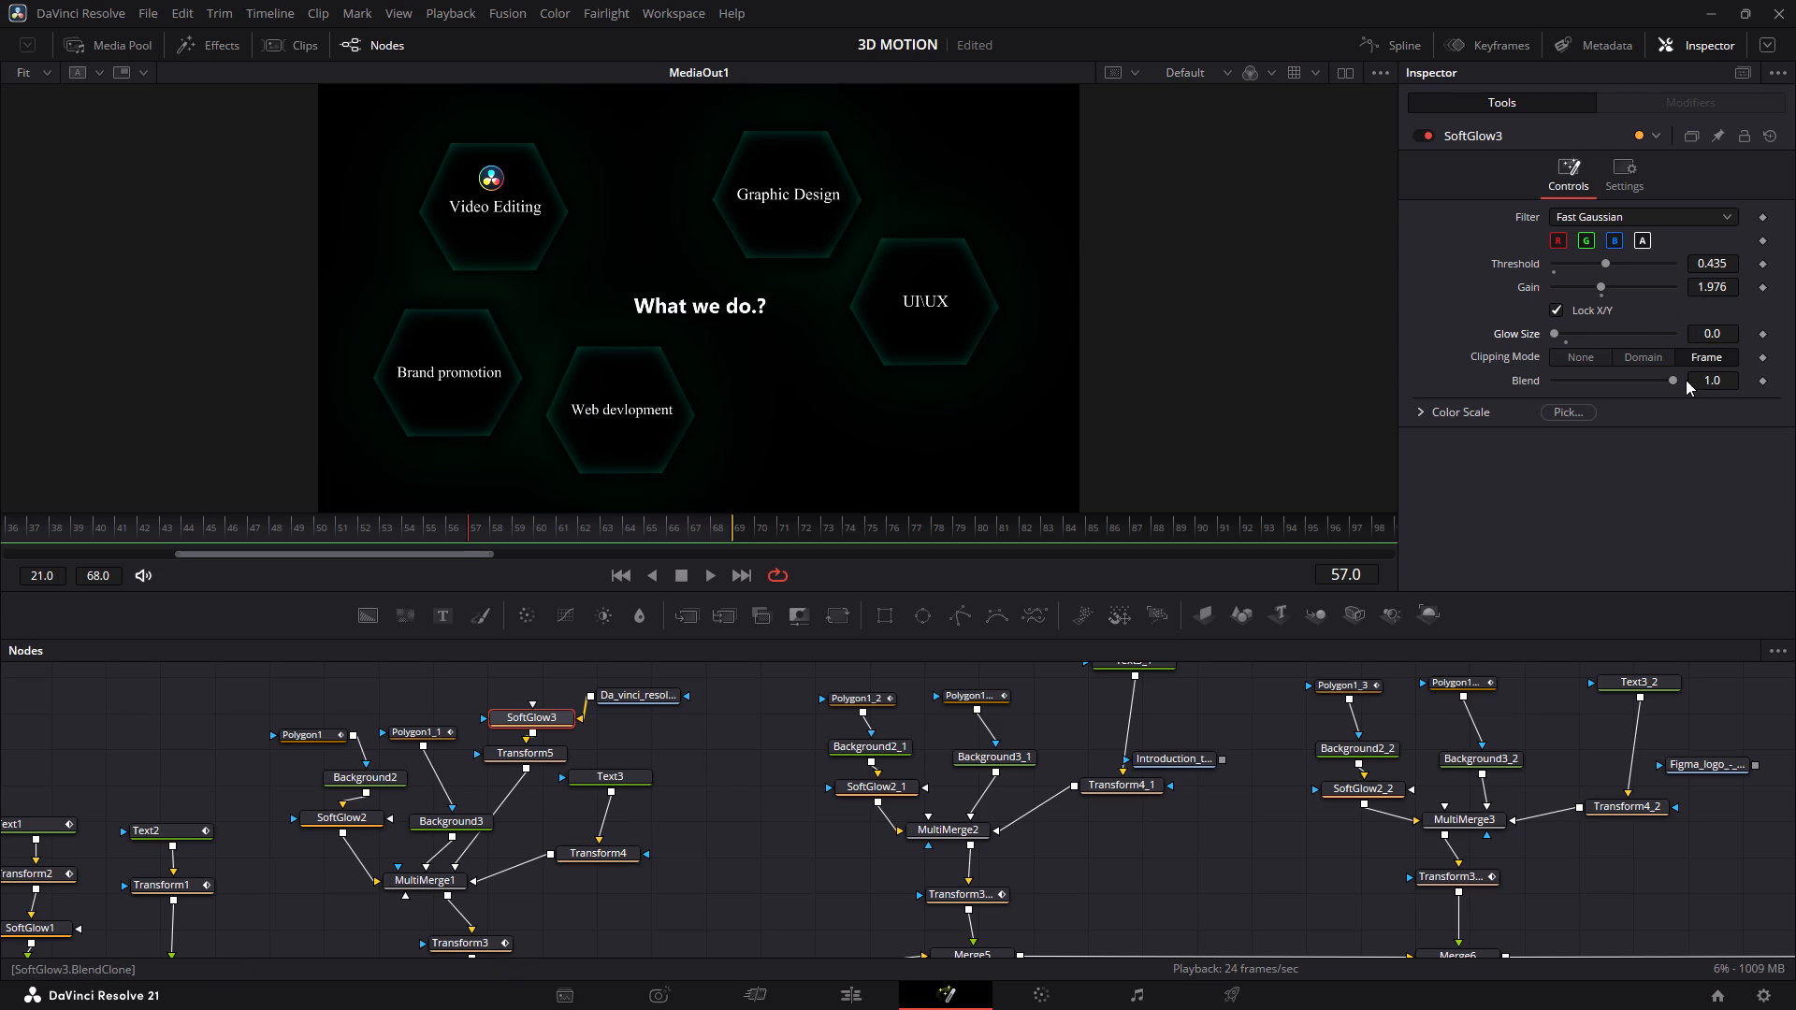
drag(1705, 383, 763, 485)
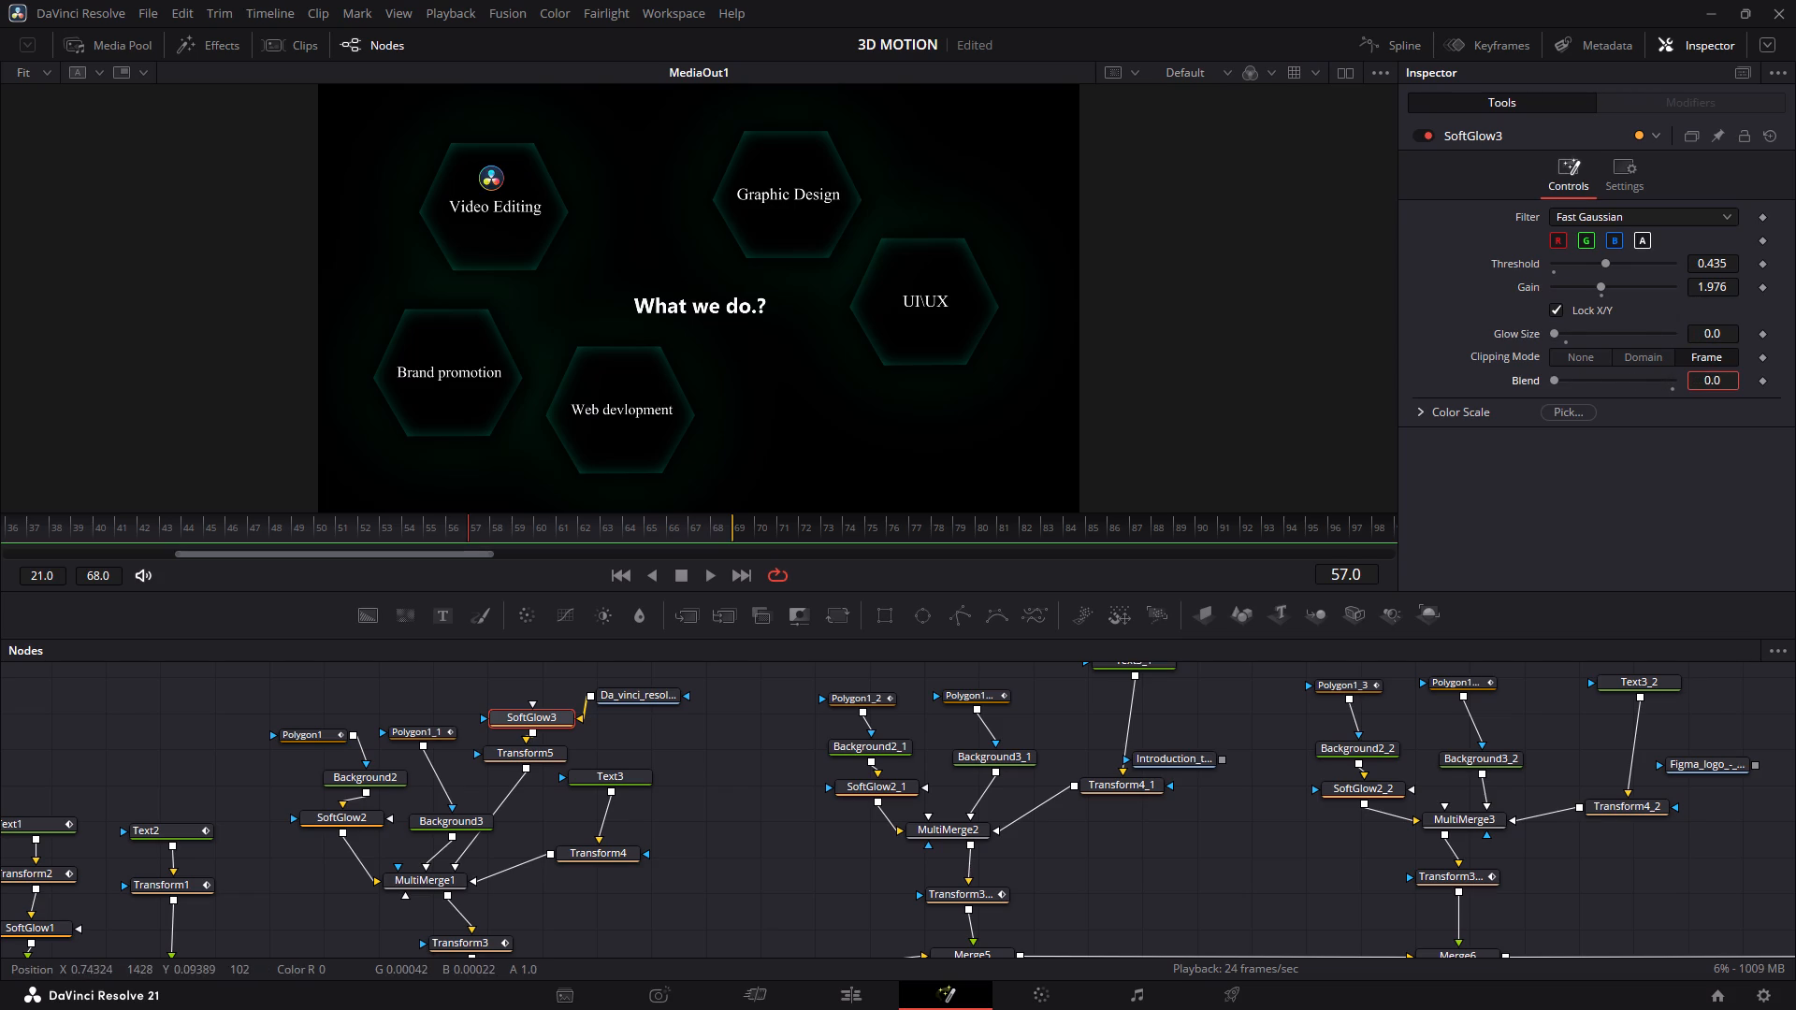
drag(763, 485, 1492, 282)
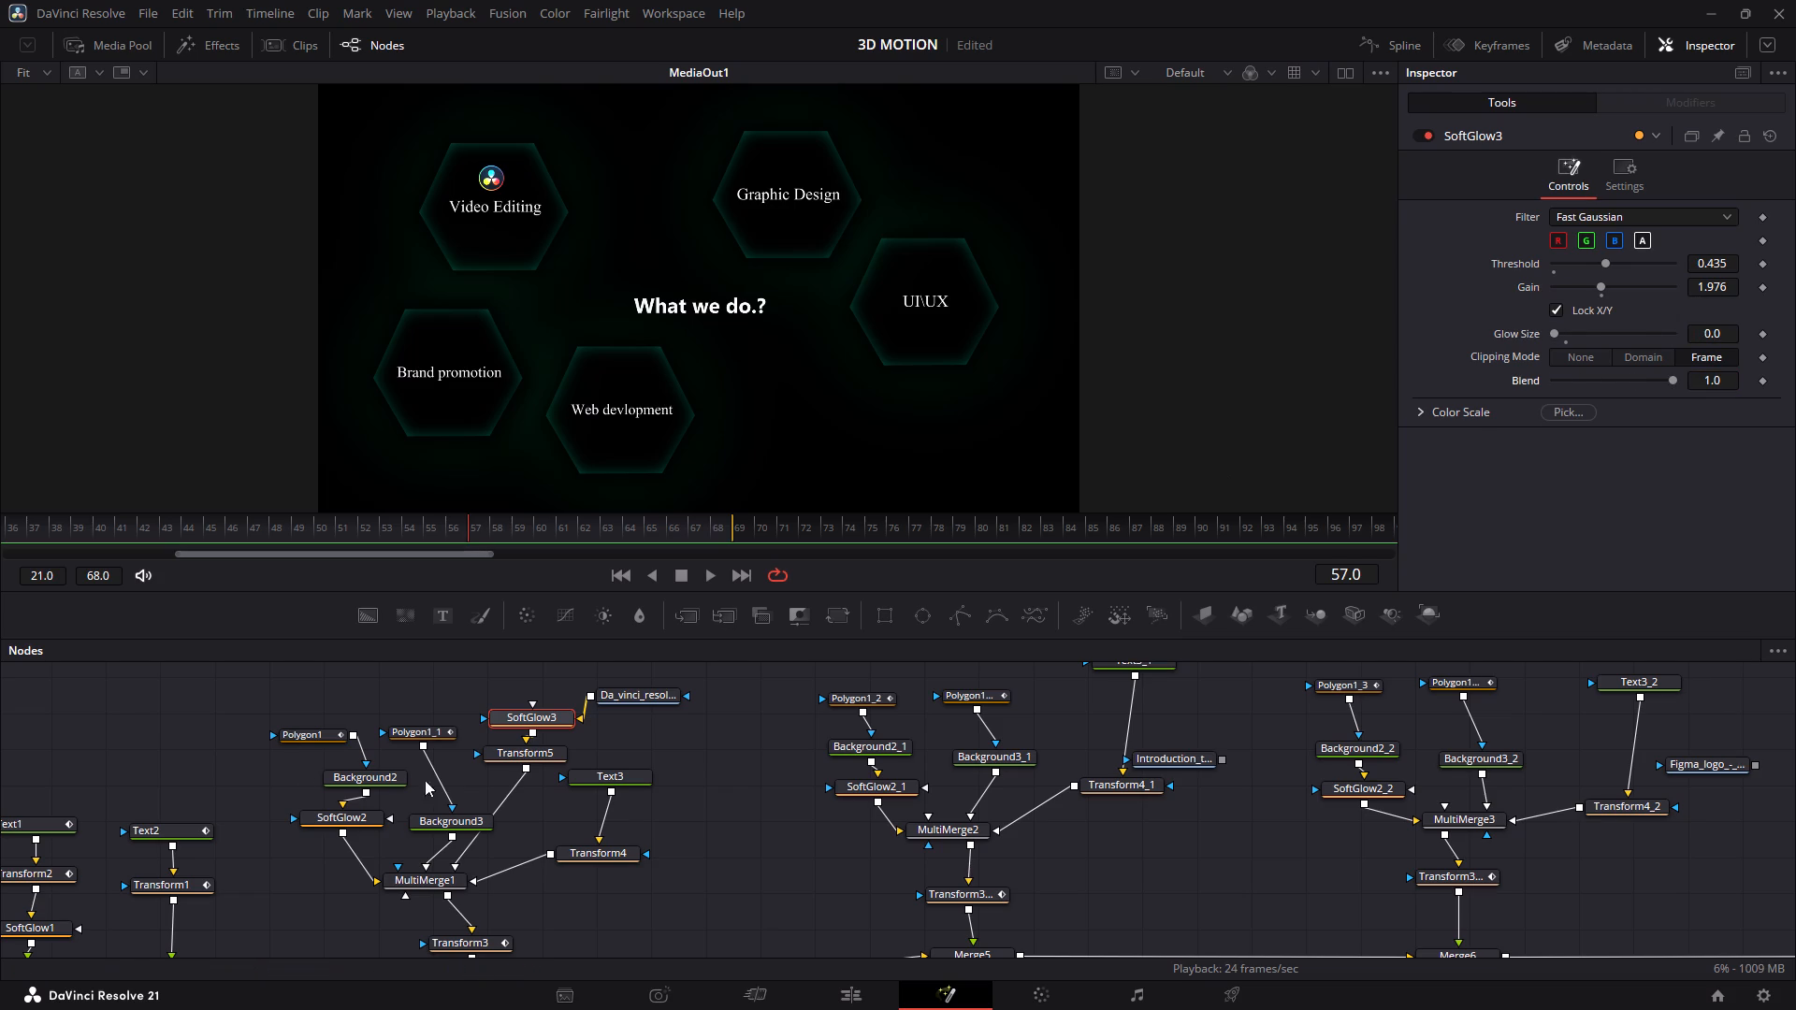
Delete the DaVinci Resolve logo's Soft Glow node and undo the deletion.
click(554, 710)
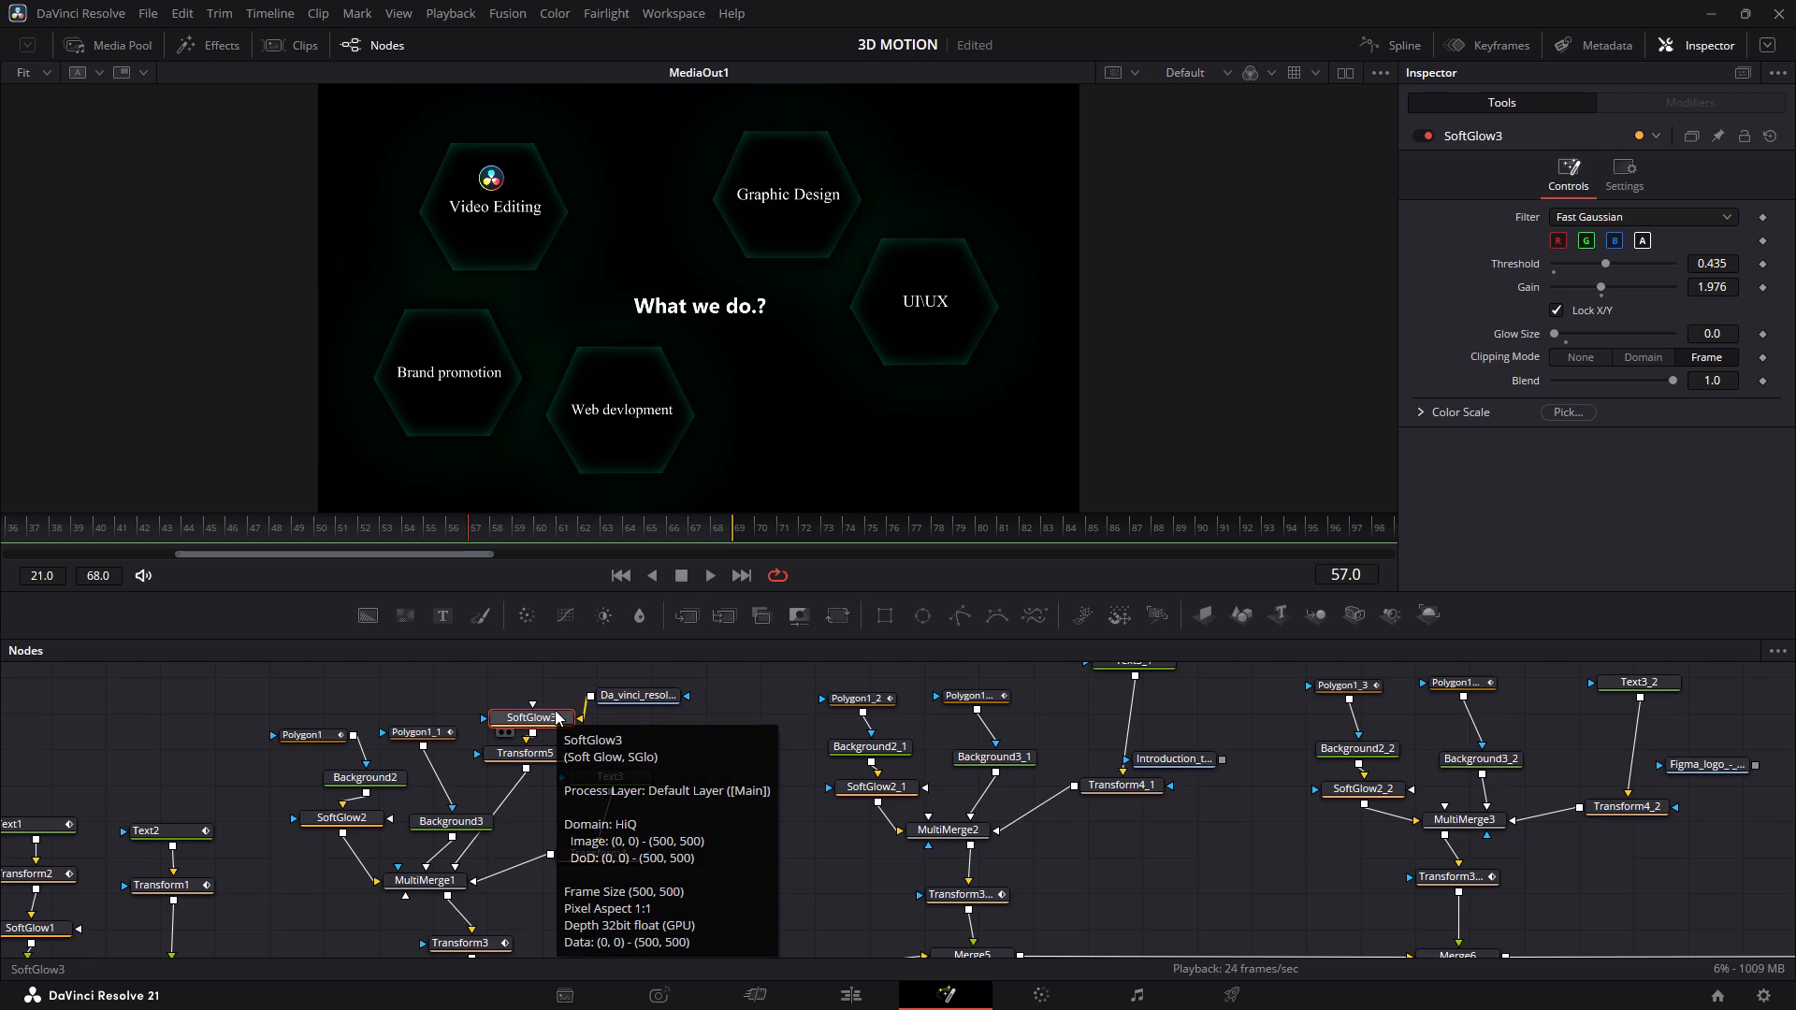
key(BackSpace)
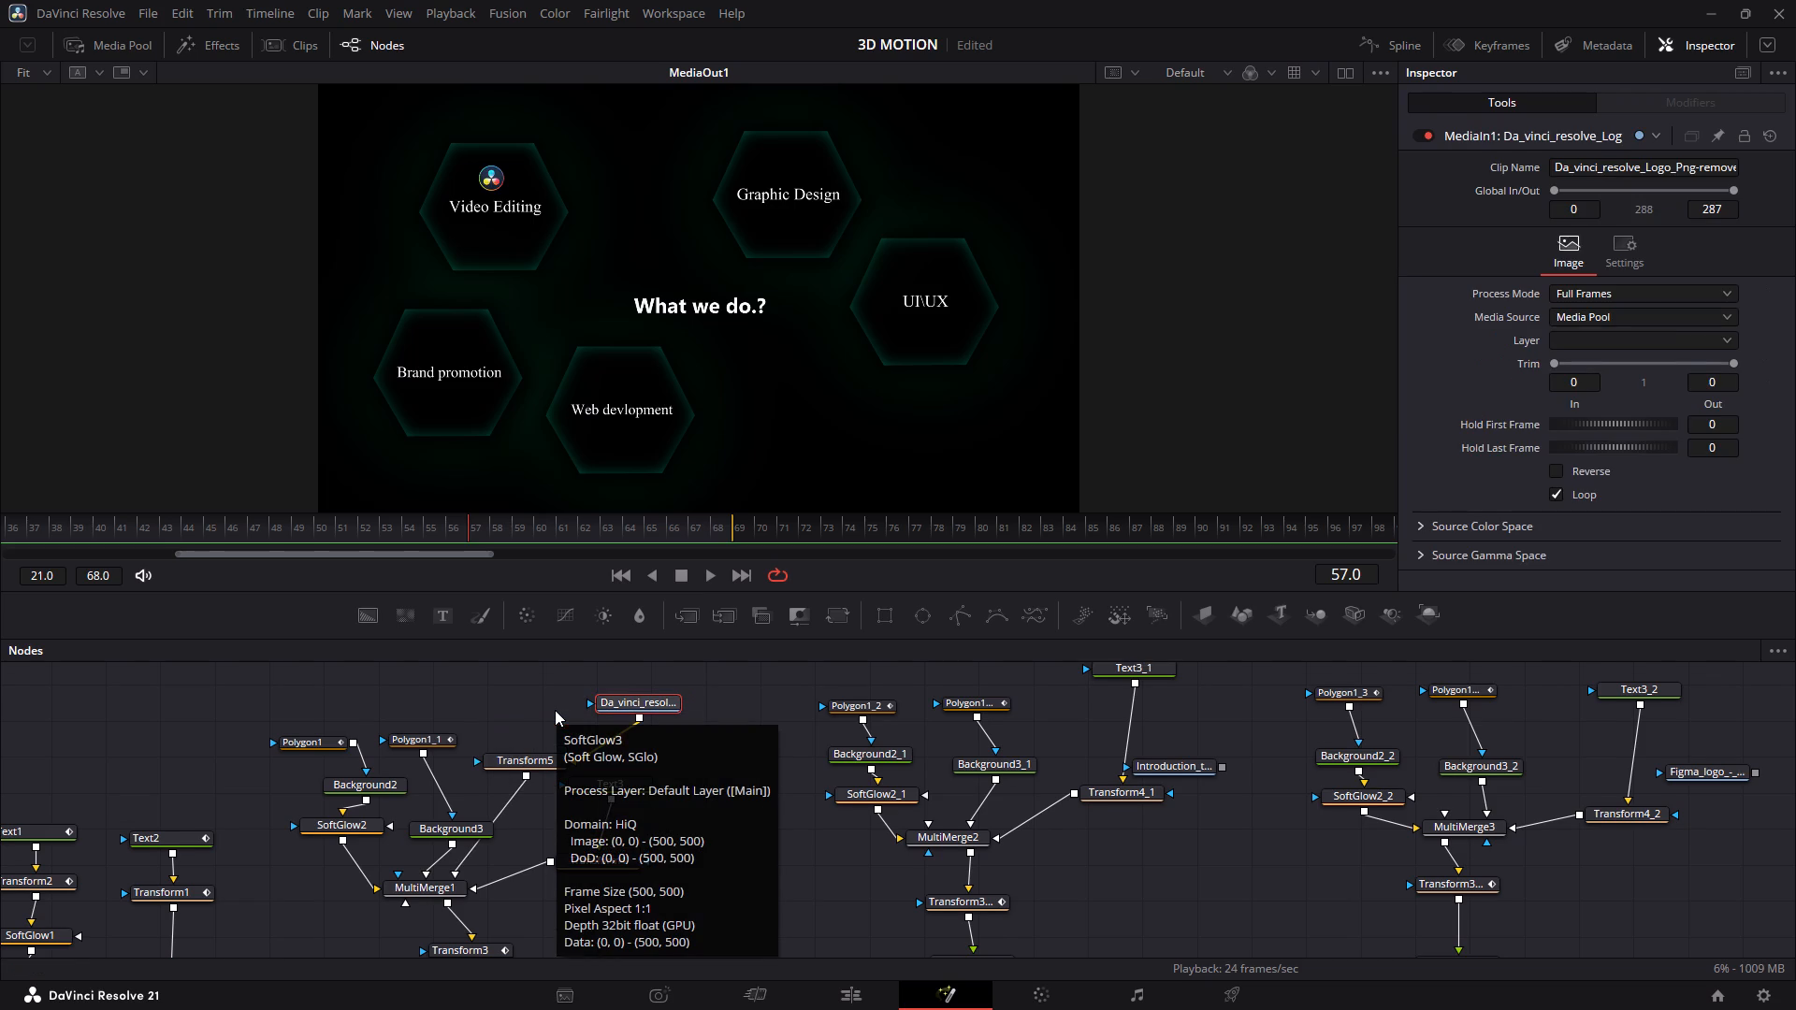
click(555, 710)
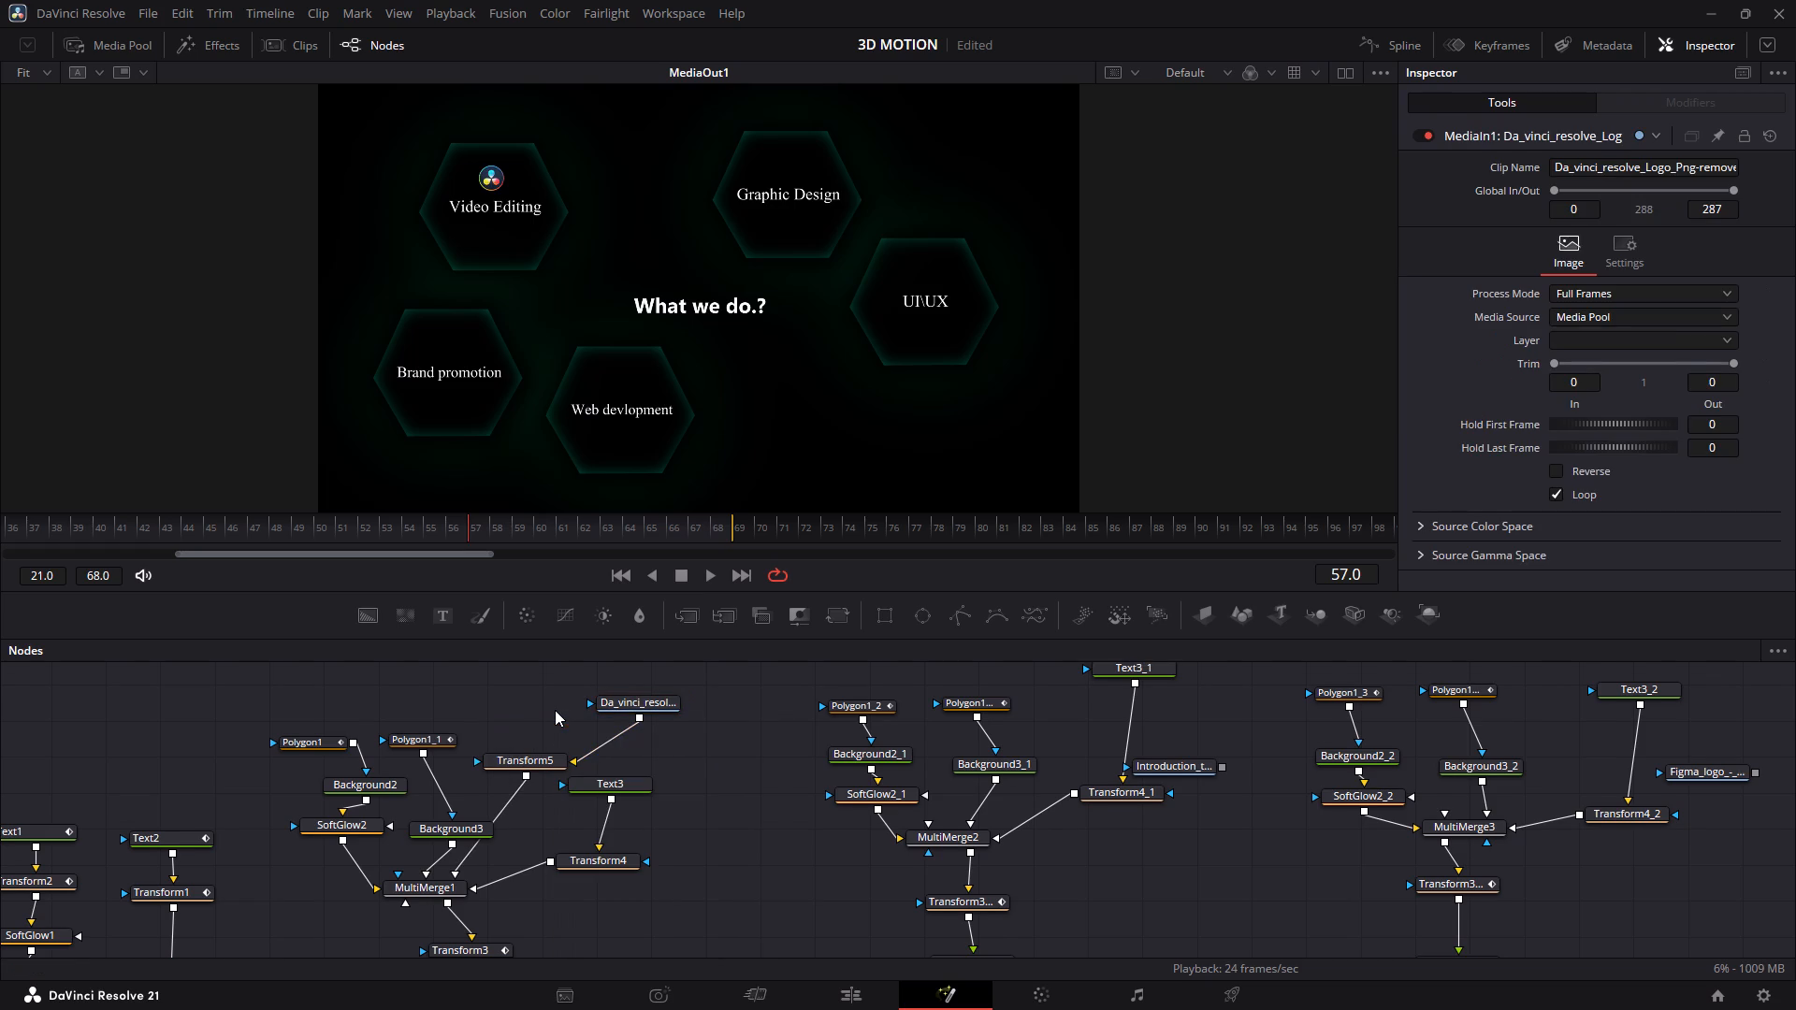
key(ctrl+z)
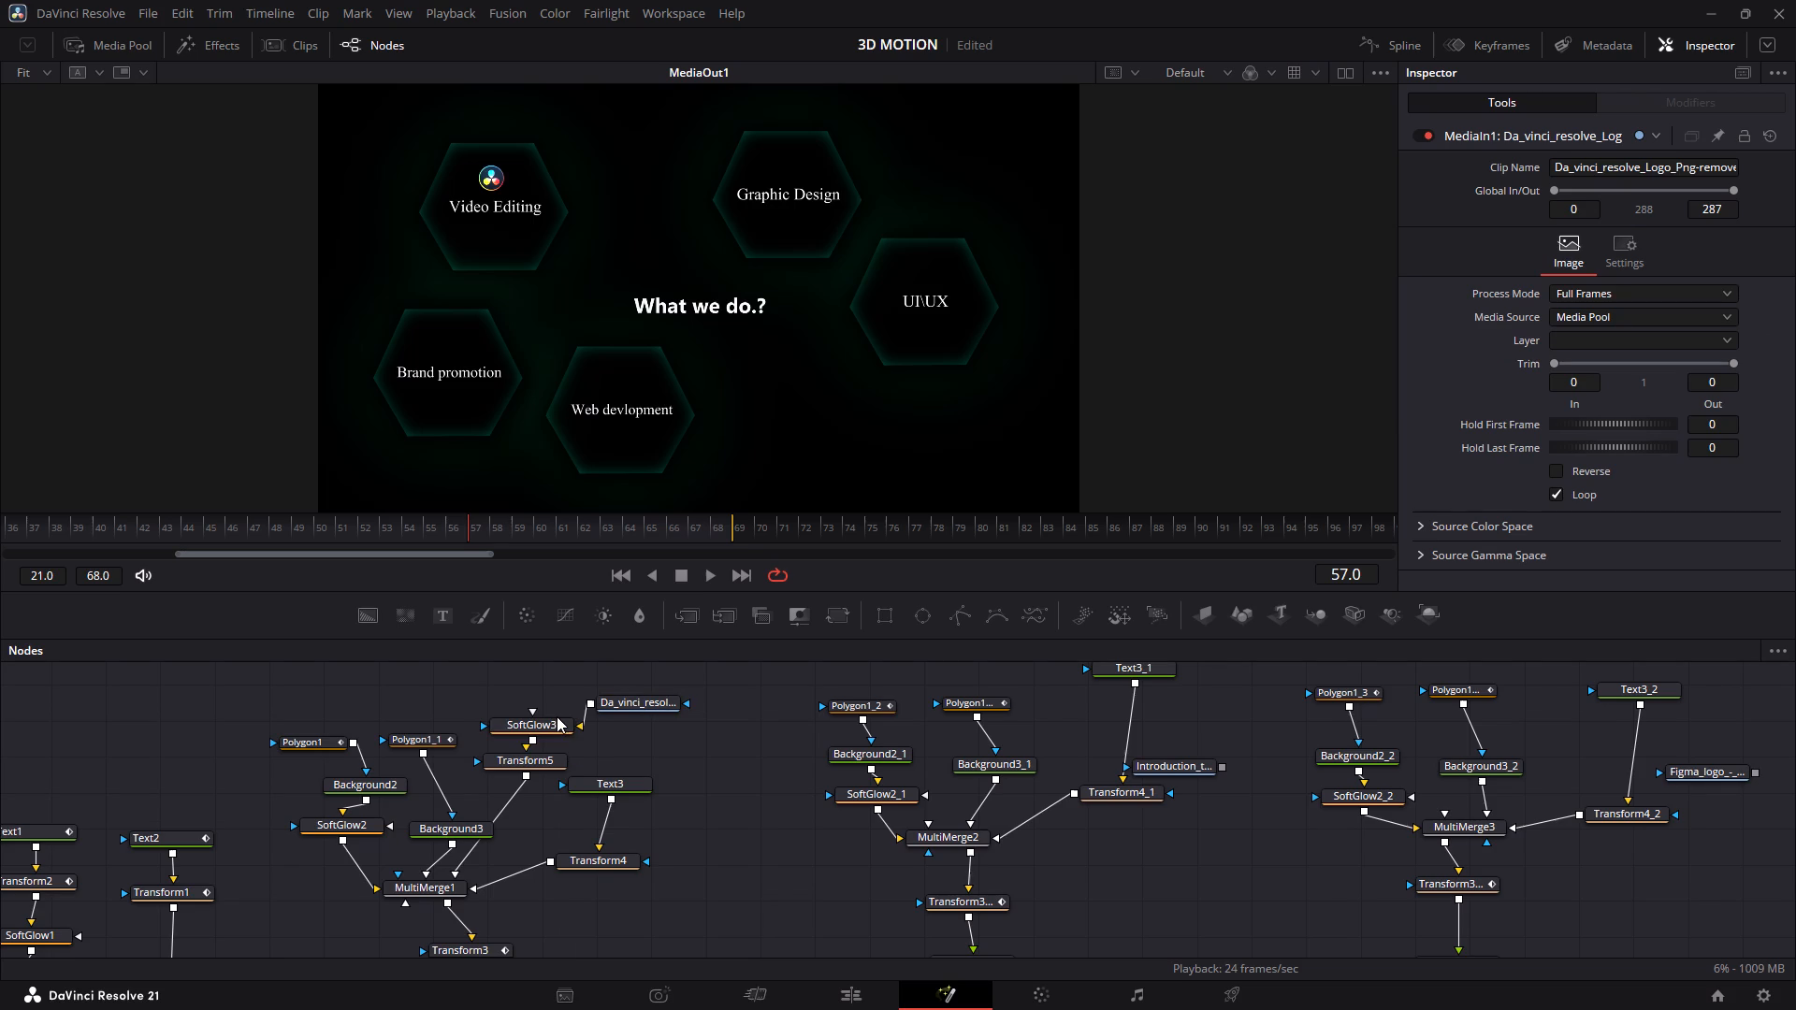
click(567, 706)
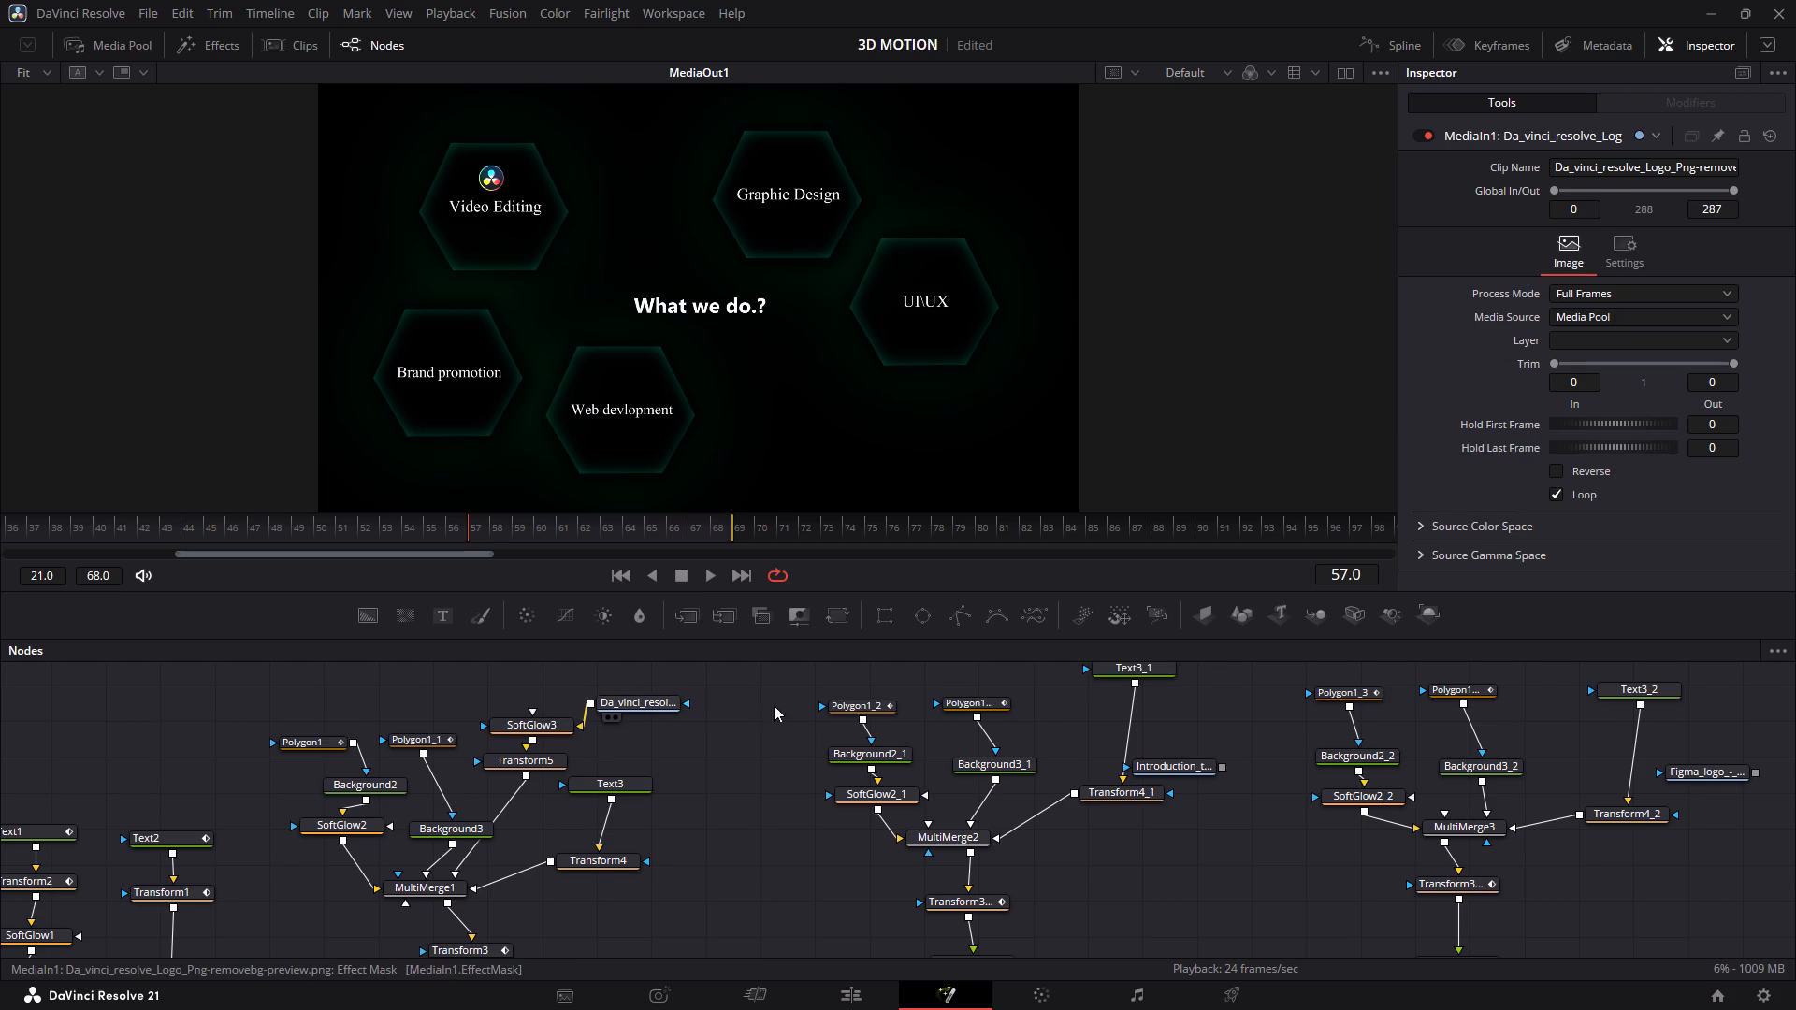
Move the Introduction_to_Git logo node above Transform4_1 and connect its output to MultiMerge2.
drag(1166, 764, 1166, 725)
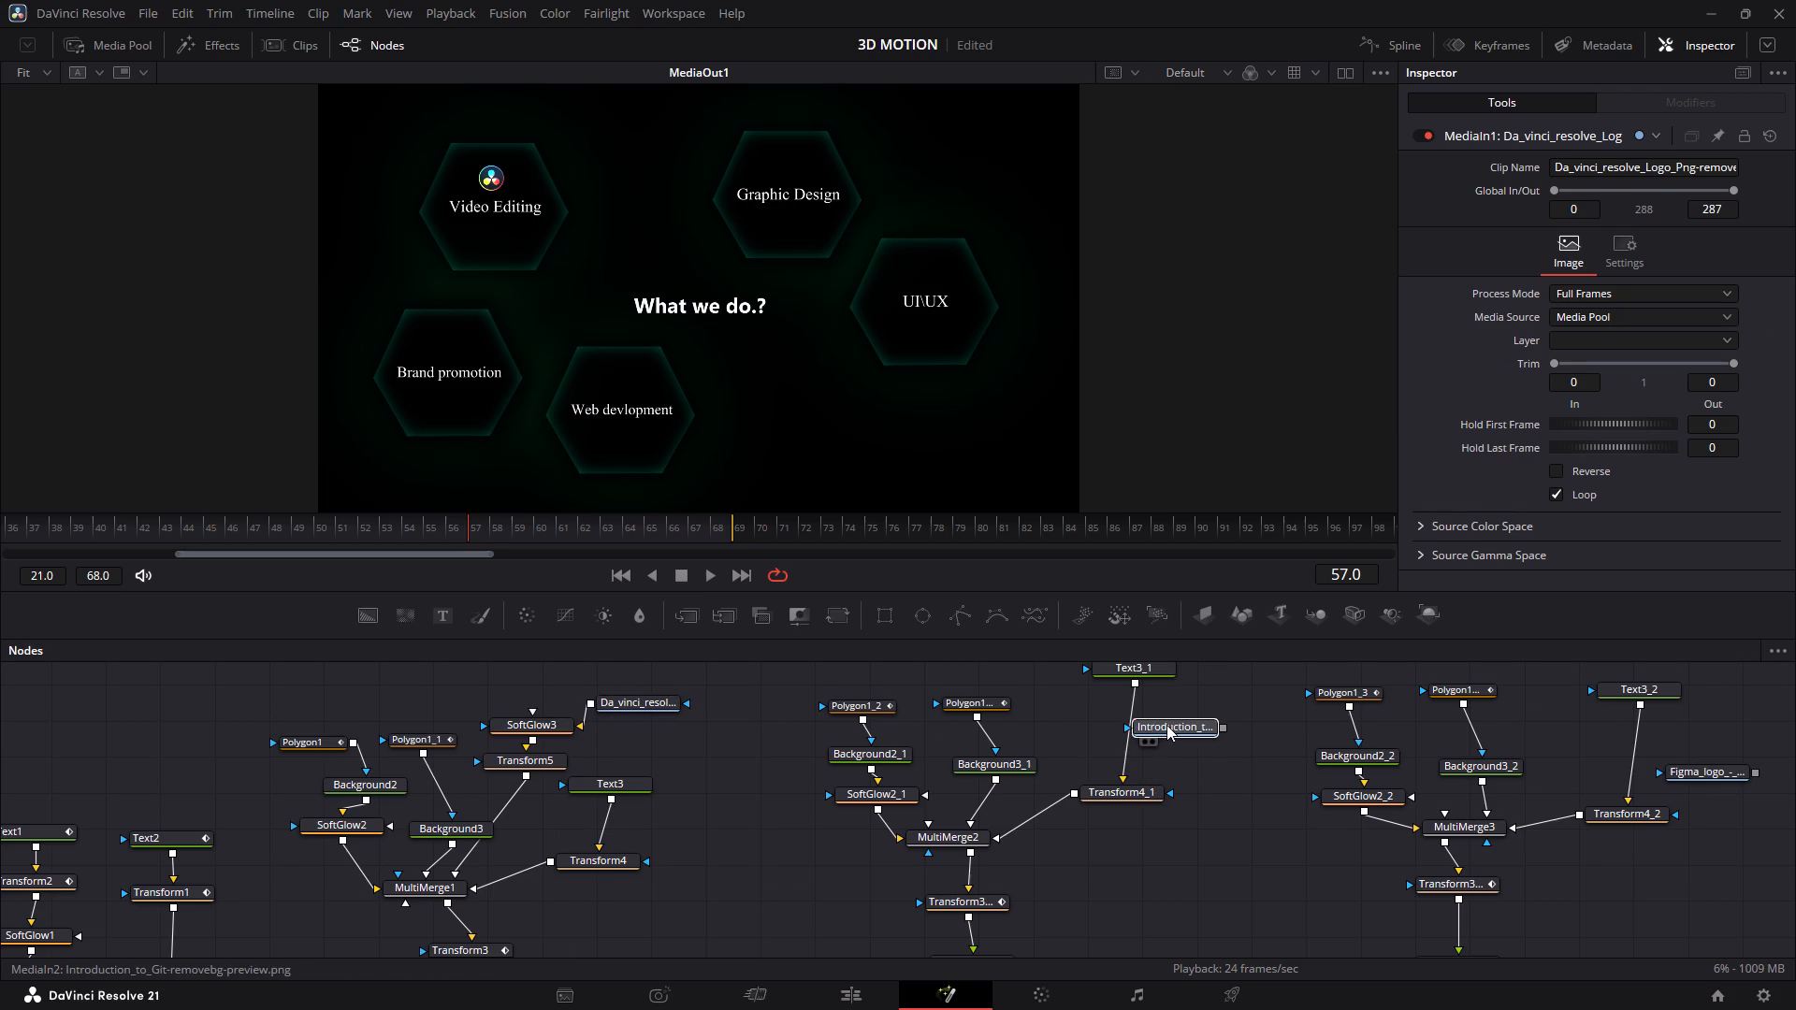
drag(1222, 729, 1048, 767)
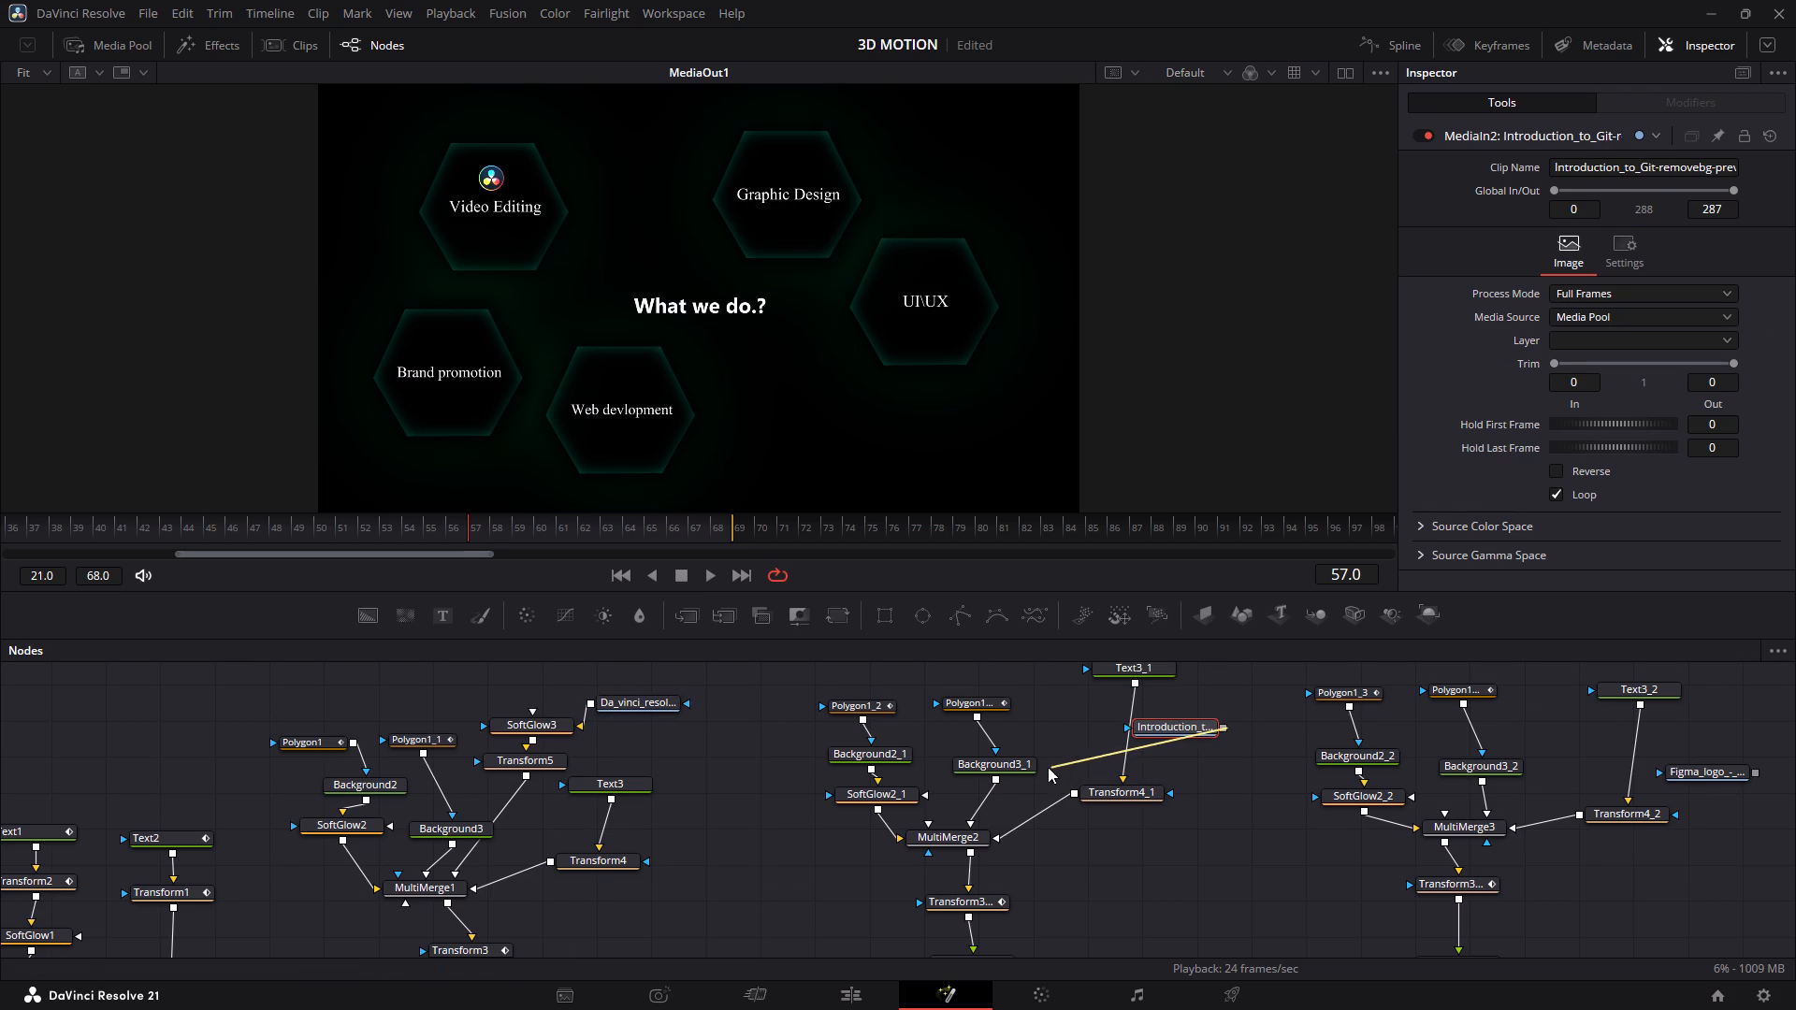
drag(1048, 767, 977, 844)
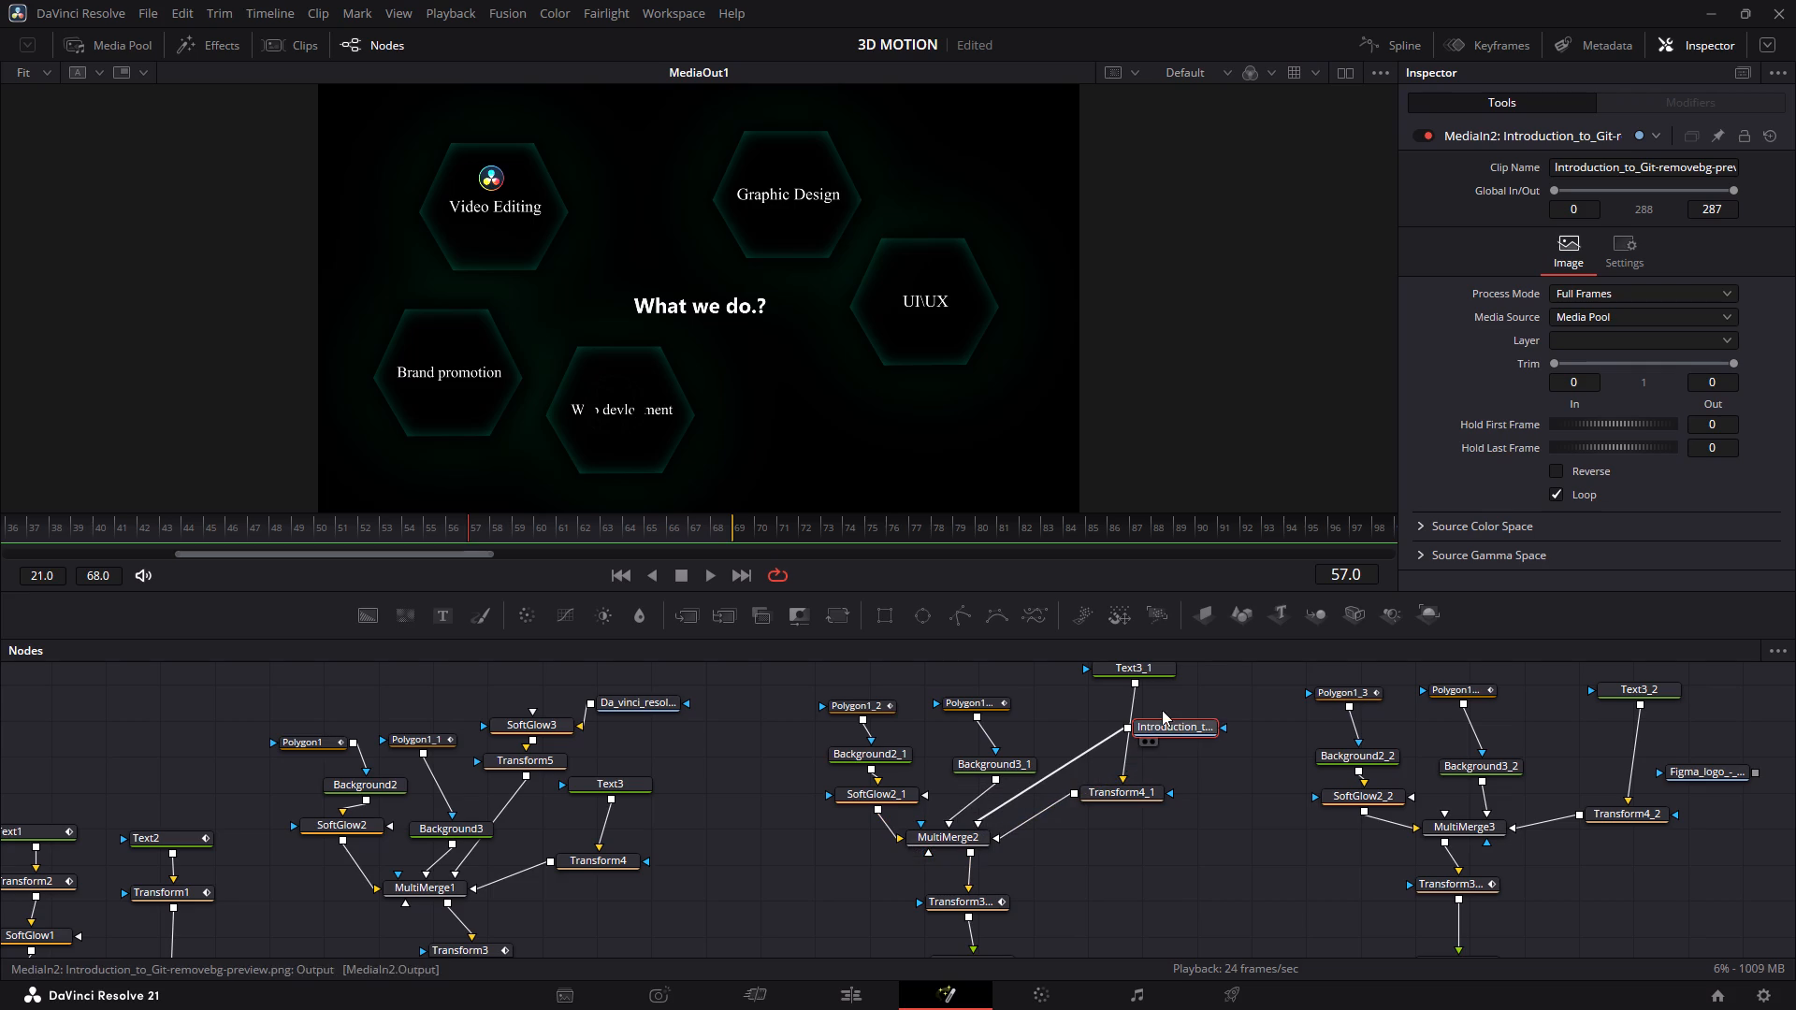
Insert a Transform node between the Introduction_to_Git logo and MultiMerge2.
click(1170, 727)
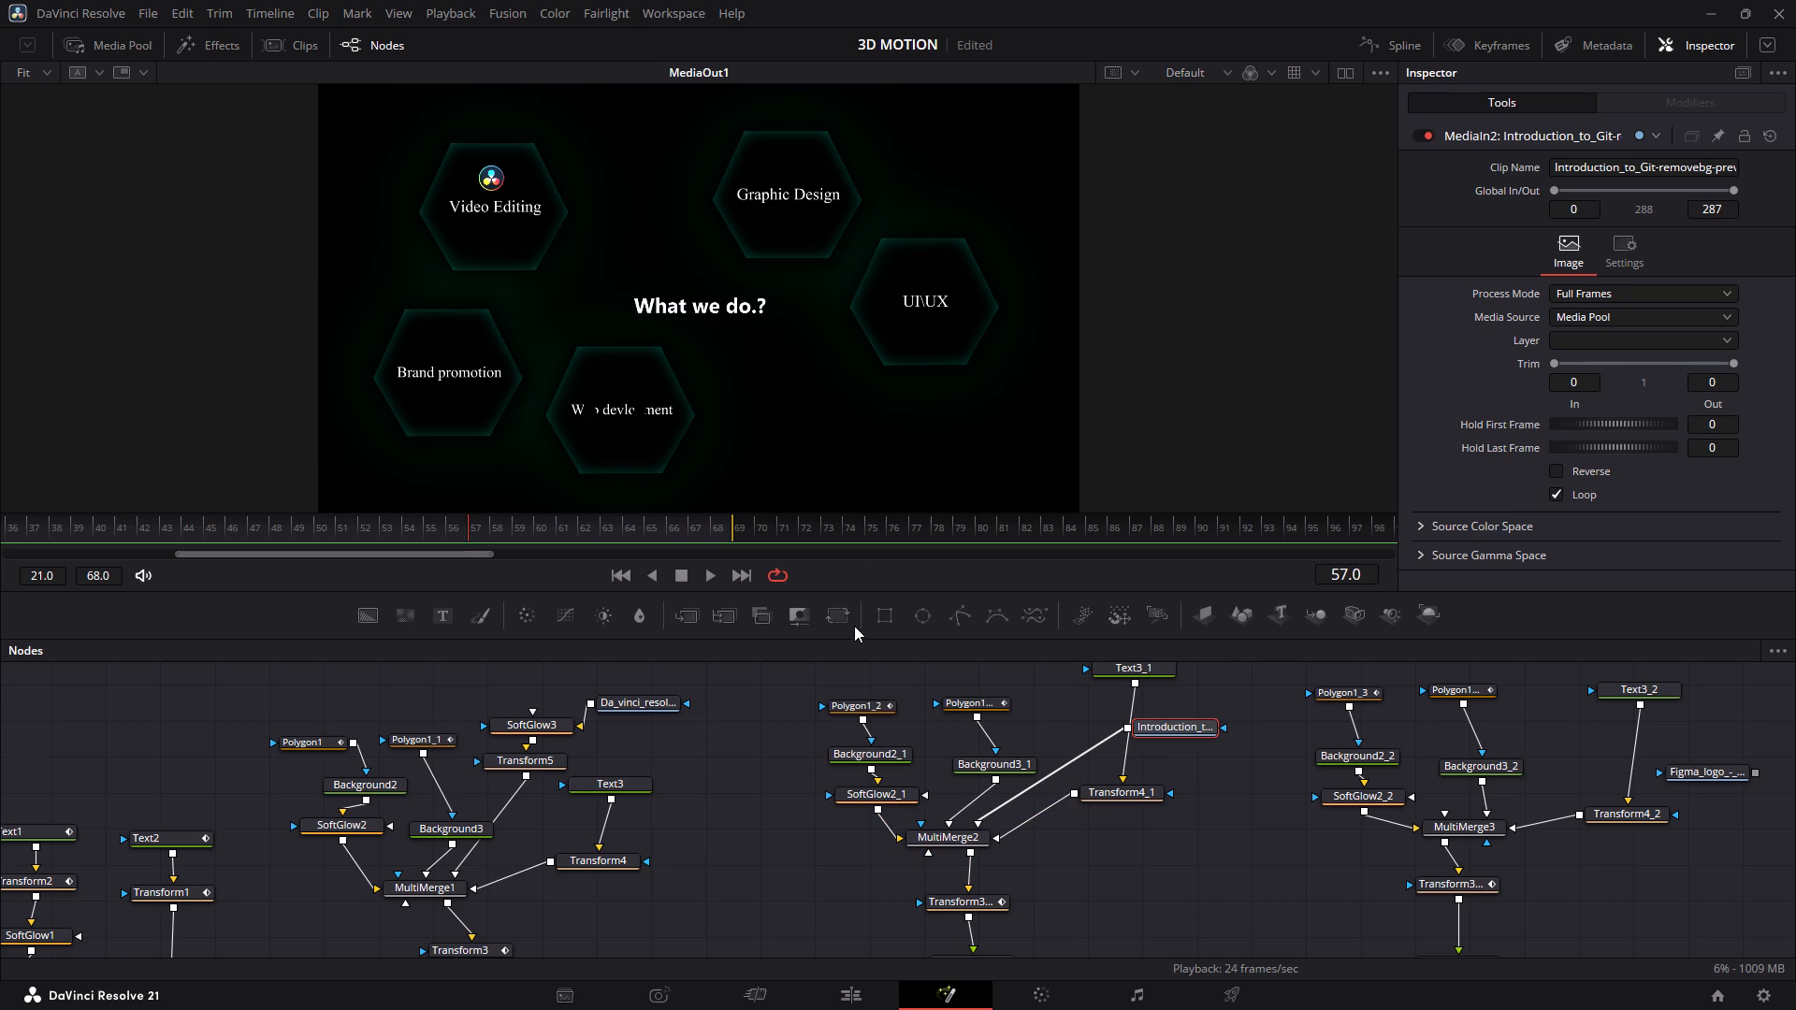
click(838, 616)
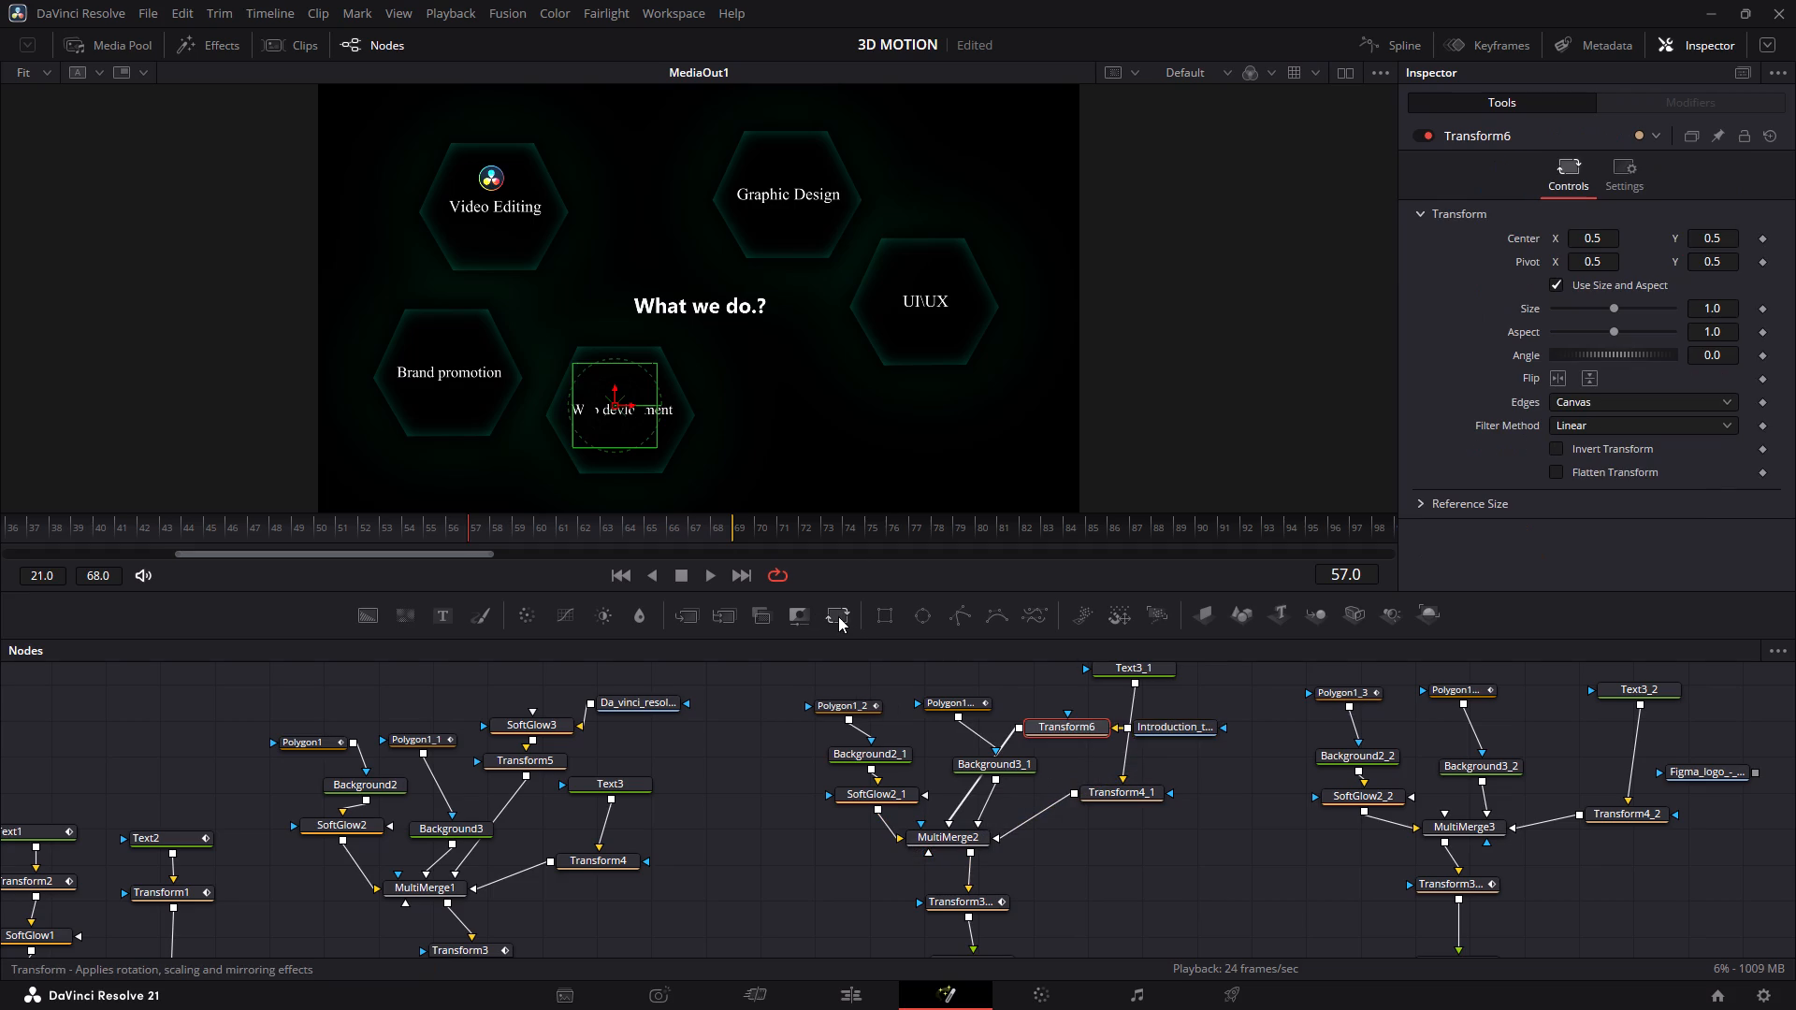
Step back and forth through the frames between 54 and 65 to examine the hexagon animation, ending at frame 54.
key(Right)
key(Right)
key(Right)
key(Right)
key(Right)
key(Right)
key(Right)
key(Right)
key(Left)
key(Left)
key(Left)
key(Left)
key(Left)
key(Left)
key(Left)
key(Left)
key(Left)
key(Right)
key(Right)
key(Right)
key(Right)
key(Right)
key(Right)
key(Right)
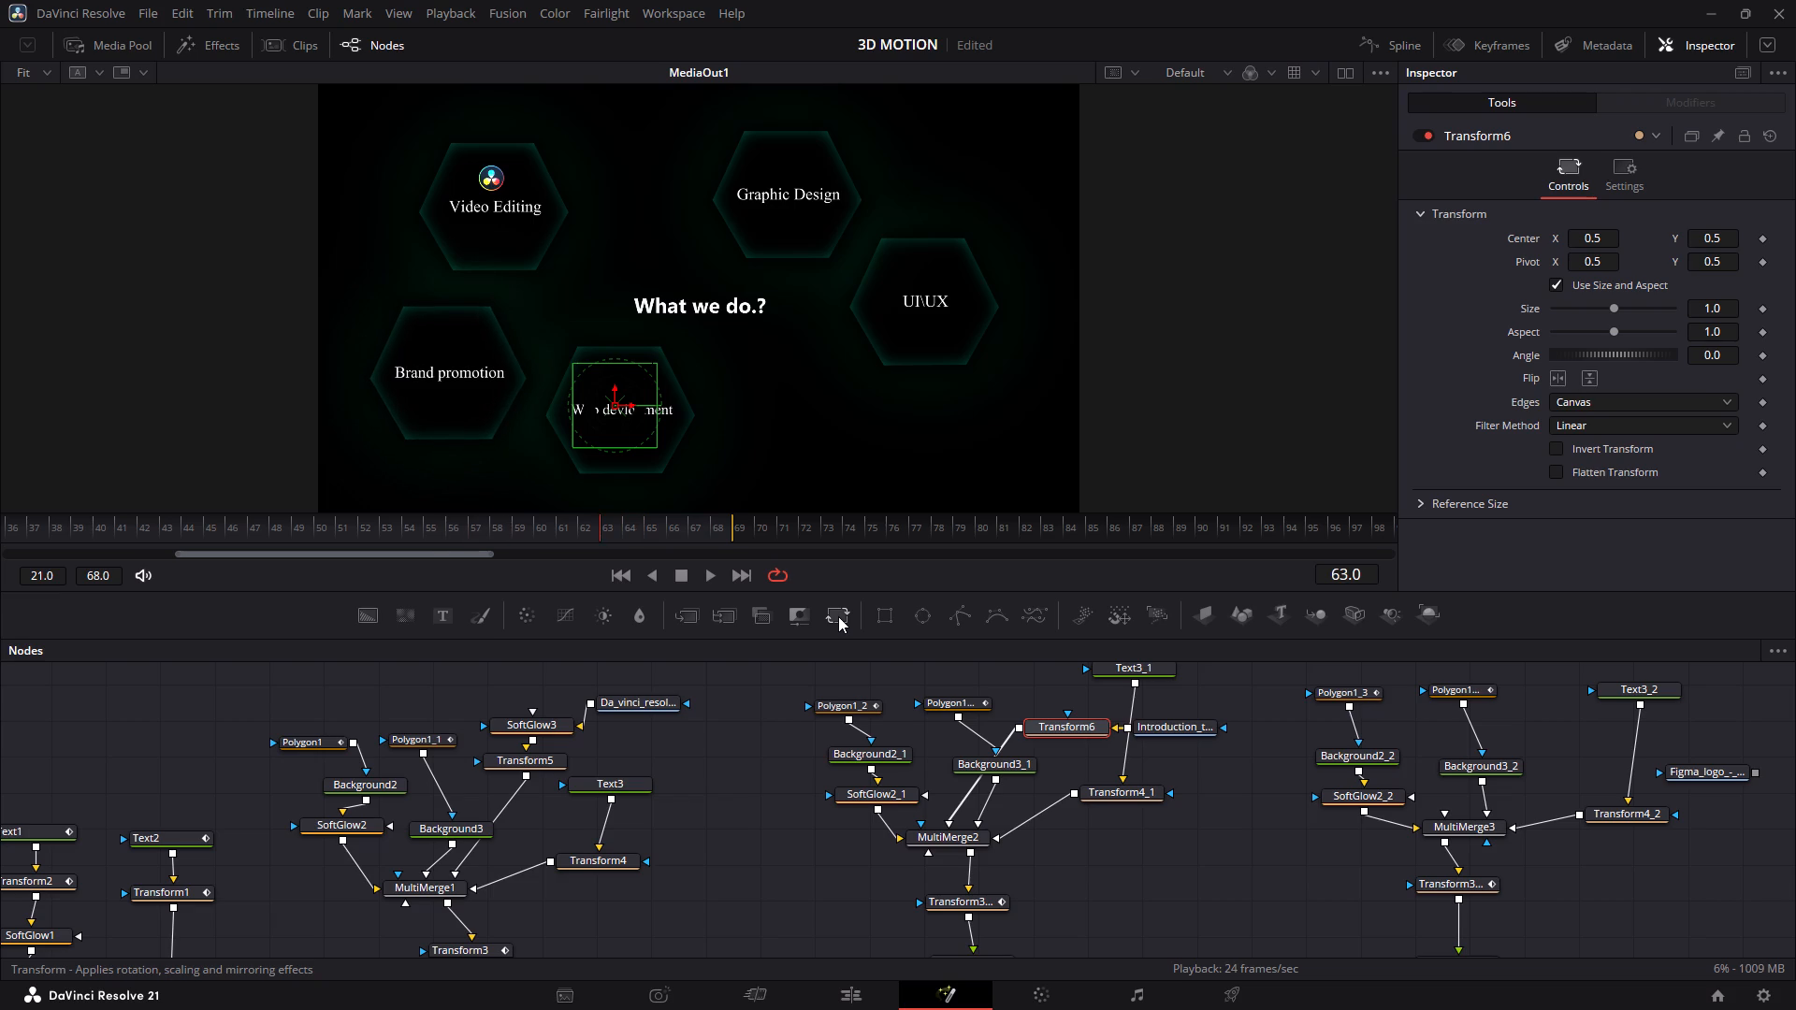
key(Left)
key(Left)
key(Left)
key(Left)
key(Left)
key(Left)
key(Left)
key(Left)
key(Left)
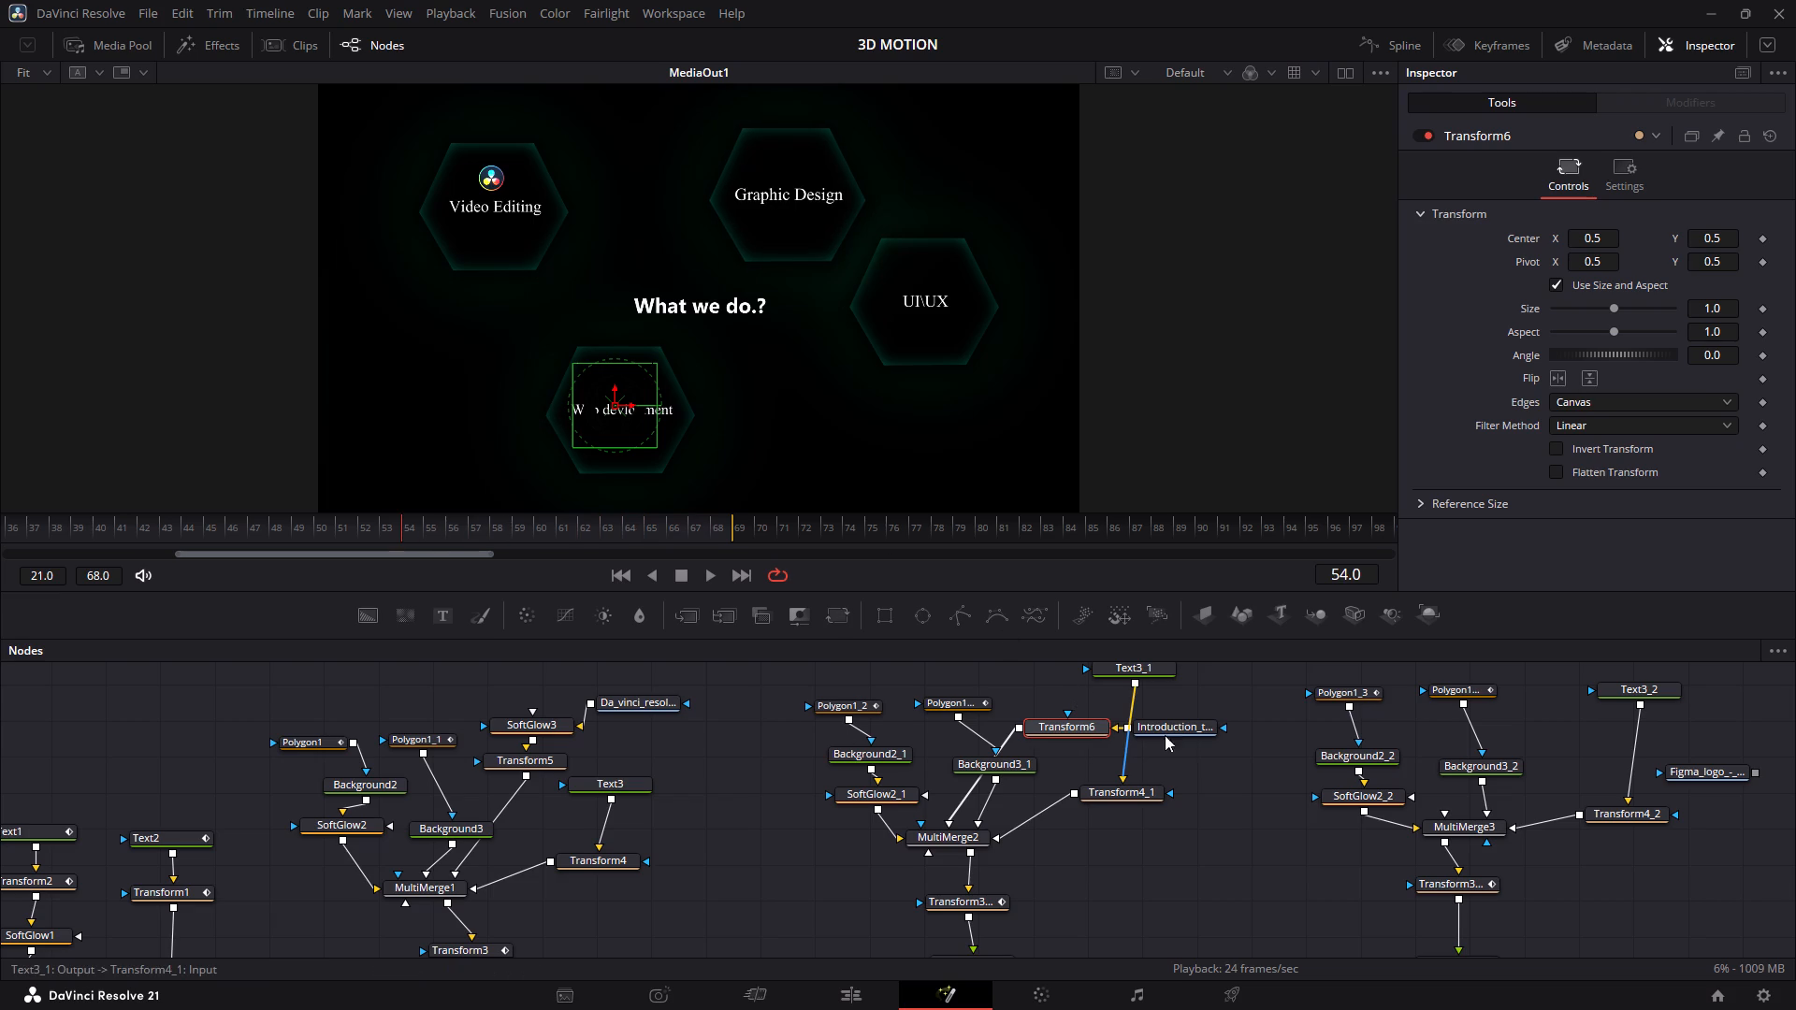
Rearrange the Git branch, placing the logo node to the right of Text3_1 and its Transform node below Transform4_1.
click(1192, 726)
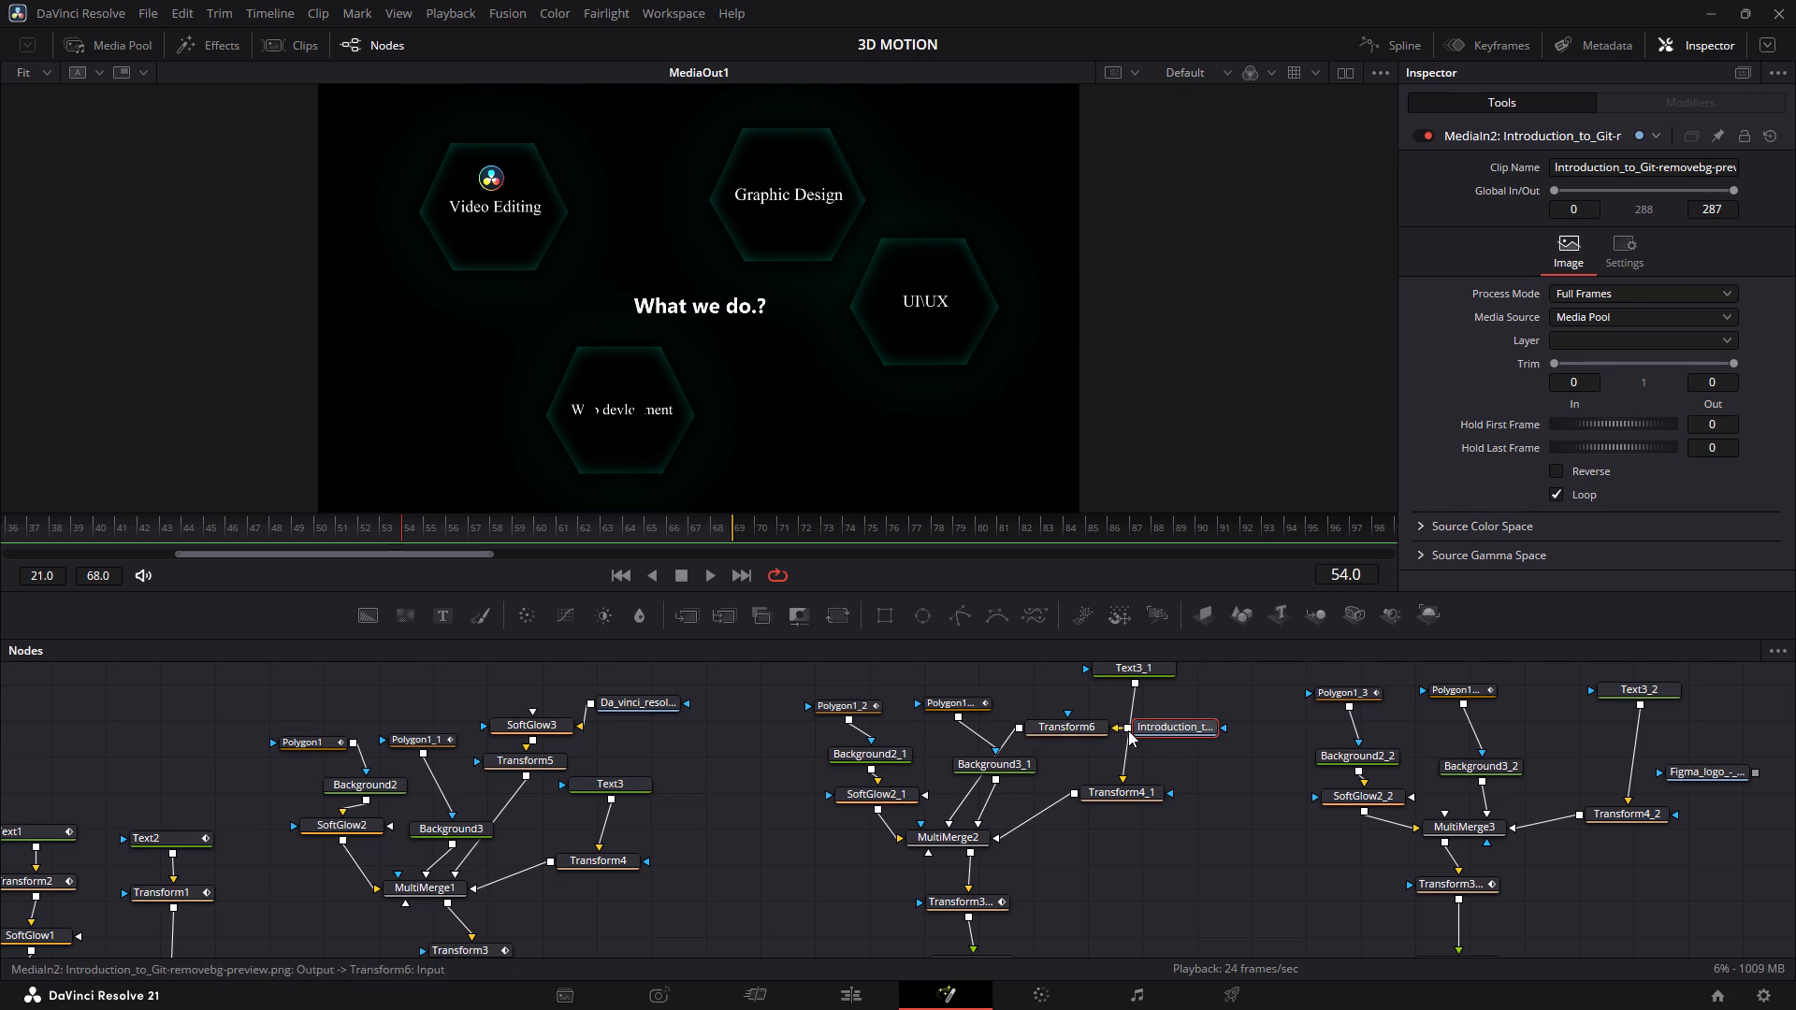
drag(1192, 726, 1266, 691)
drag(1072, 729, 1182, 847)
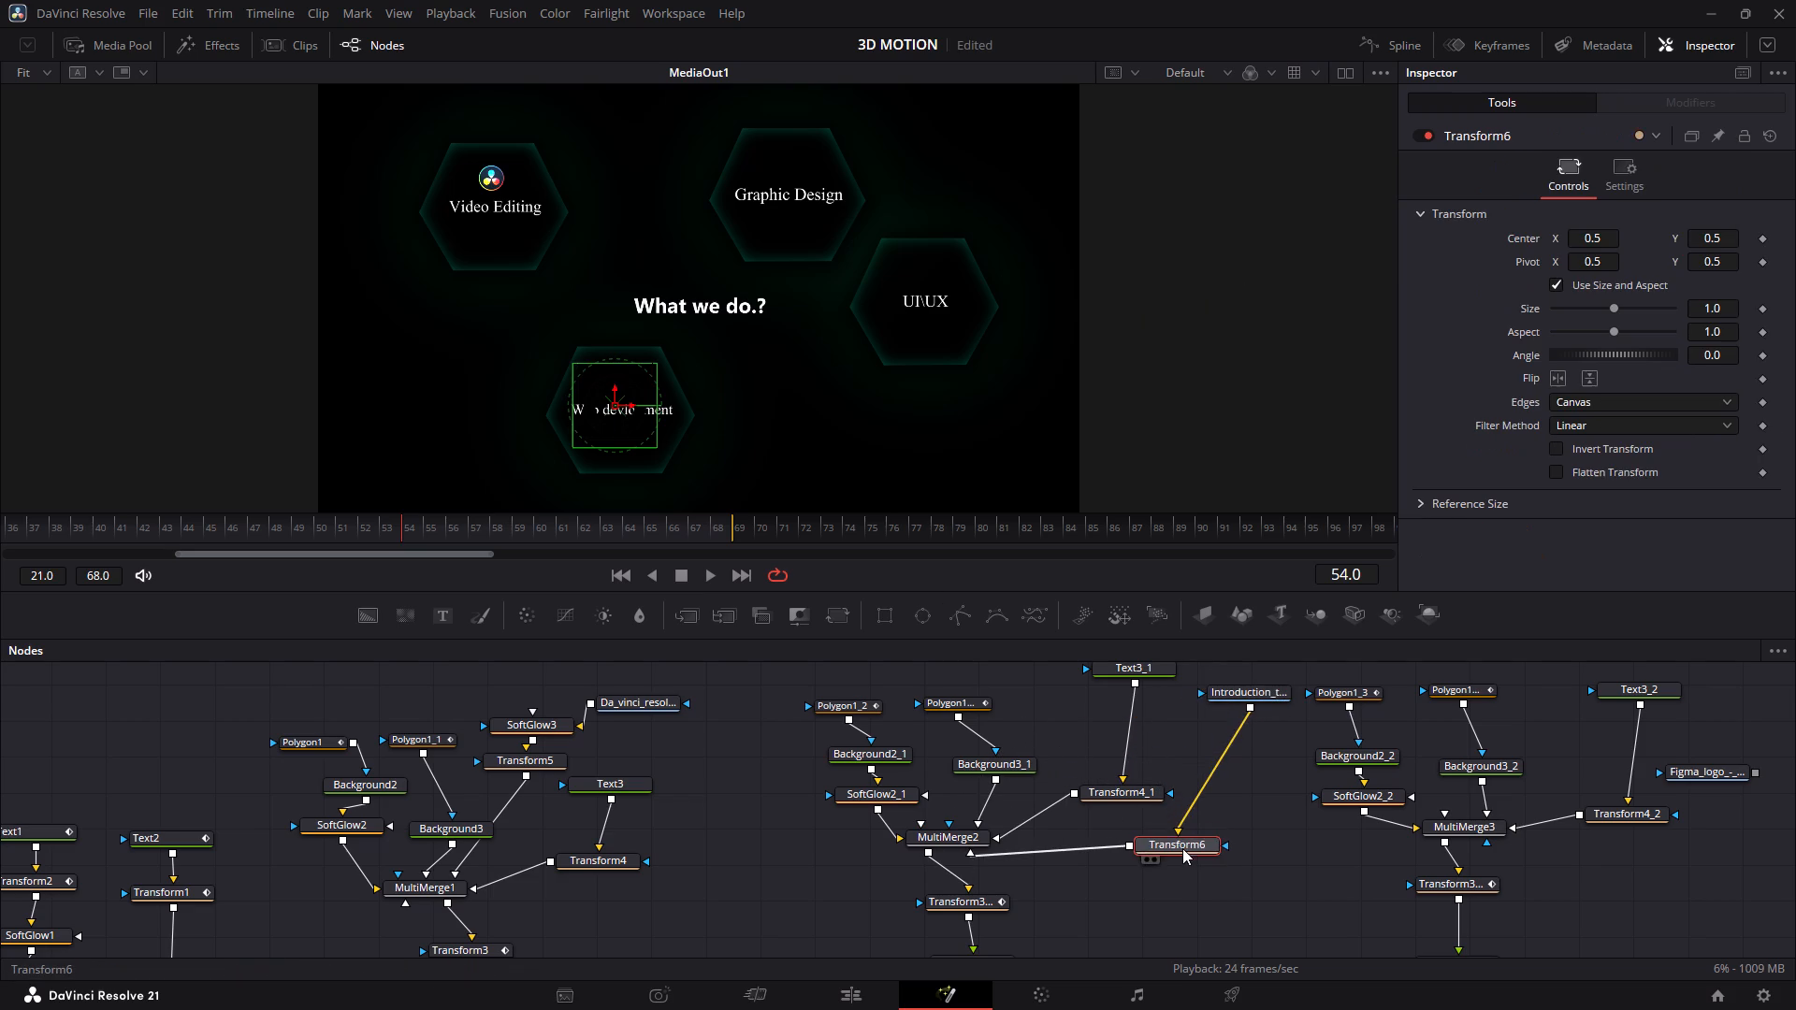
drag(1272, 694, 1254, 708)
Insert a Glow node between the Introduction_to_Git logo and its Transform.
click(1254, 708)
key(shift+space)
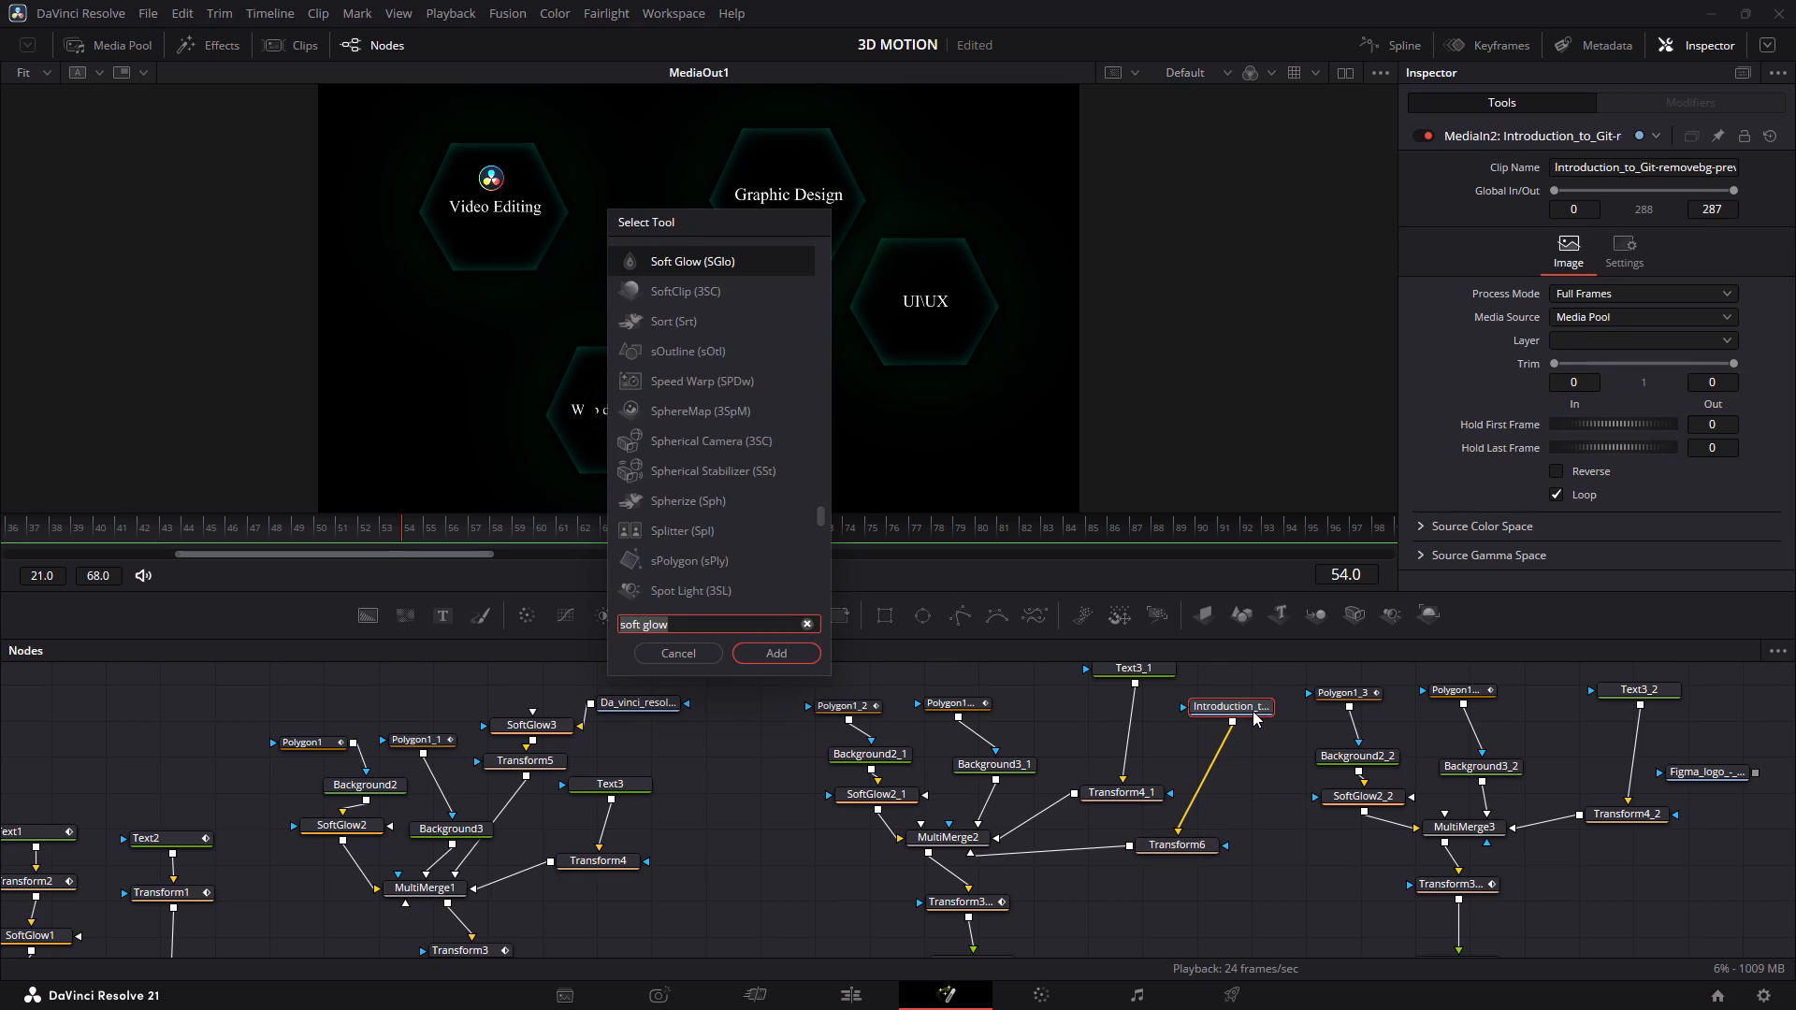
text(glow)
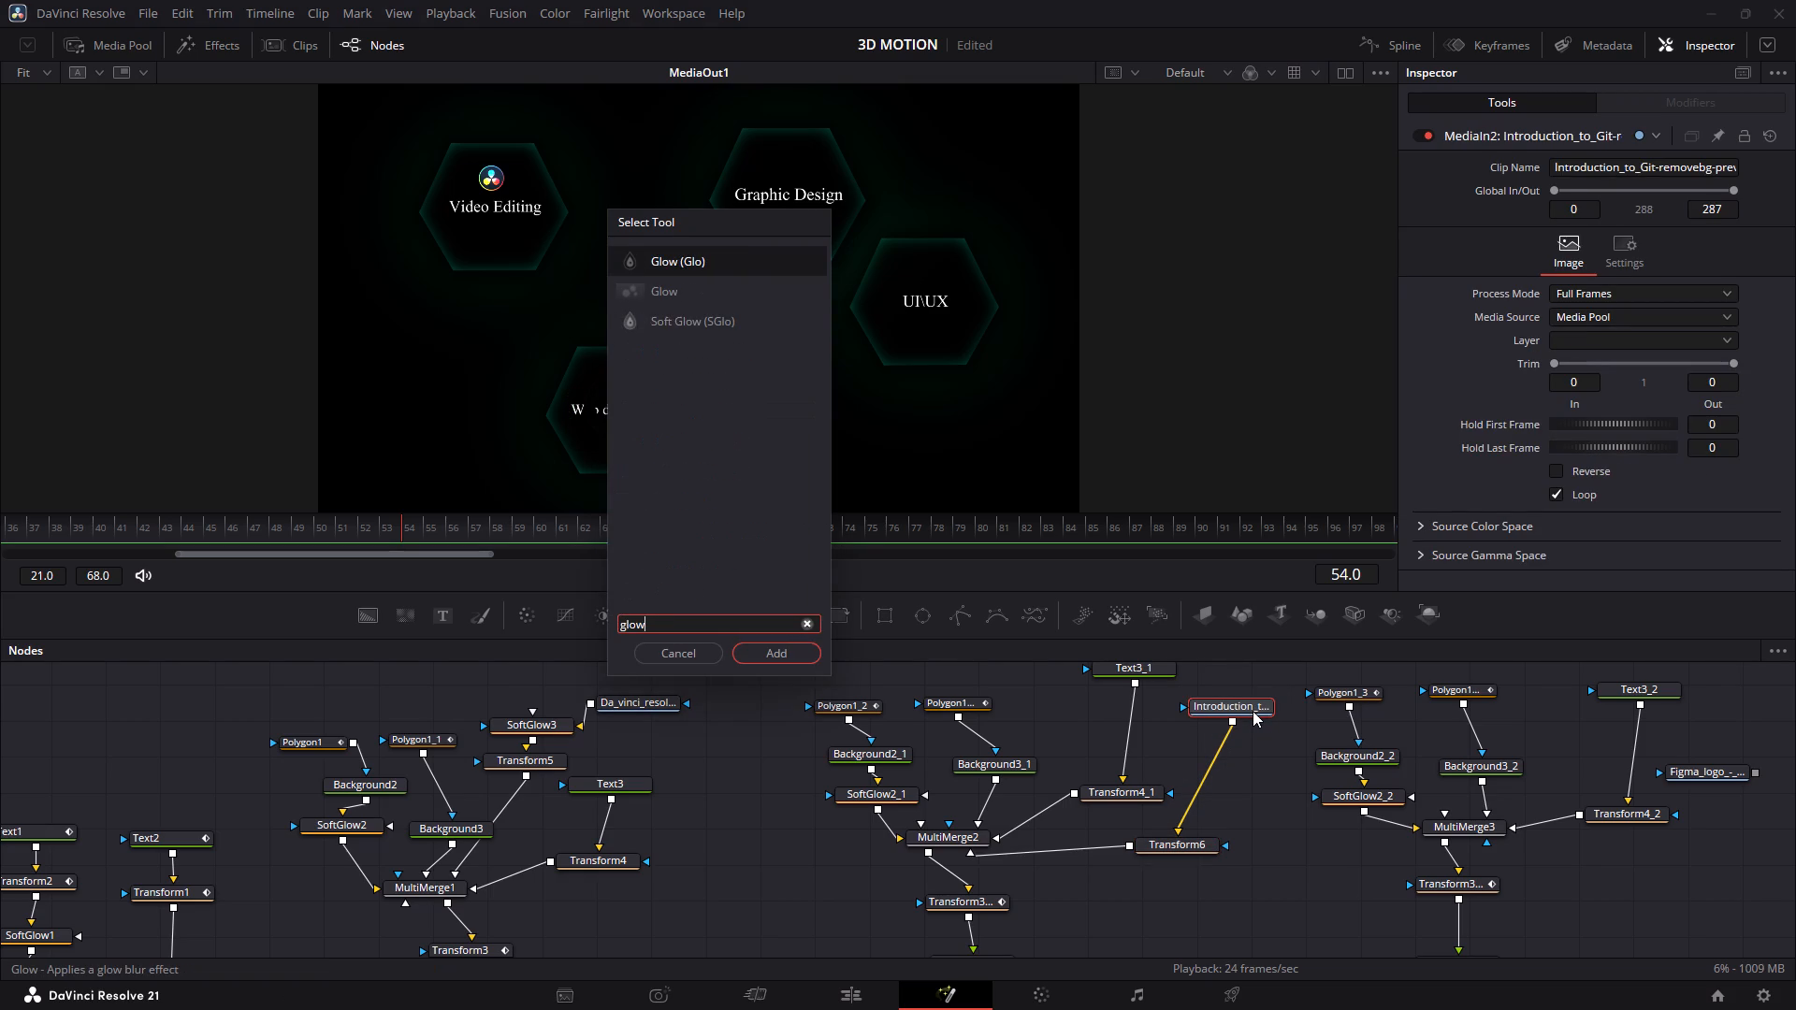
key(Return)
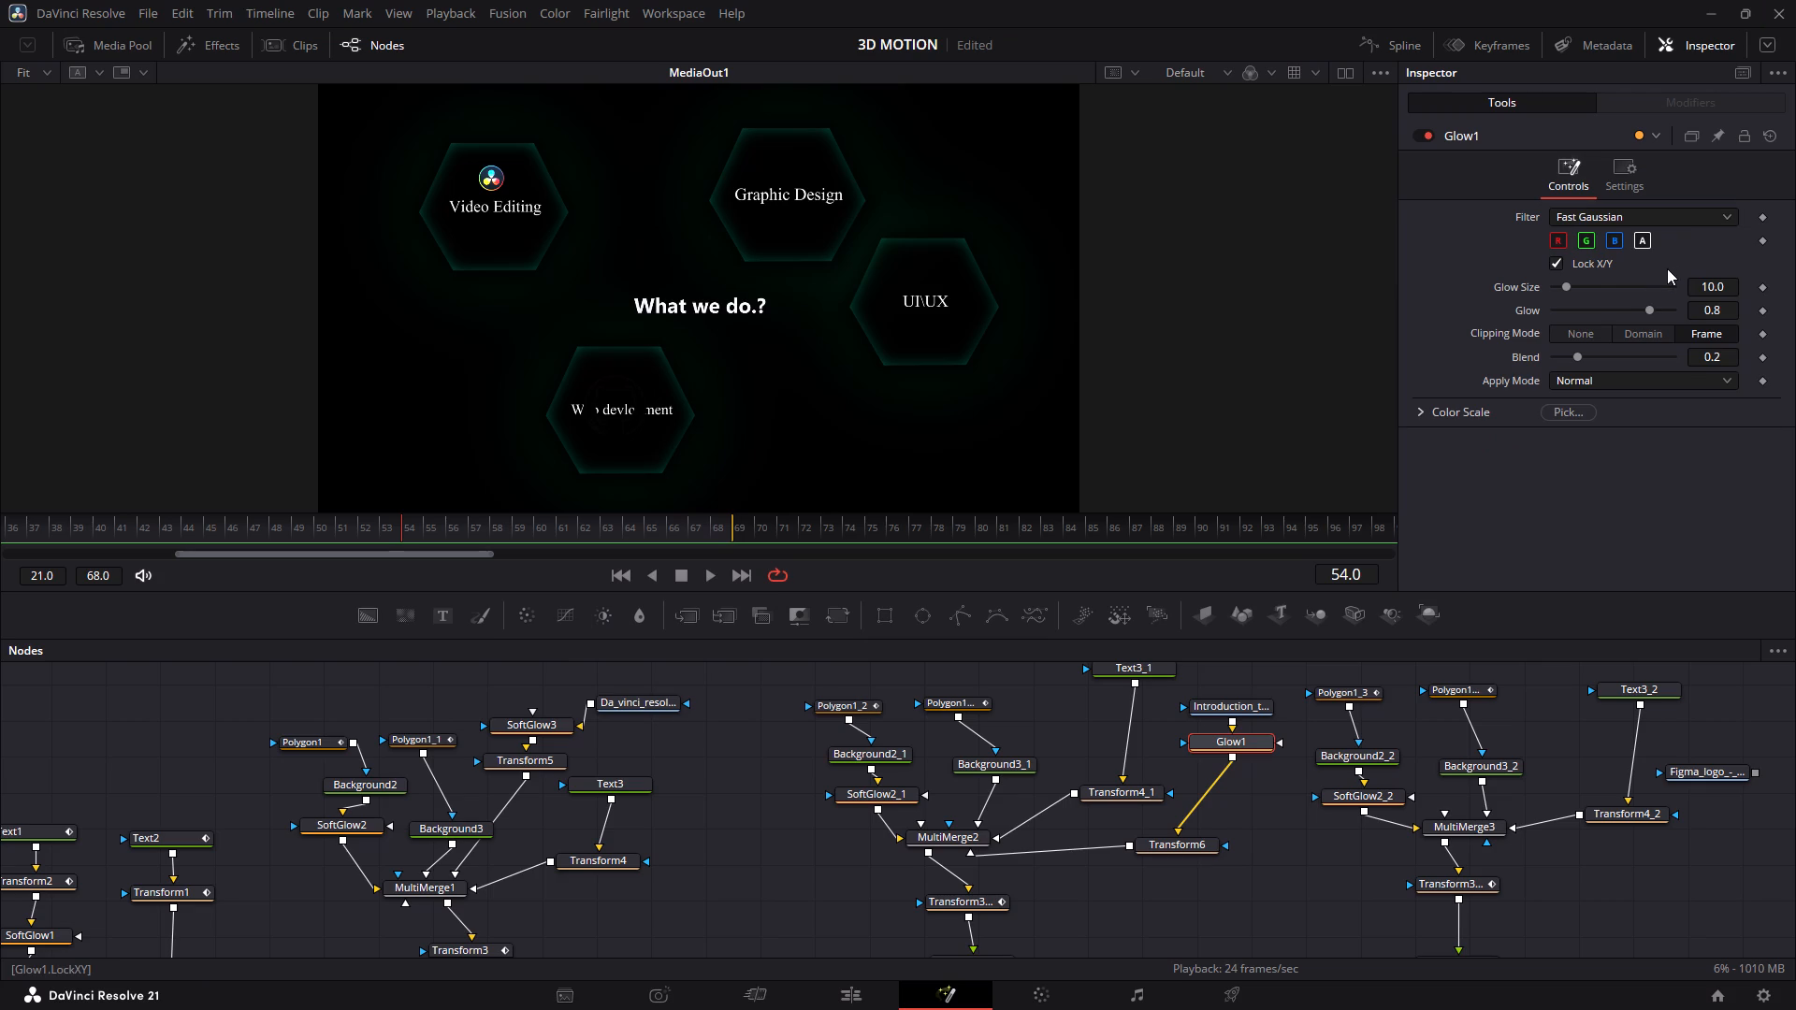
Limit the Git logo's Glow to the alpha channel by disabling its red, green and blue channels.
click(1586, 242)
click(1586, 241)
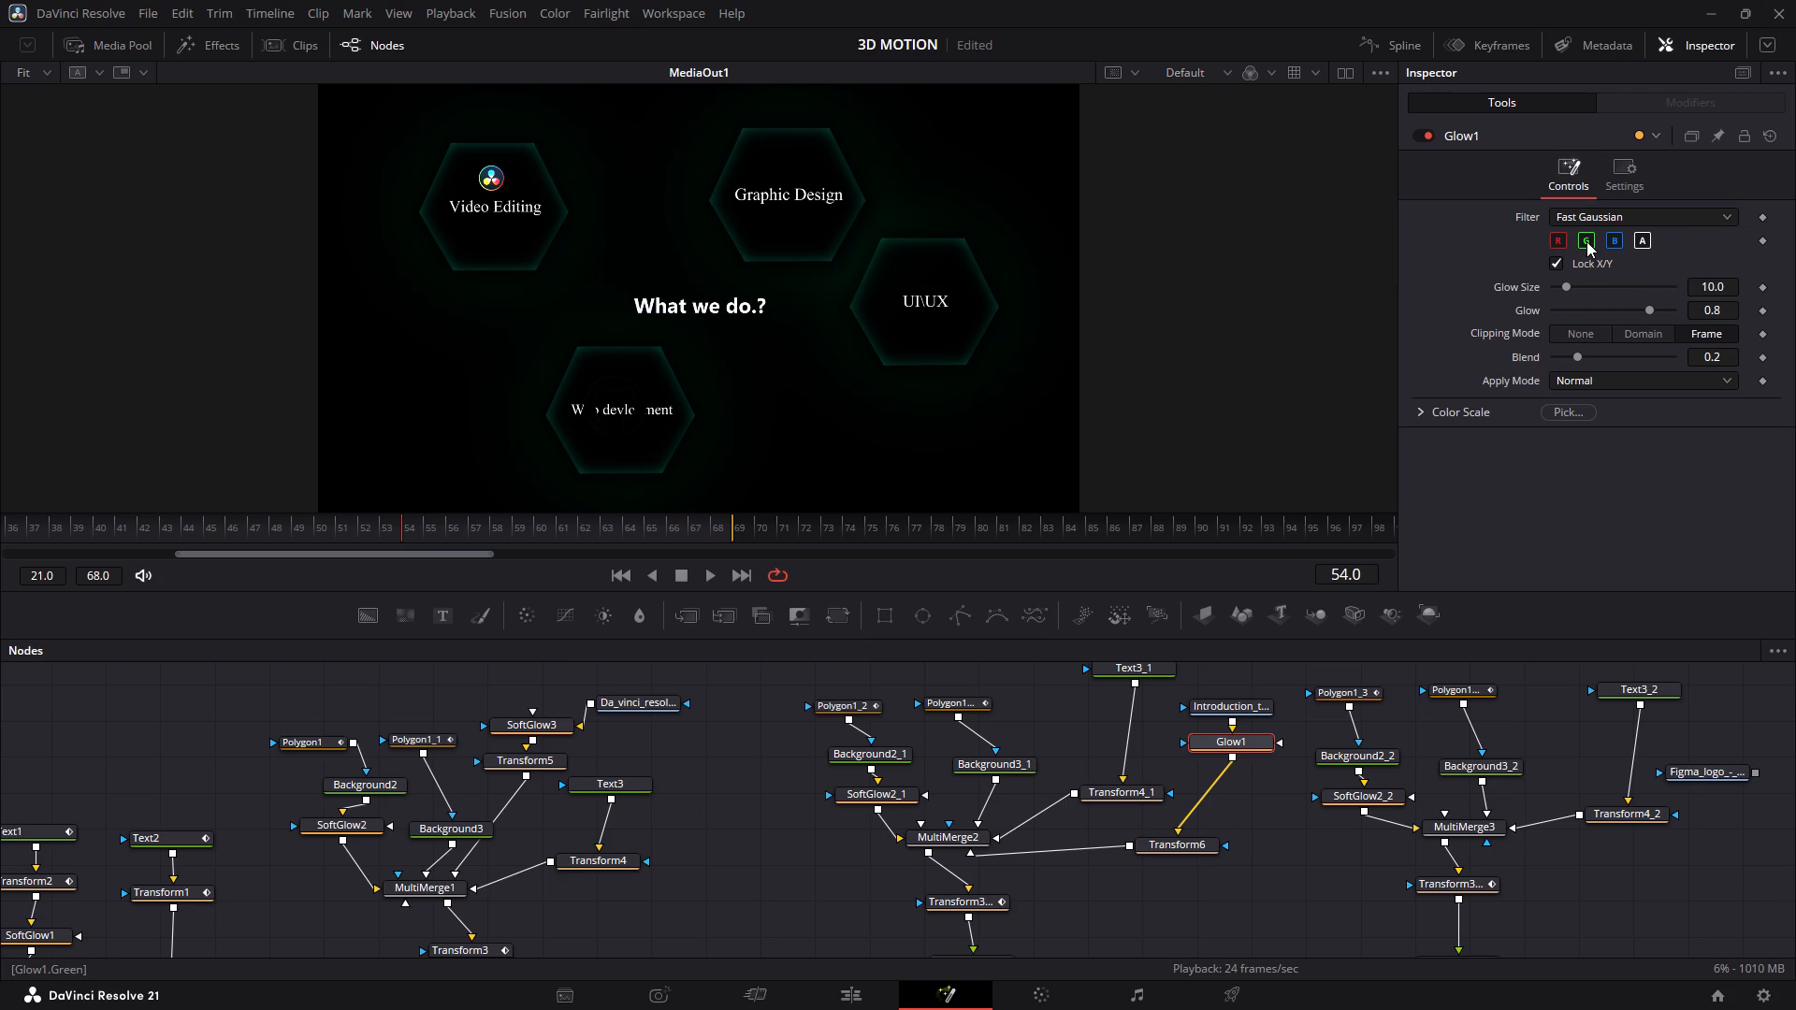
click(1552, 239)
click(1615, 238)
click(1580, 239)
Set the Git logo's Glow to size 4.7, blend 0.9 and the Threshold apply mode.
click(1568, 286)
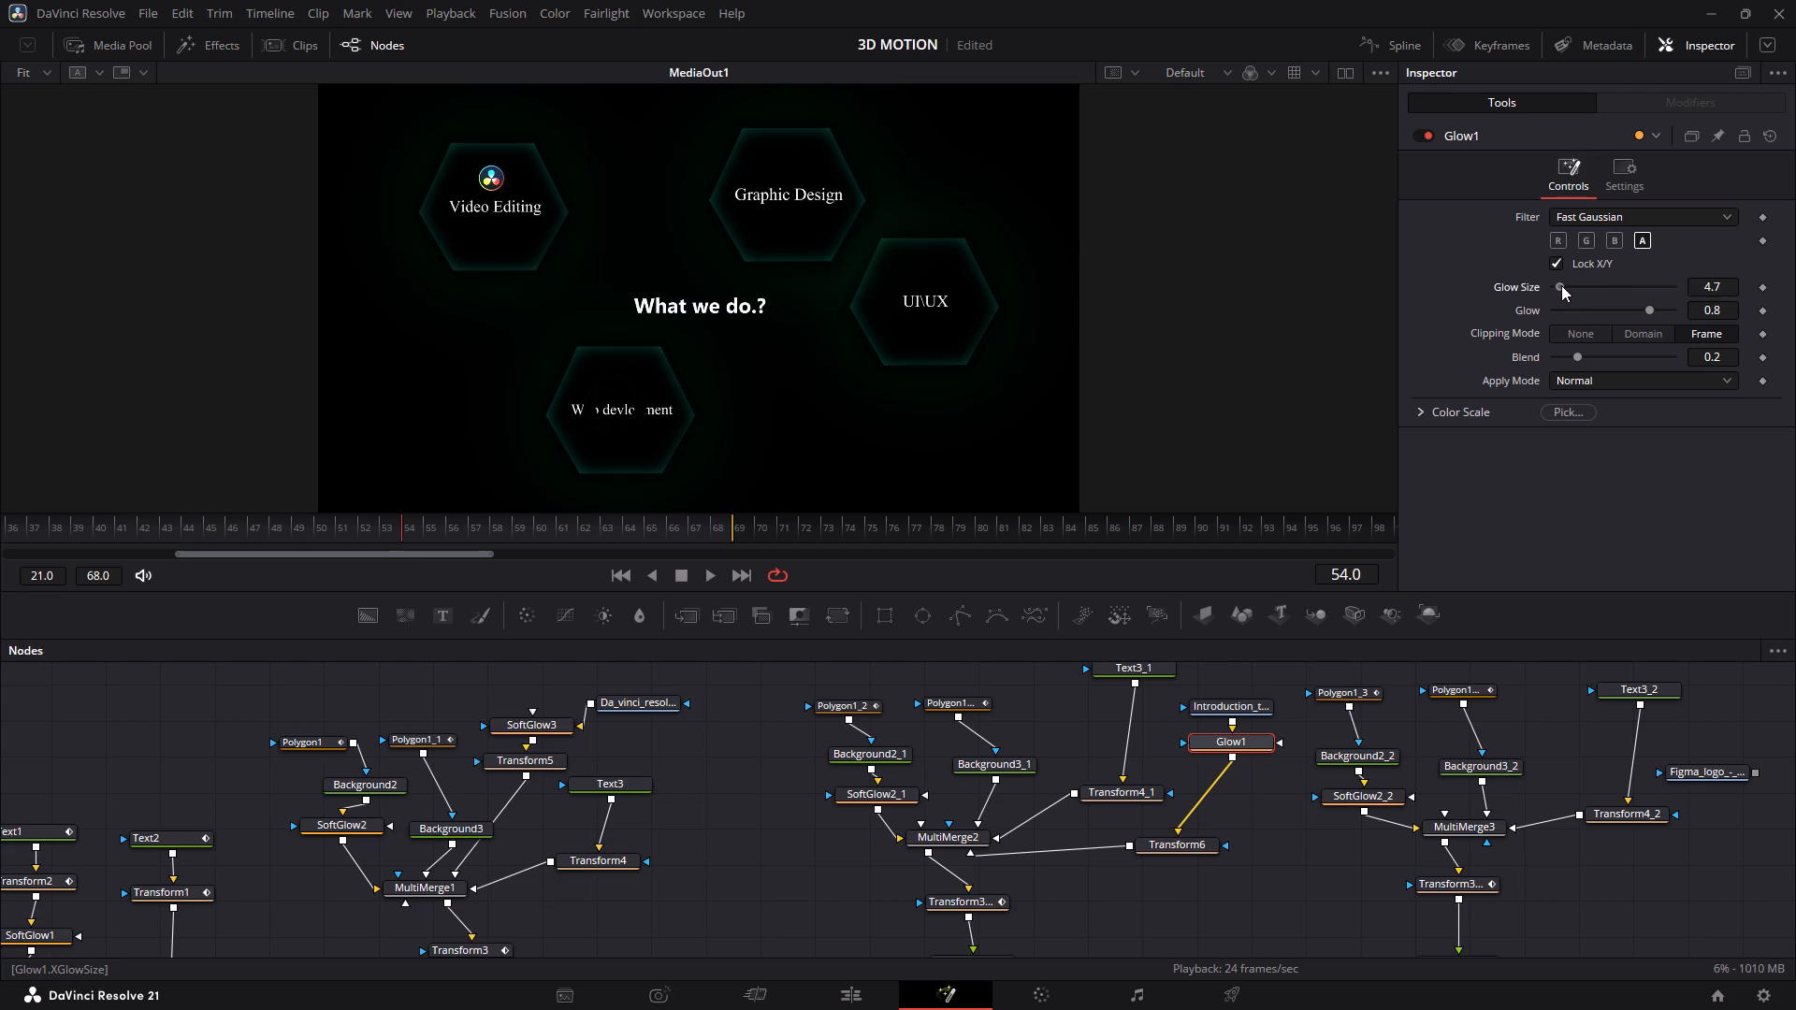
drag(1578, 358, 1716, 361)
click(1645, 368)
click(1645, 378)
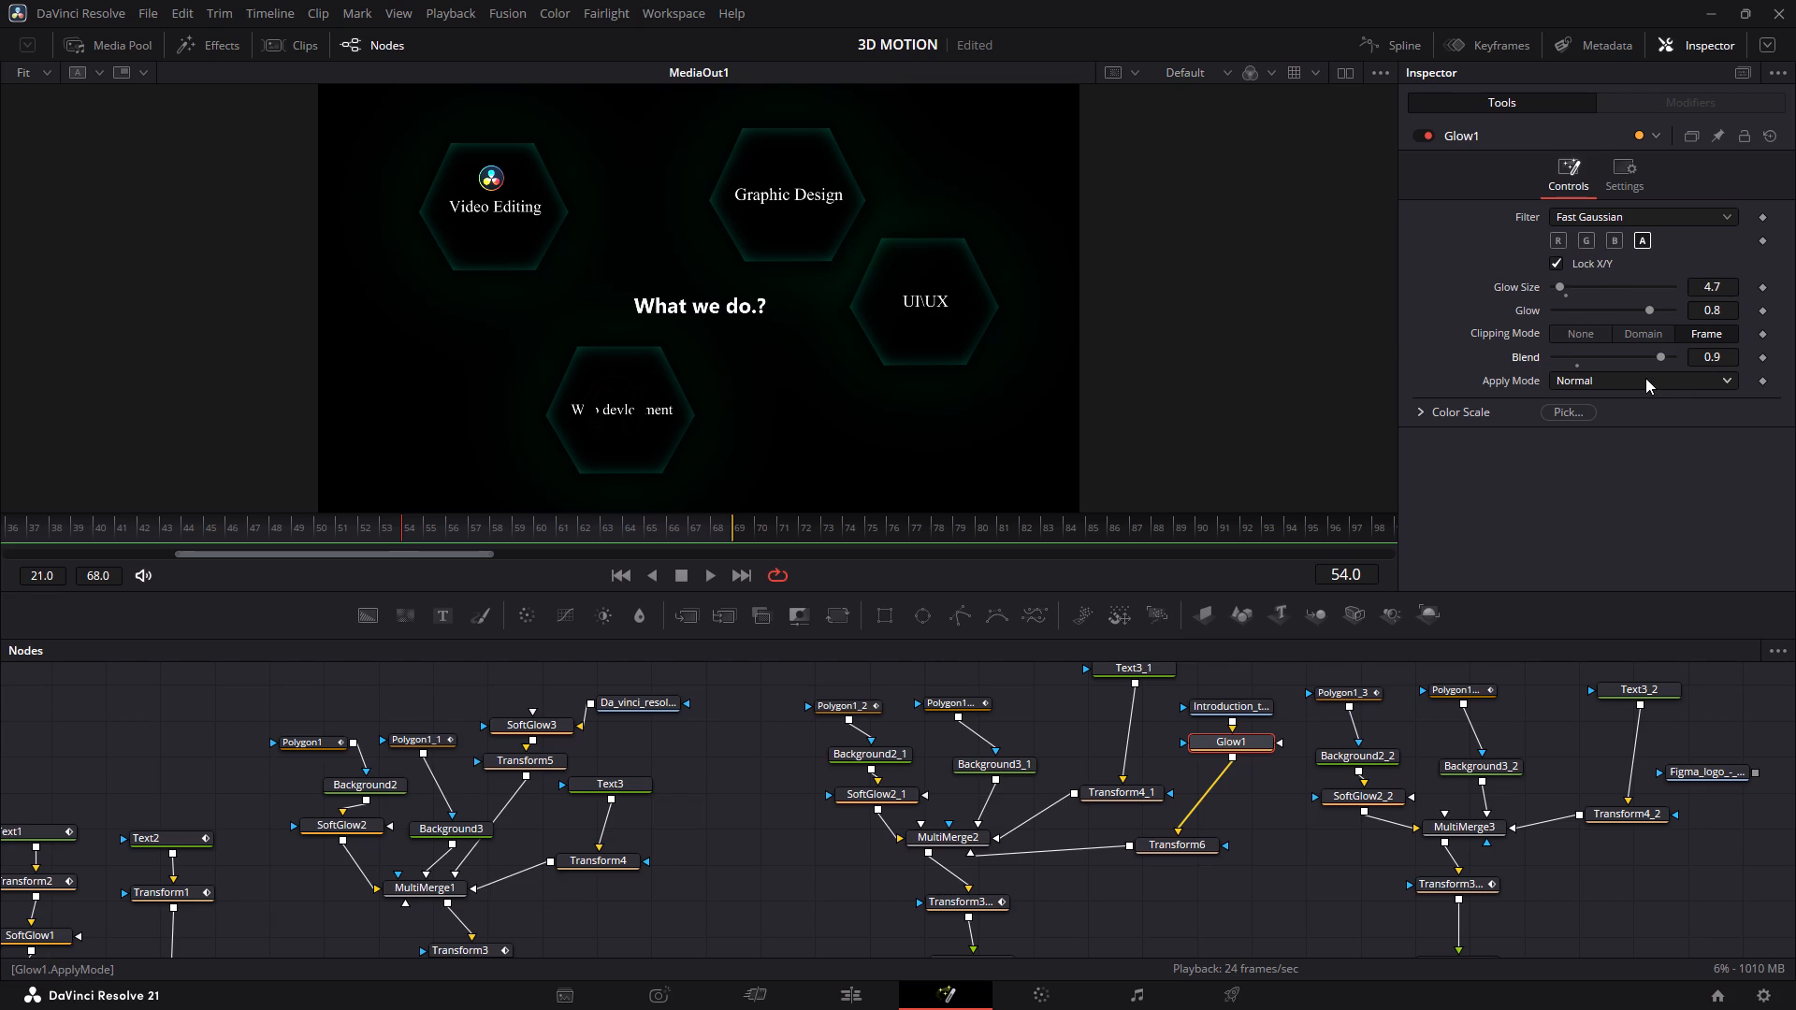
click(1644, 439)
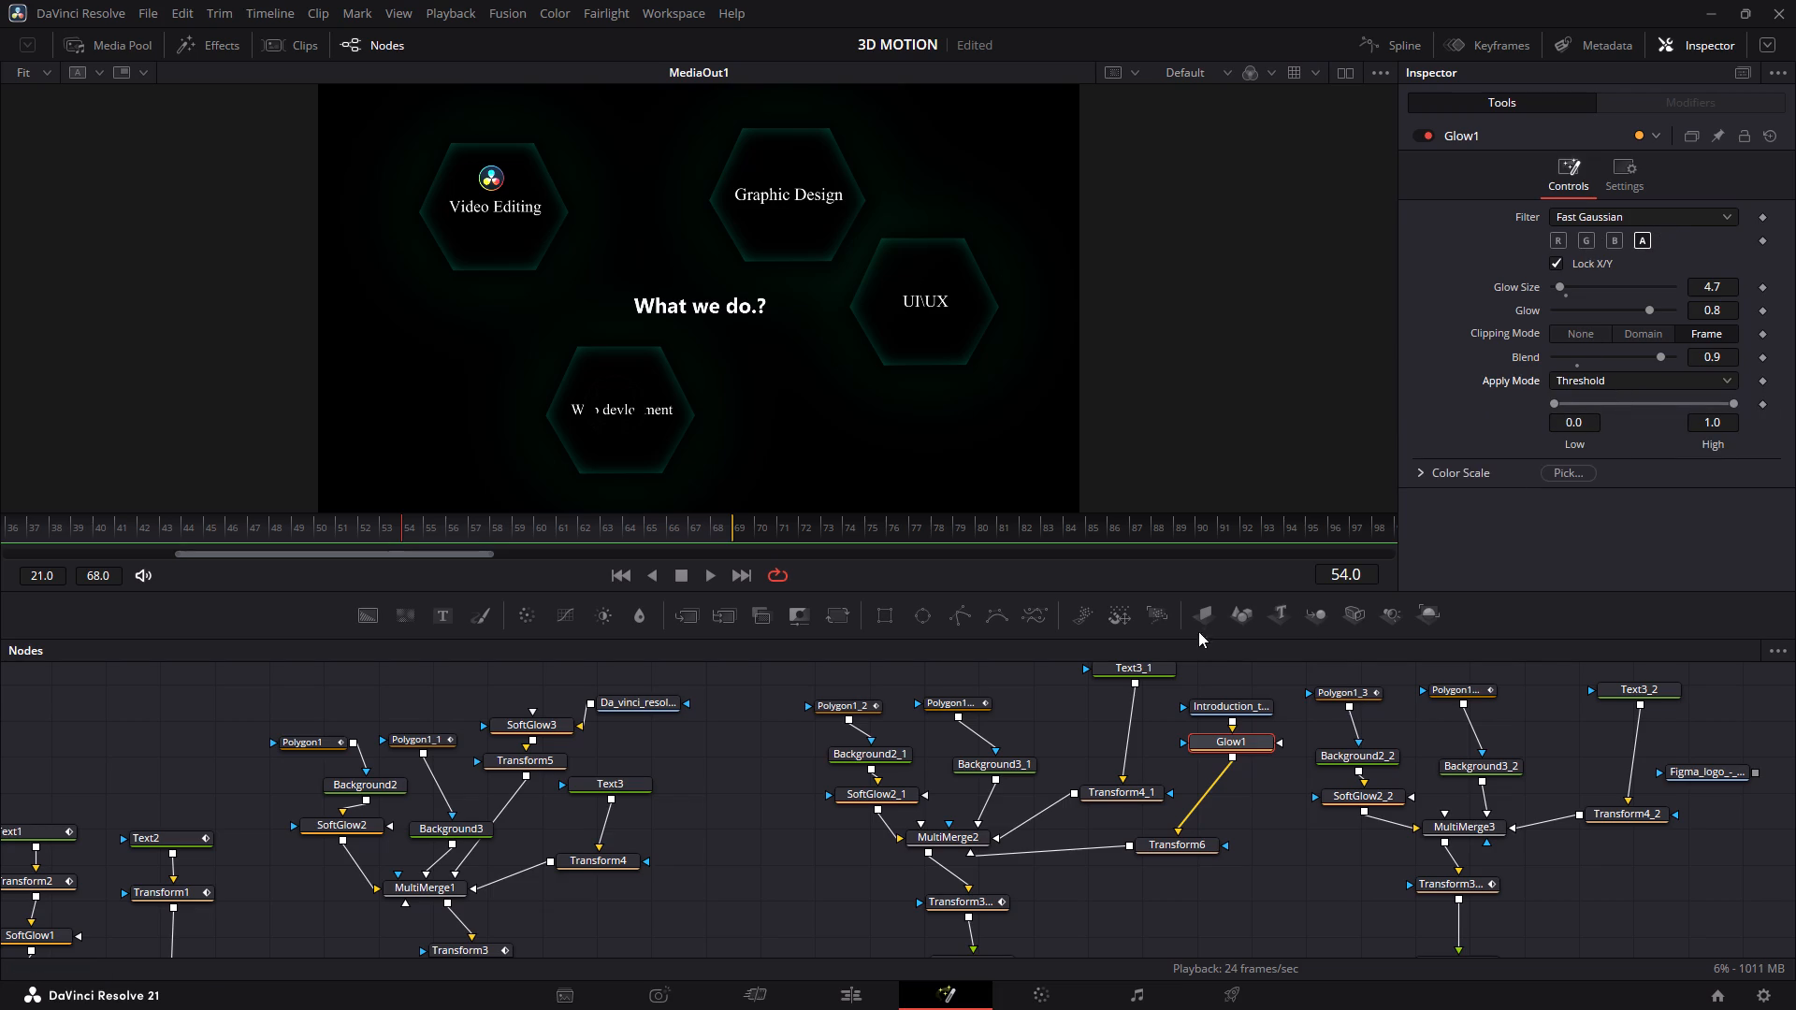
Delete the Introduction_to_Git logo node and its Glow1 node, keeping Transform6.
click(1248, 701)
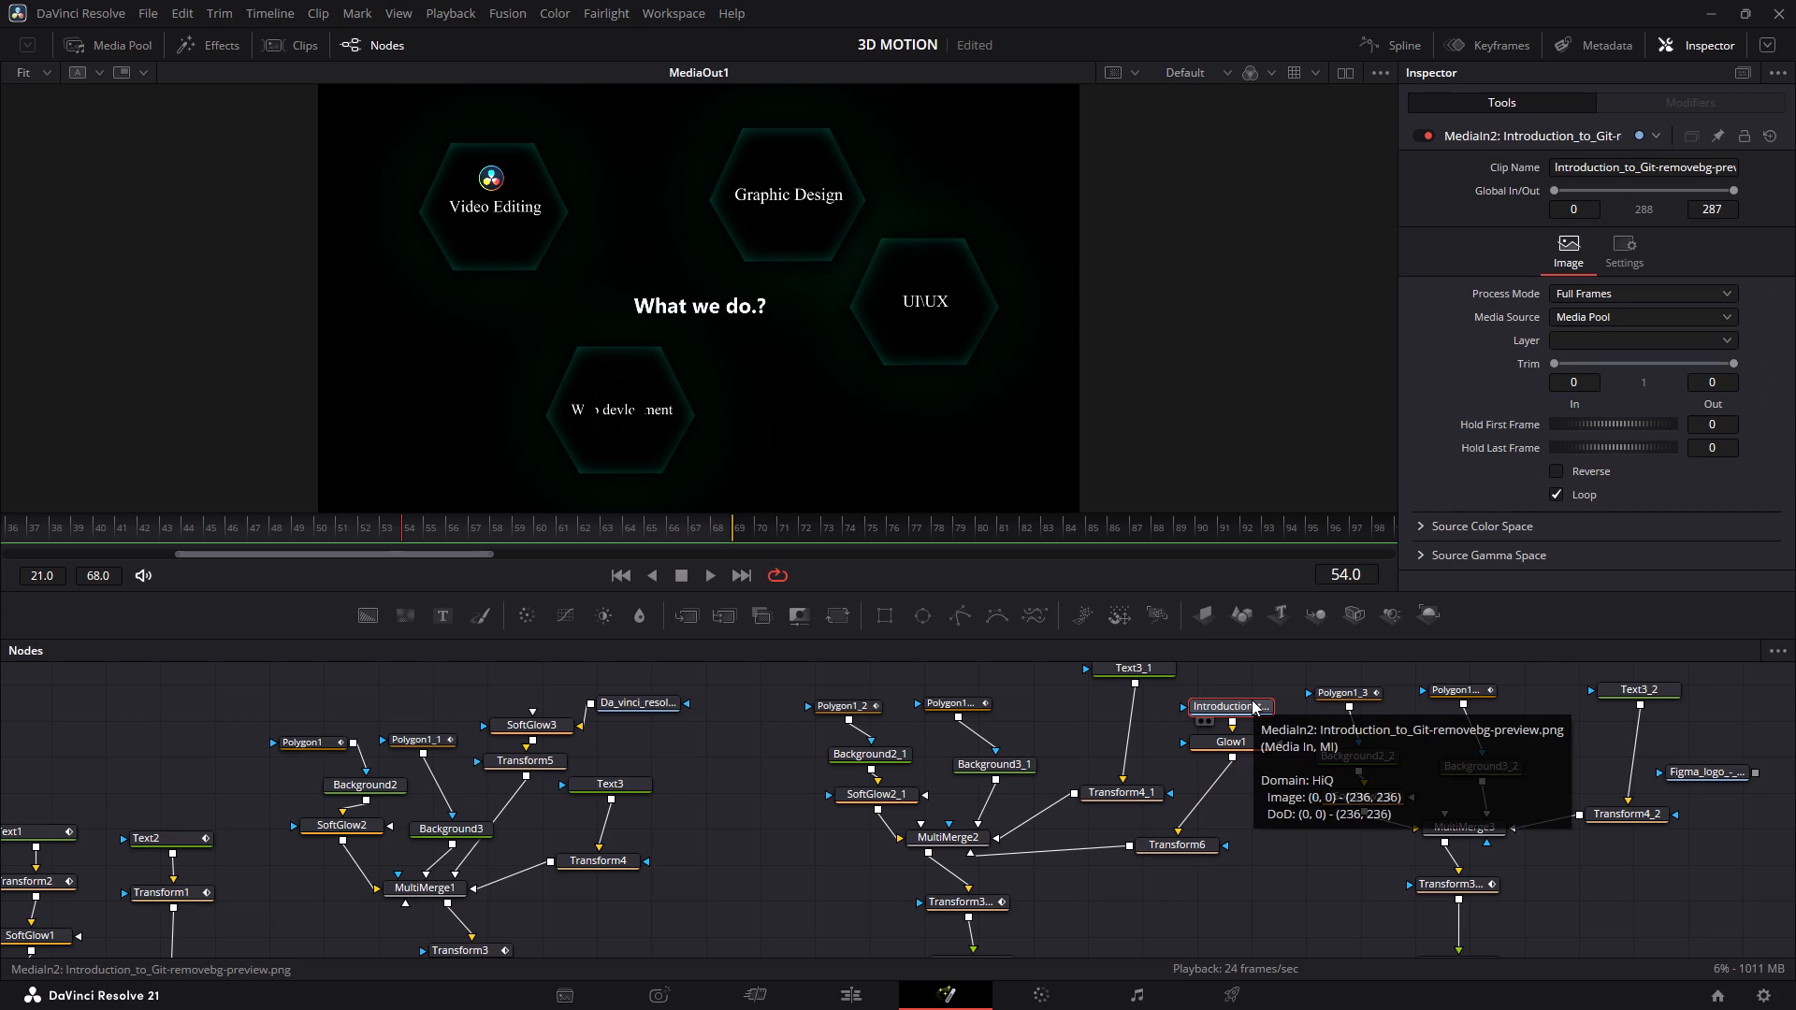
key(BackSpace)
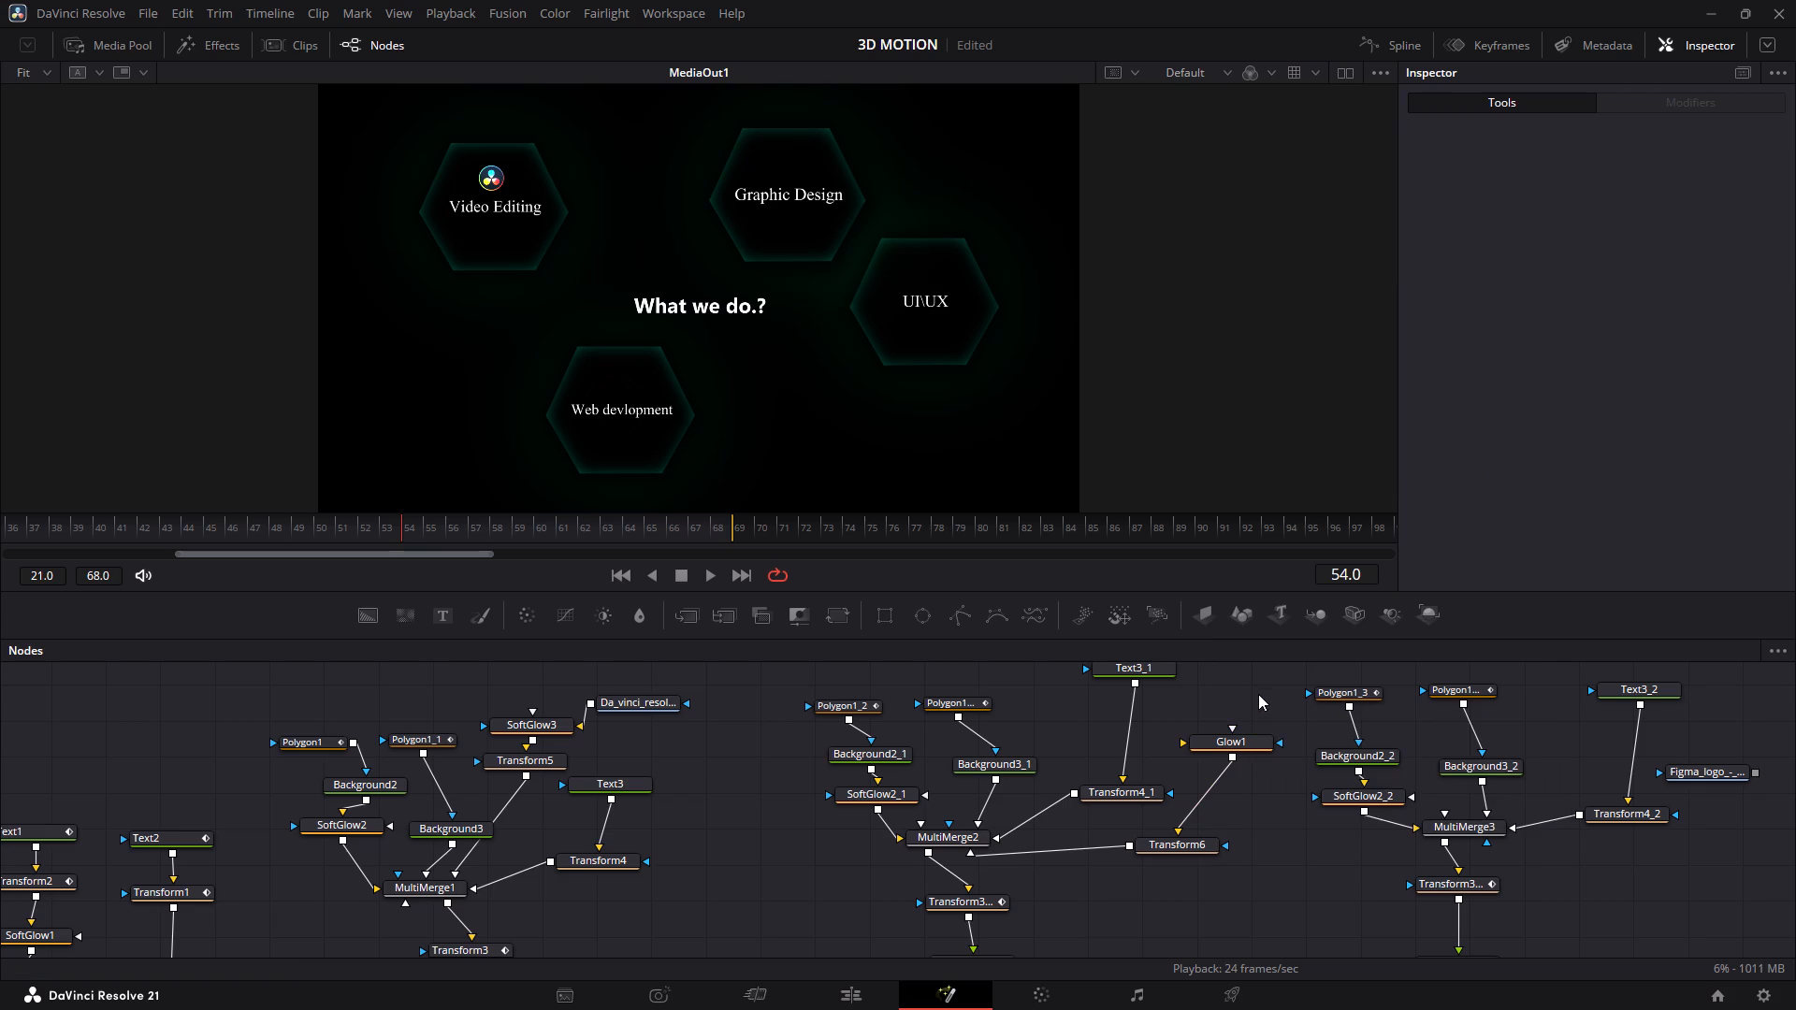
click(1250, 743)
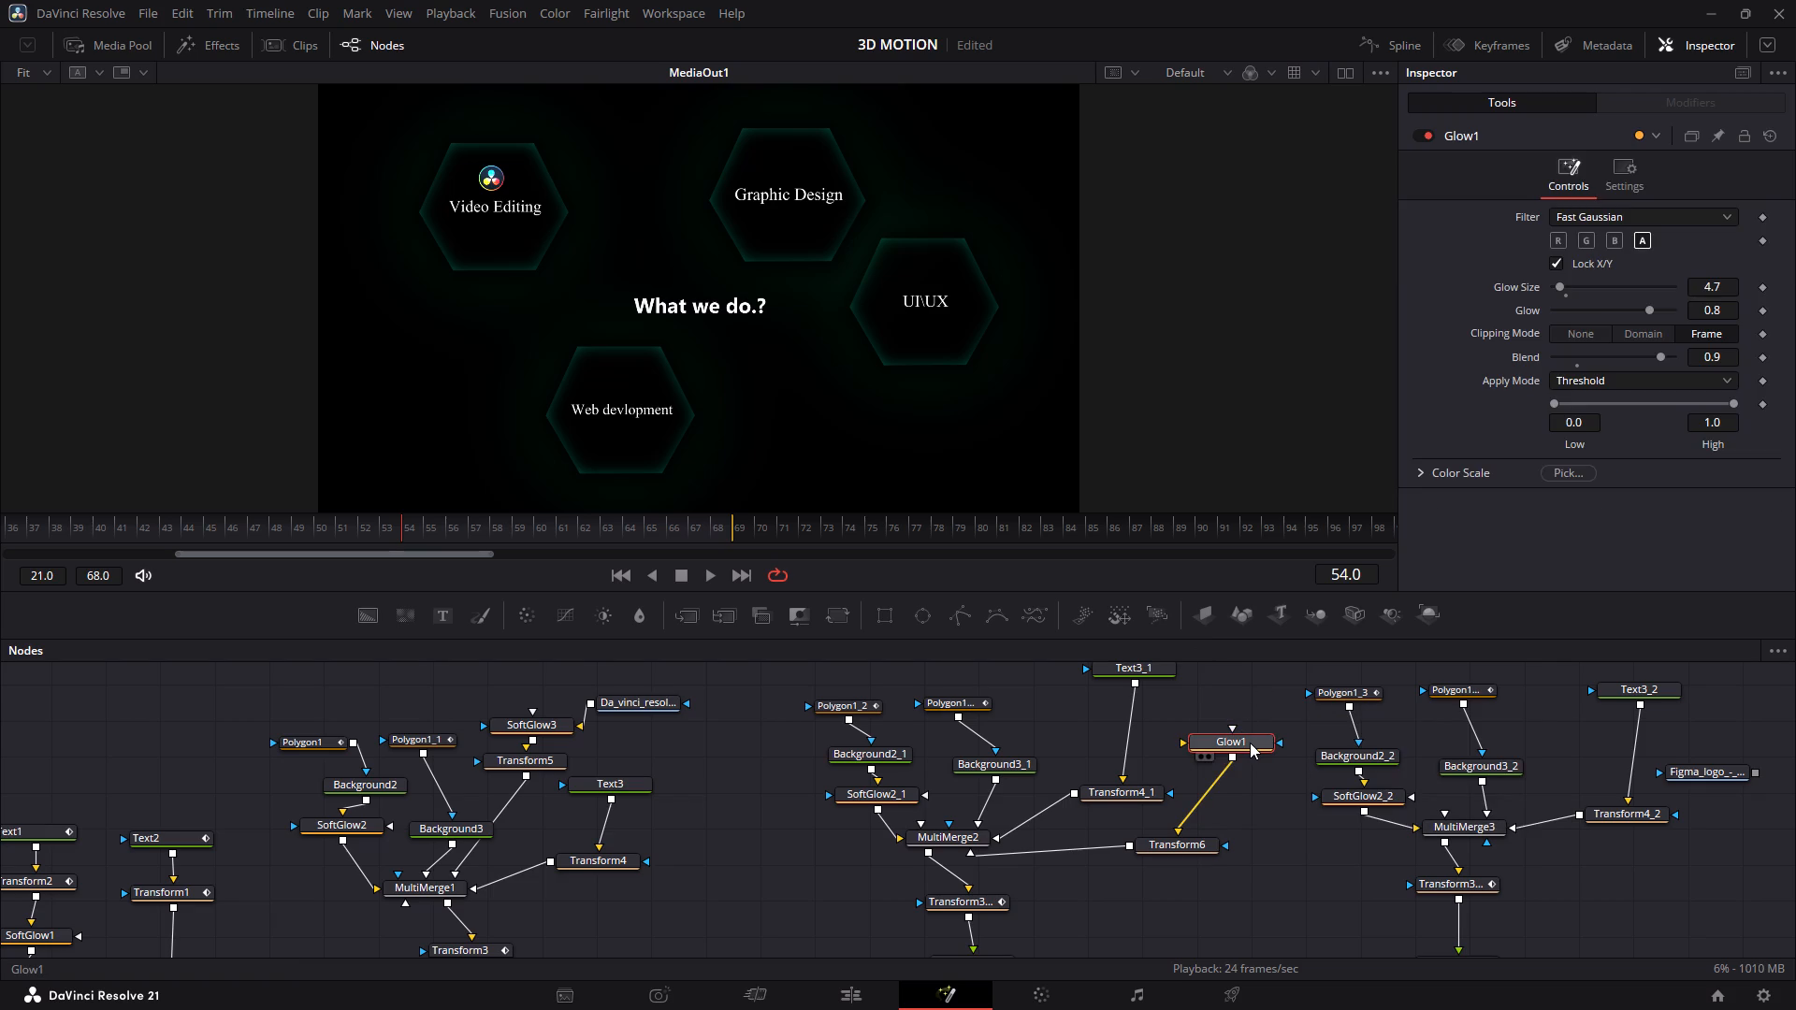
key(BackSpace)
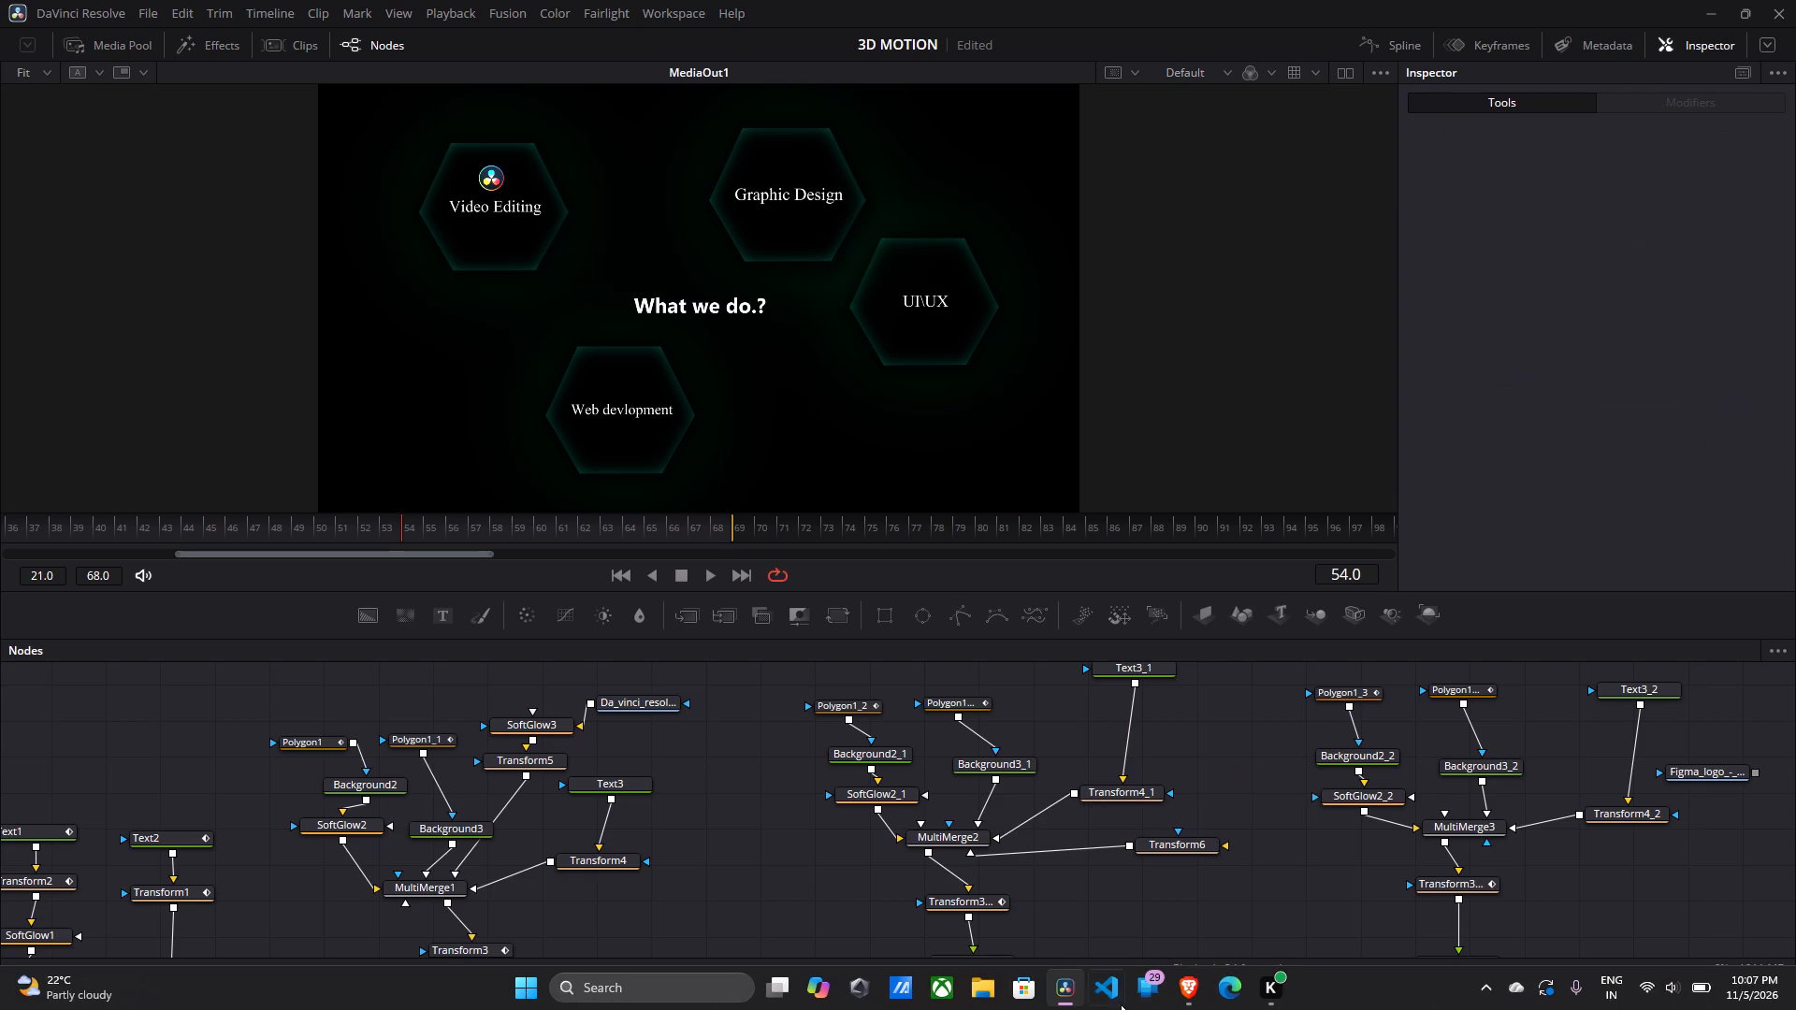
Switch to Microsoft Edge, open Pinterest and rerun the recent search for "web dev logo".
click(1225, 1000)
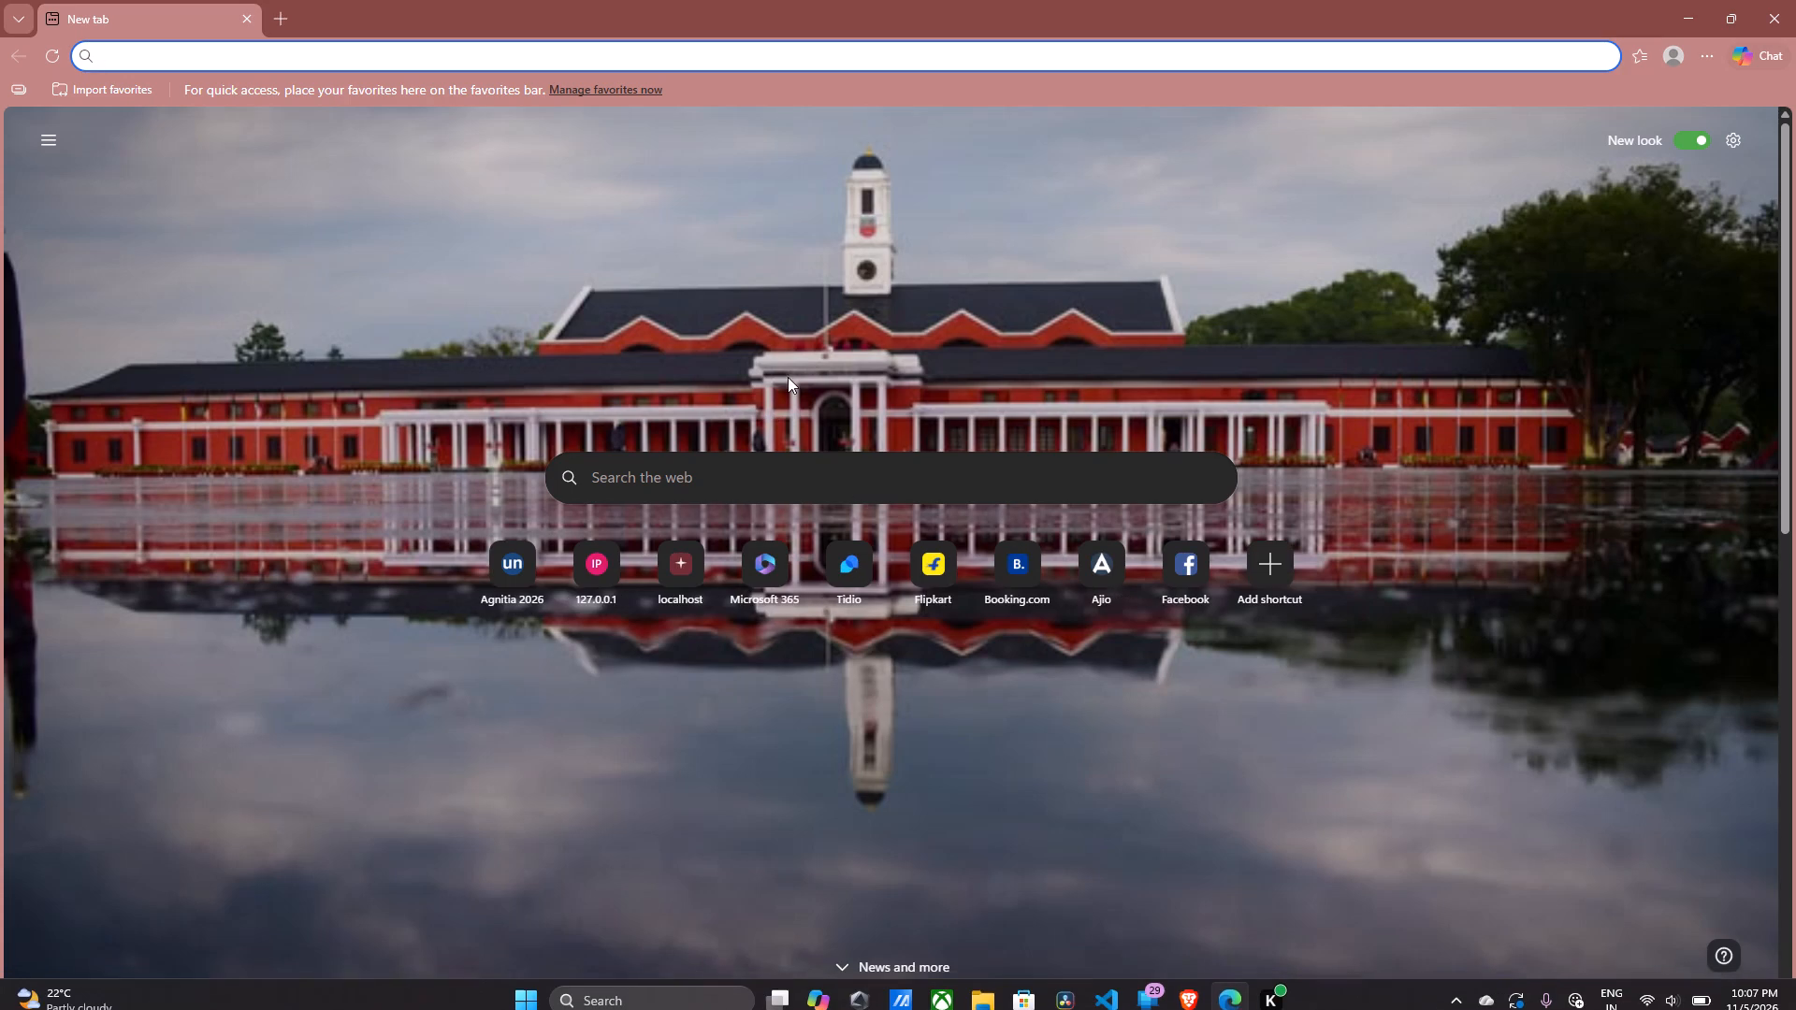
click(822, 491)
click(797, 575)
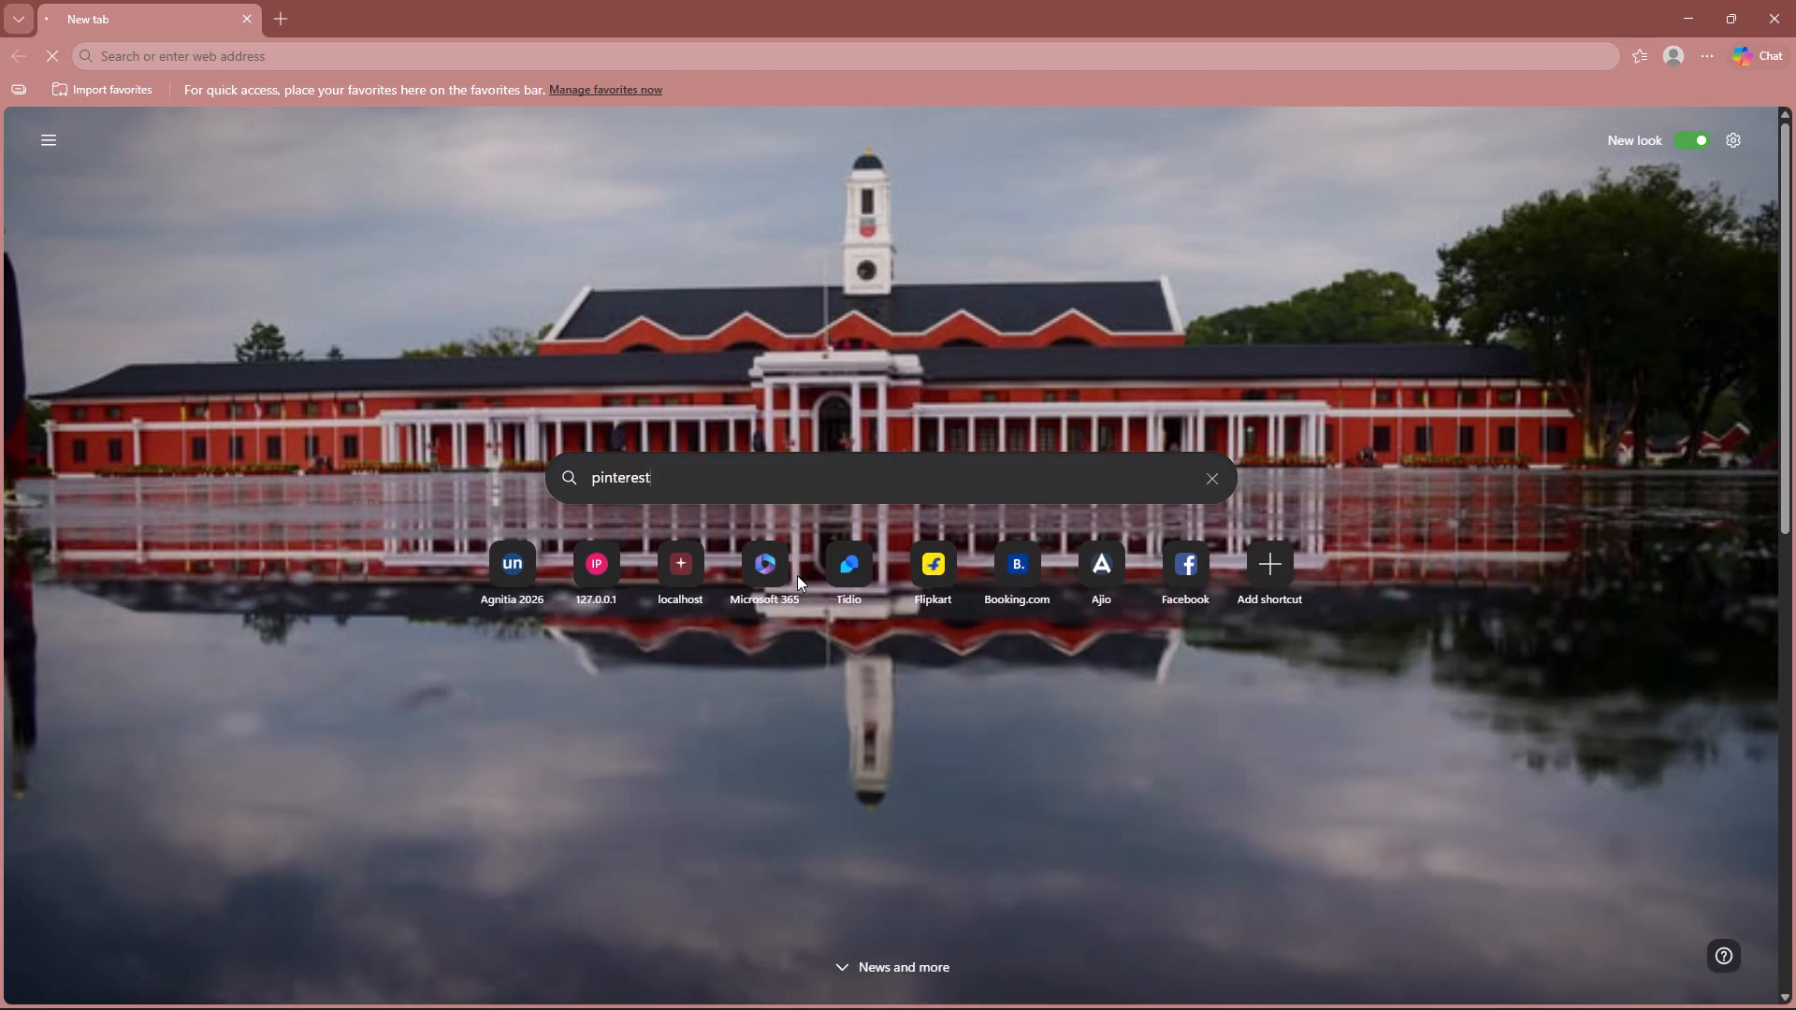
click(224, 310)
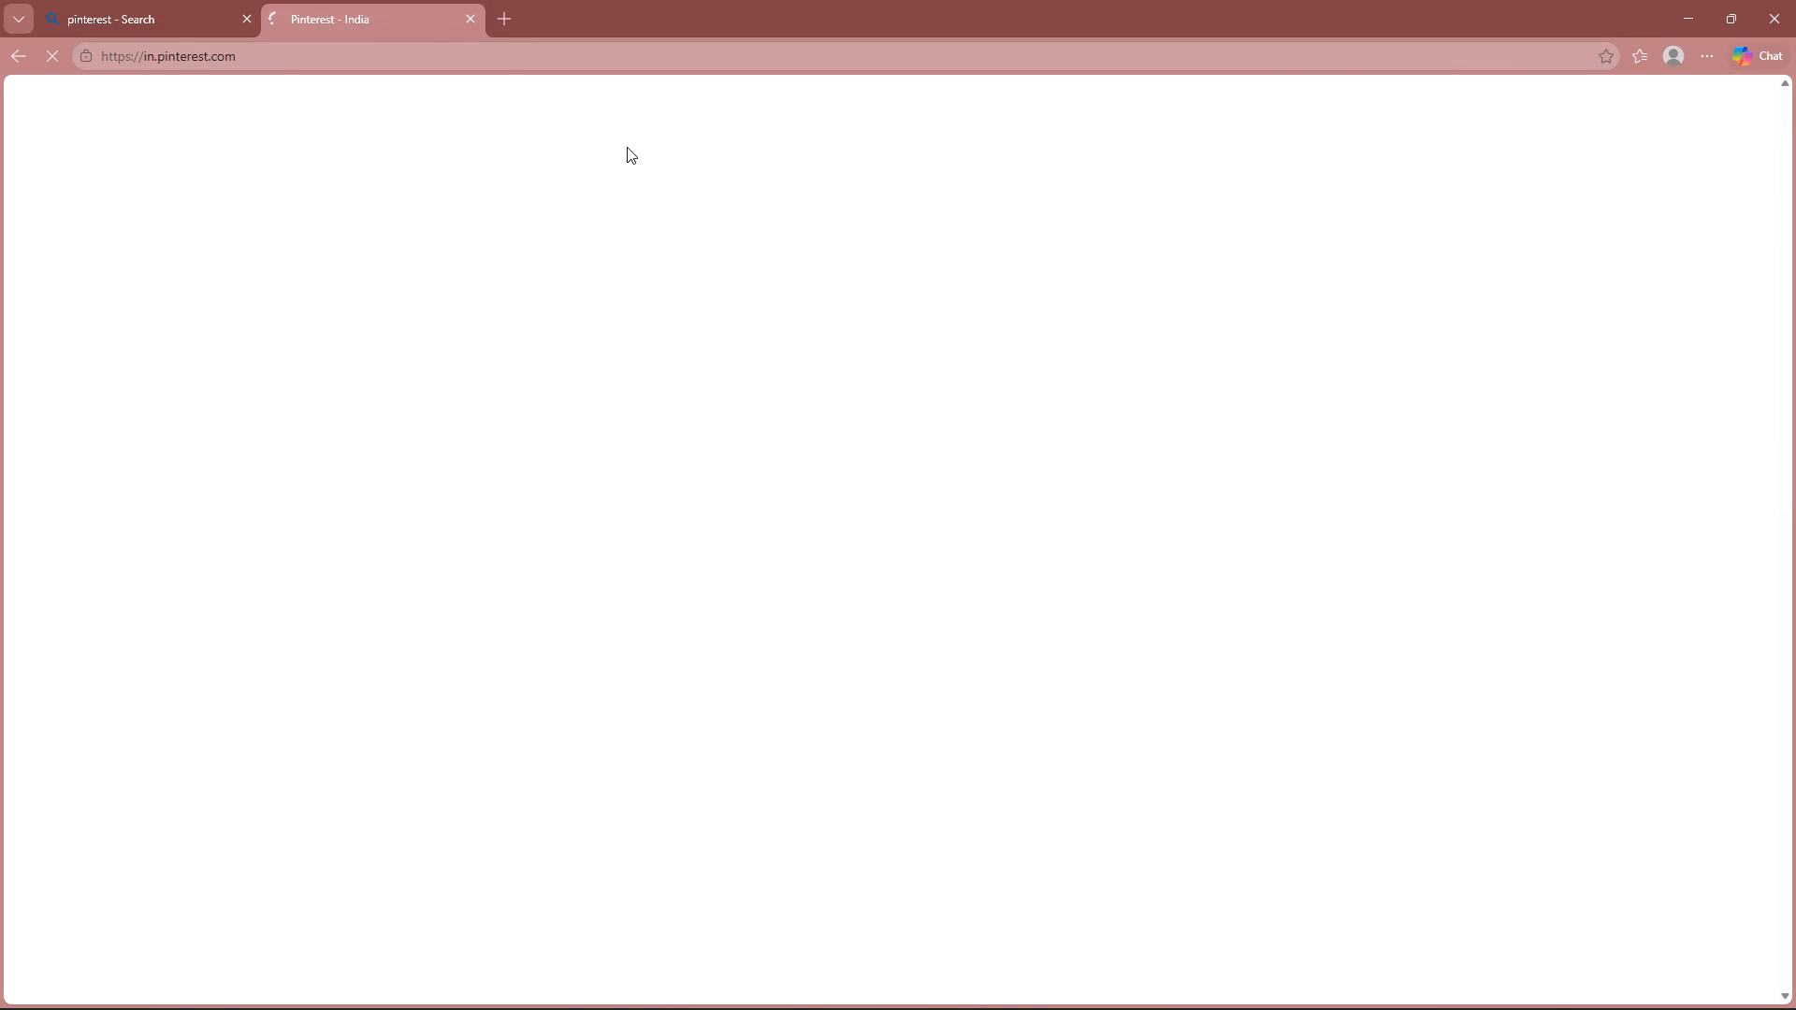
click(668, 119)
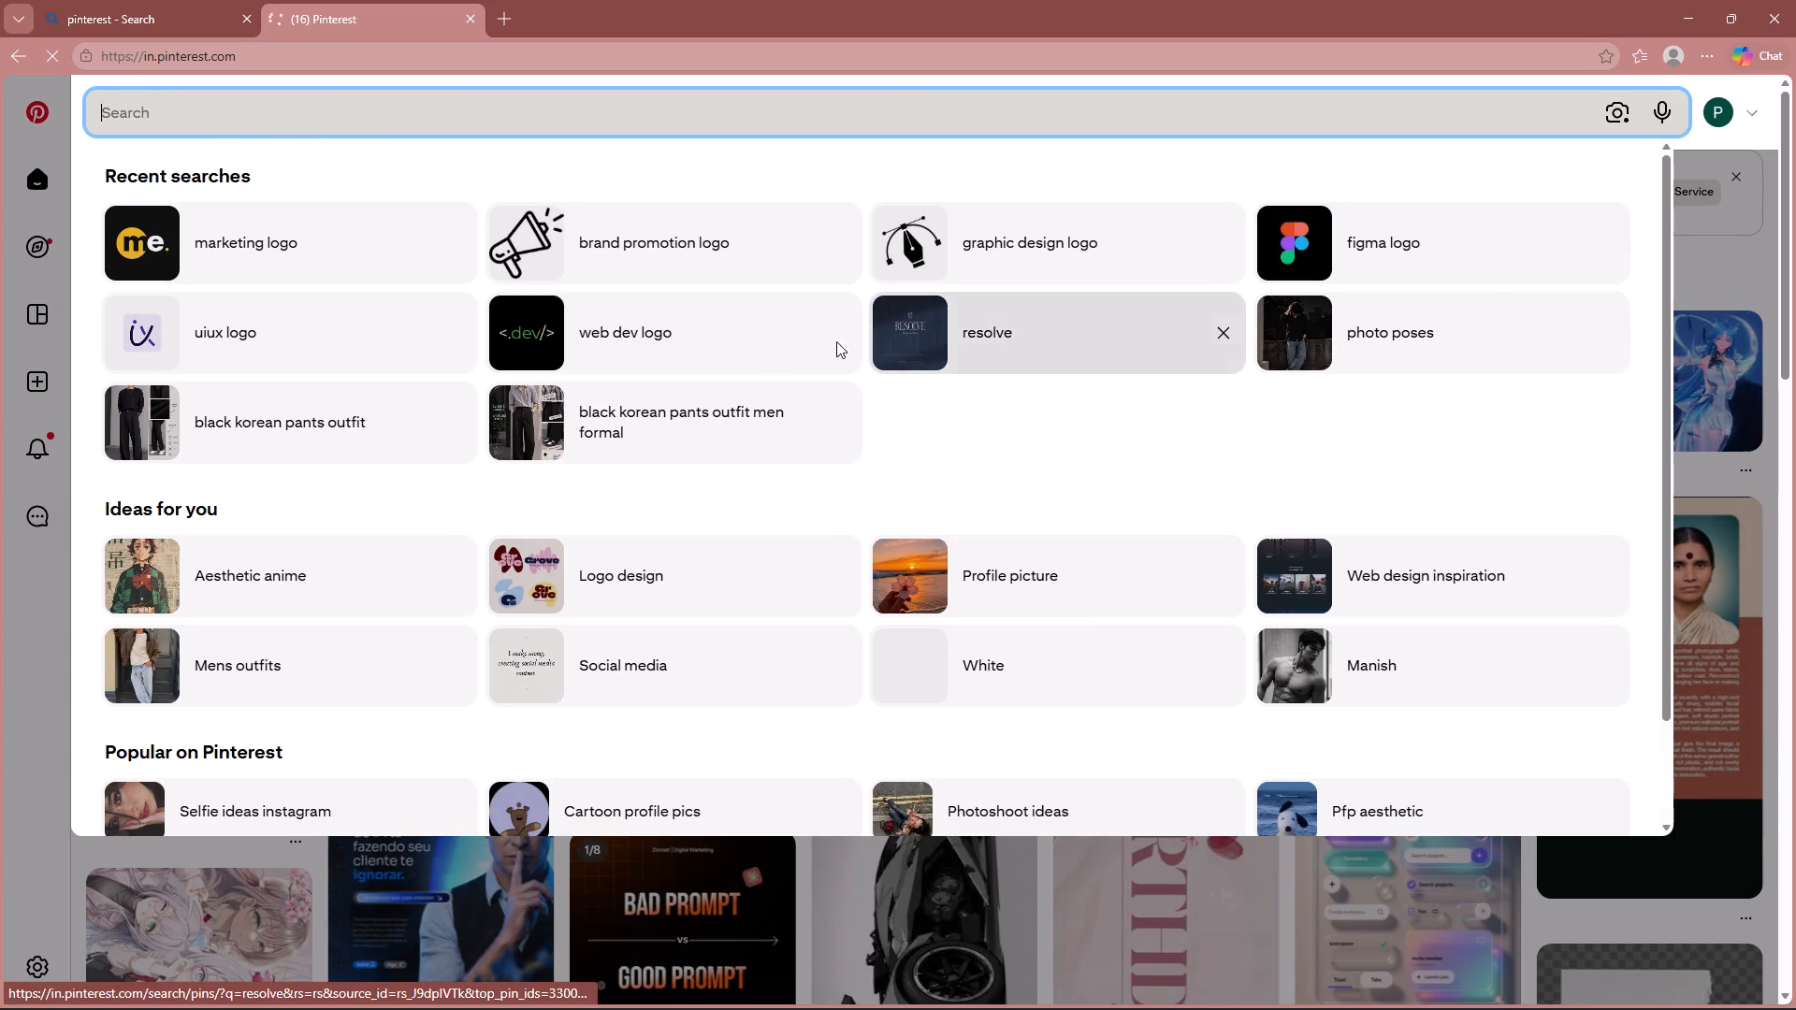
click(729, 345)
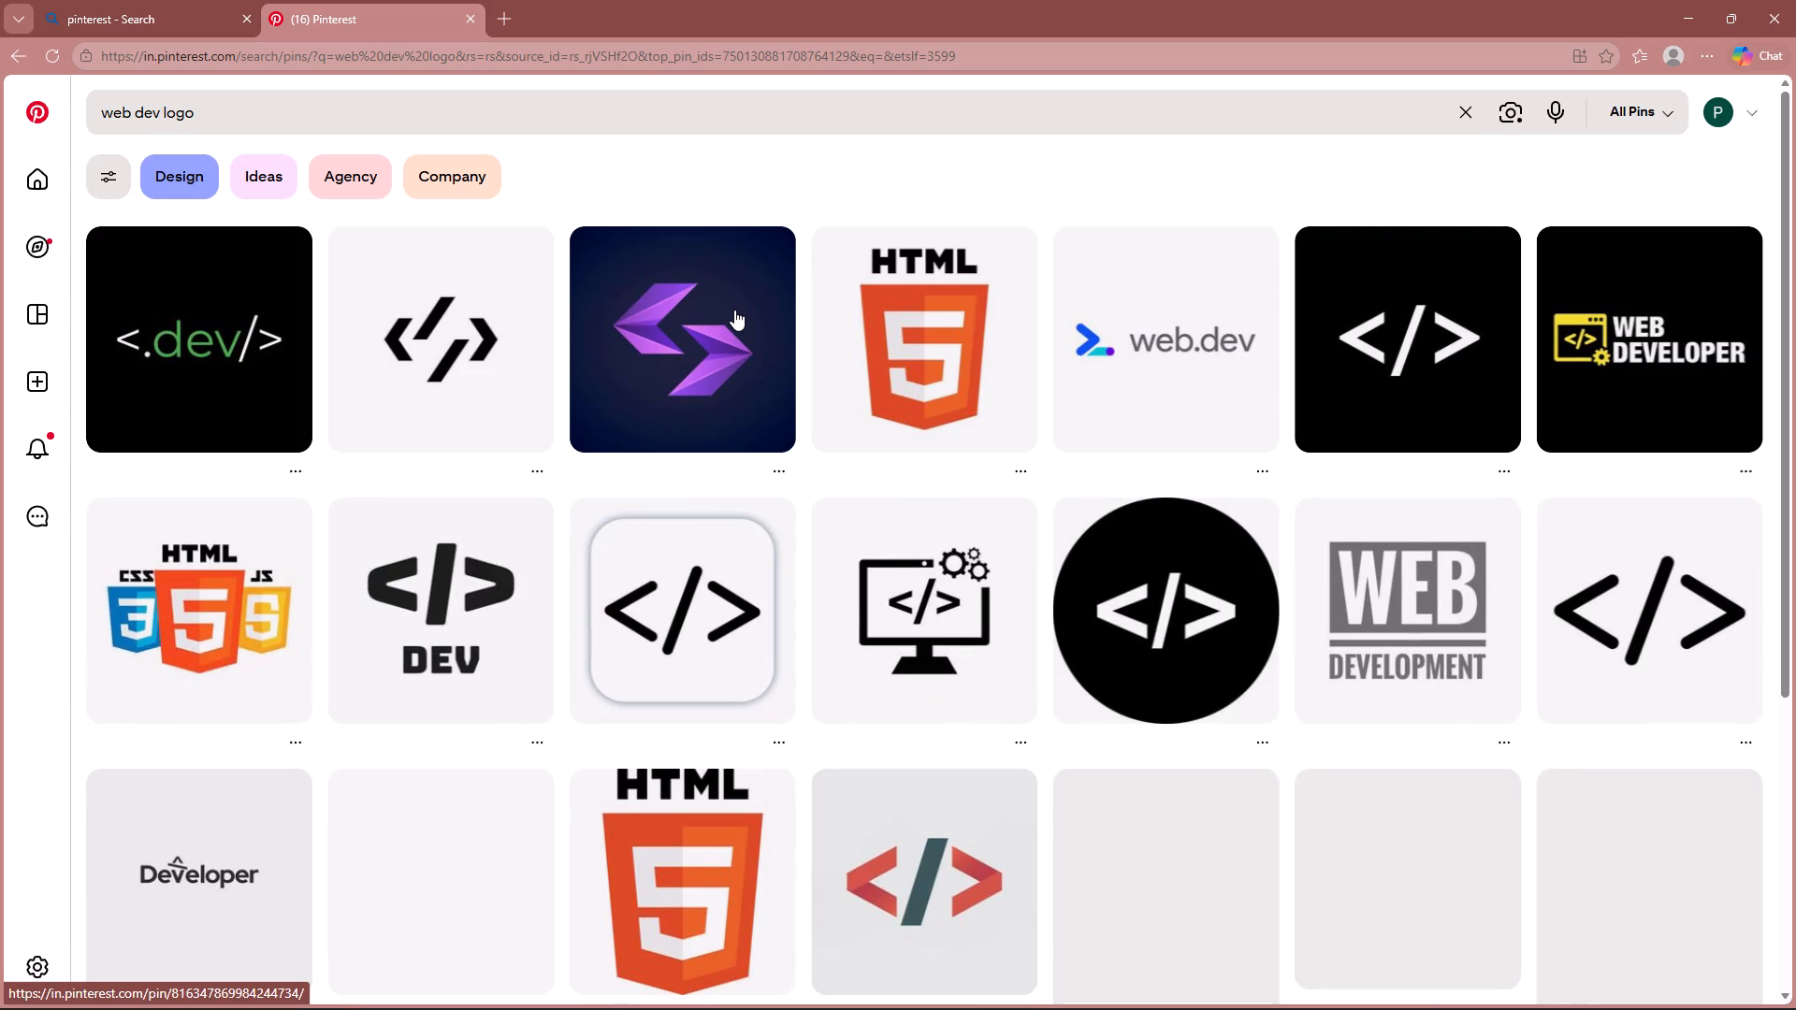
Examine the web dev logo results for a suitable web development symbol.
scroll(455, 351, down, 1)
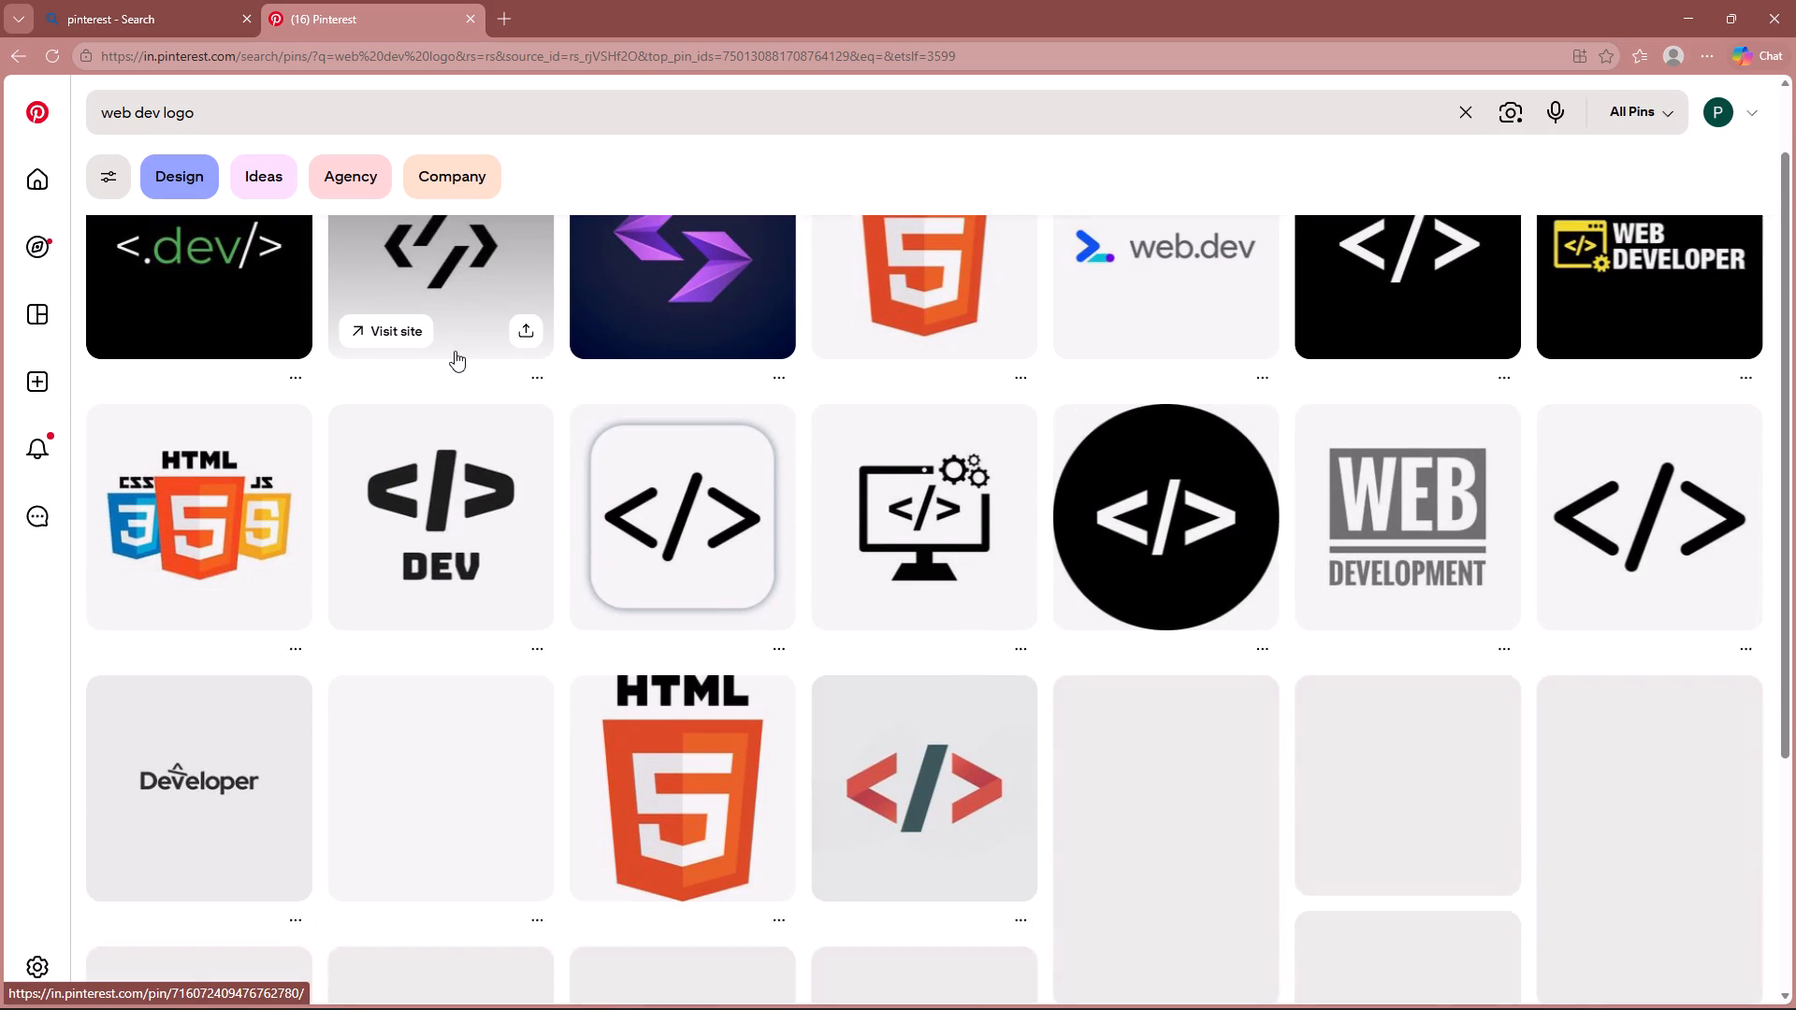
scroll(455, 351, down, 6)
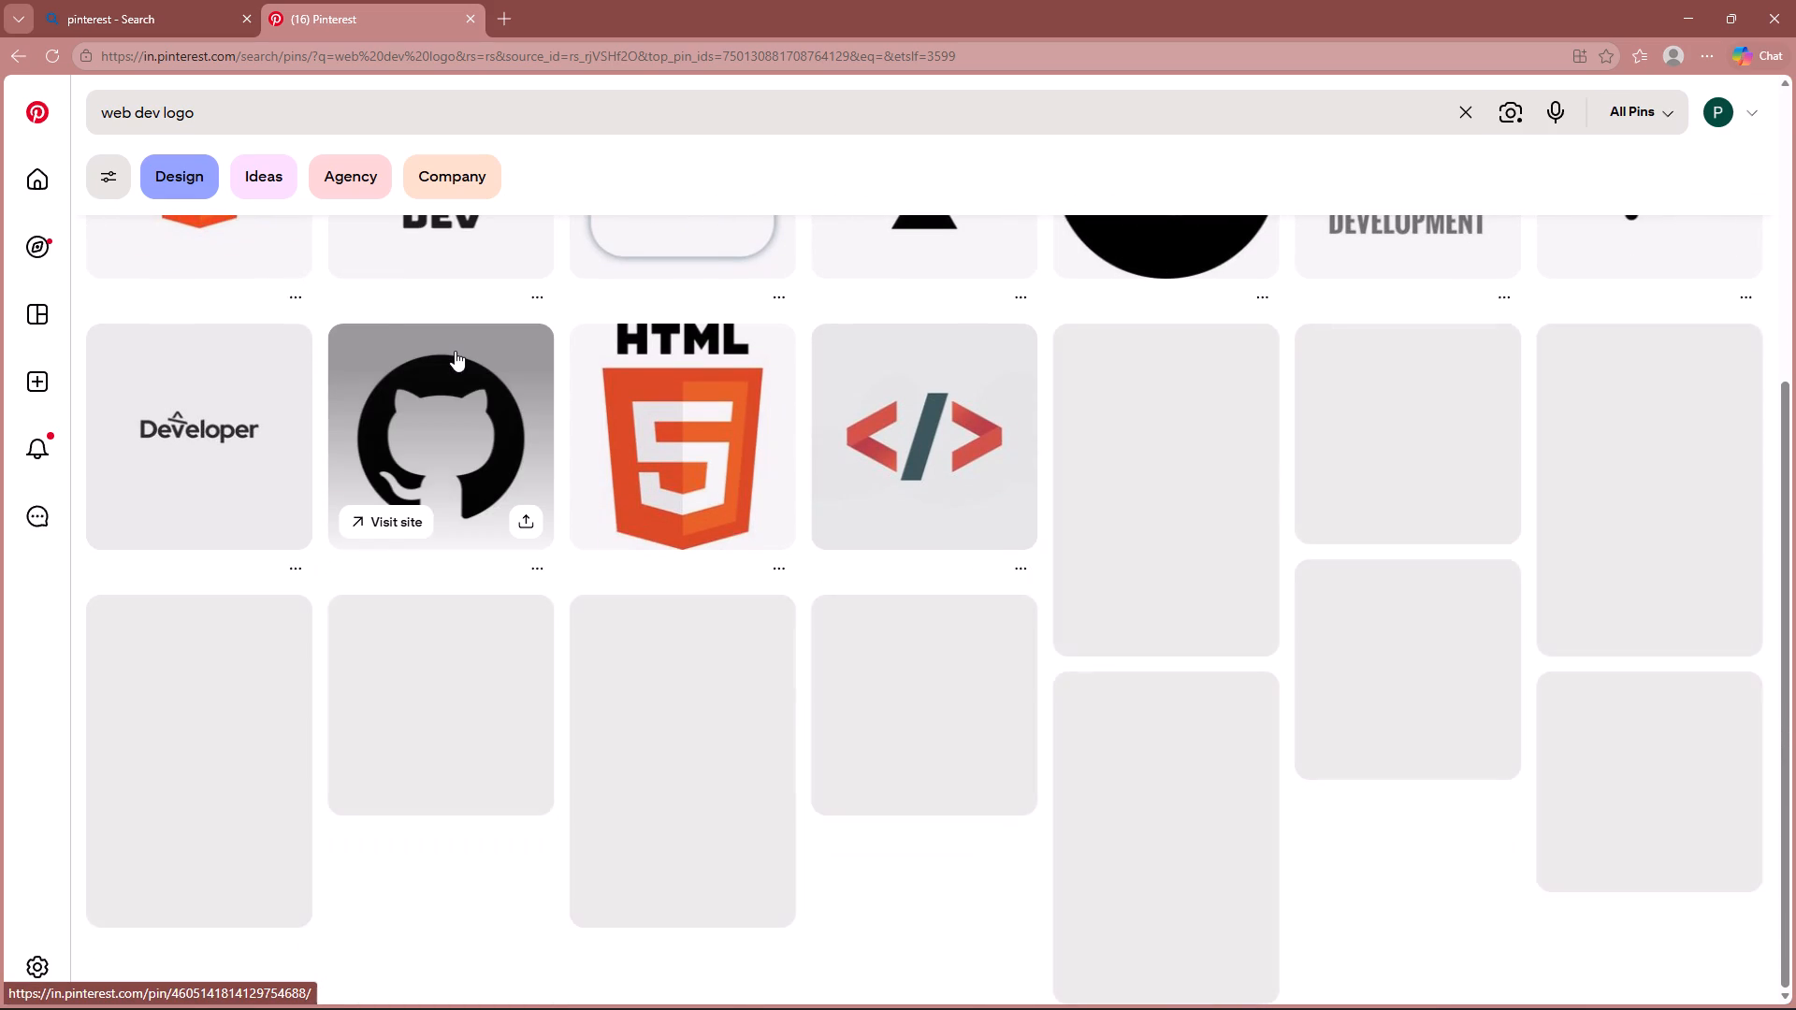
scroll(455, 351, down, 5)
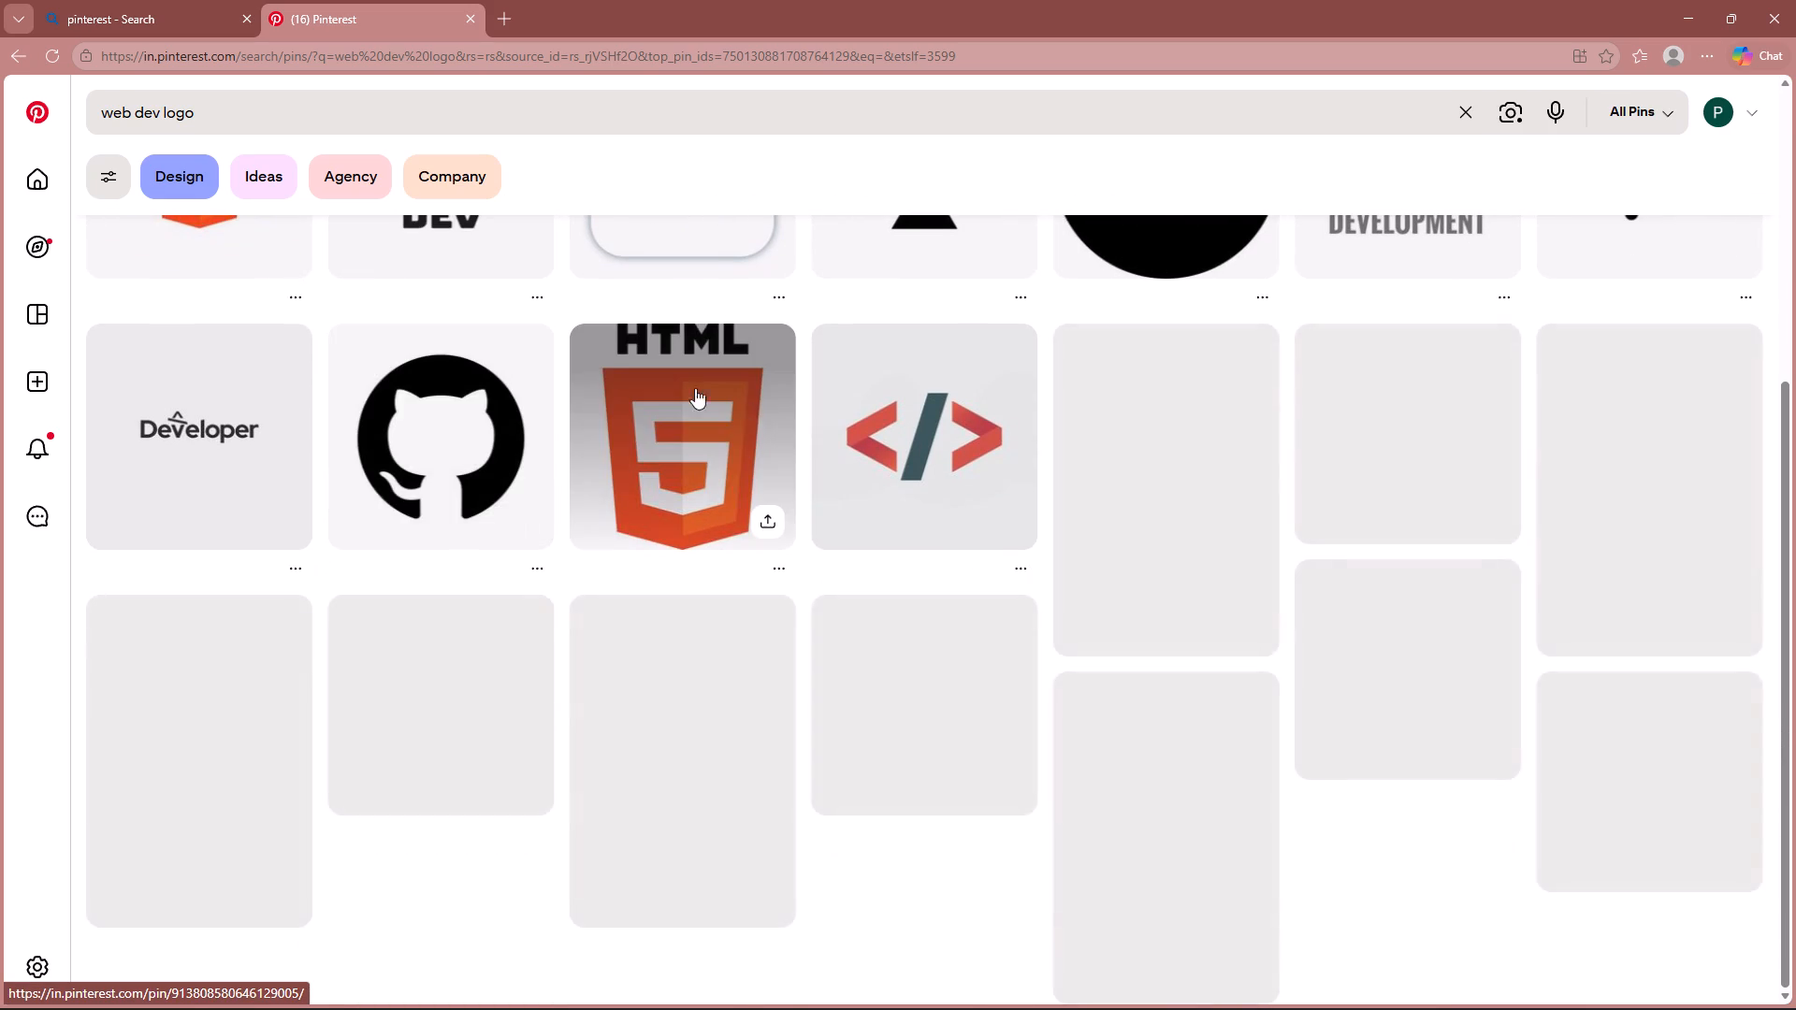
scroll(760, 408, up, 2)
scroll(760, 408, down, 4)
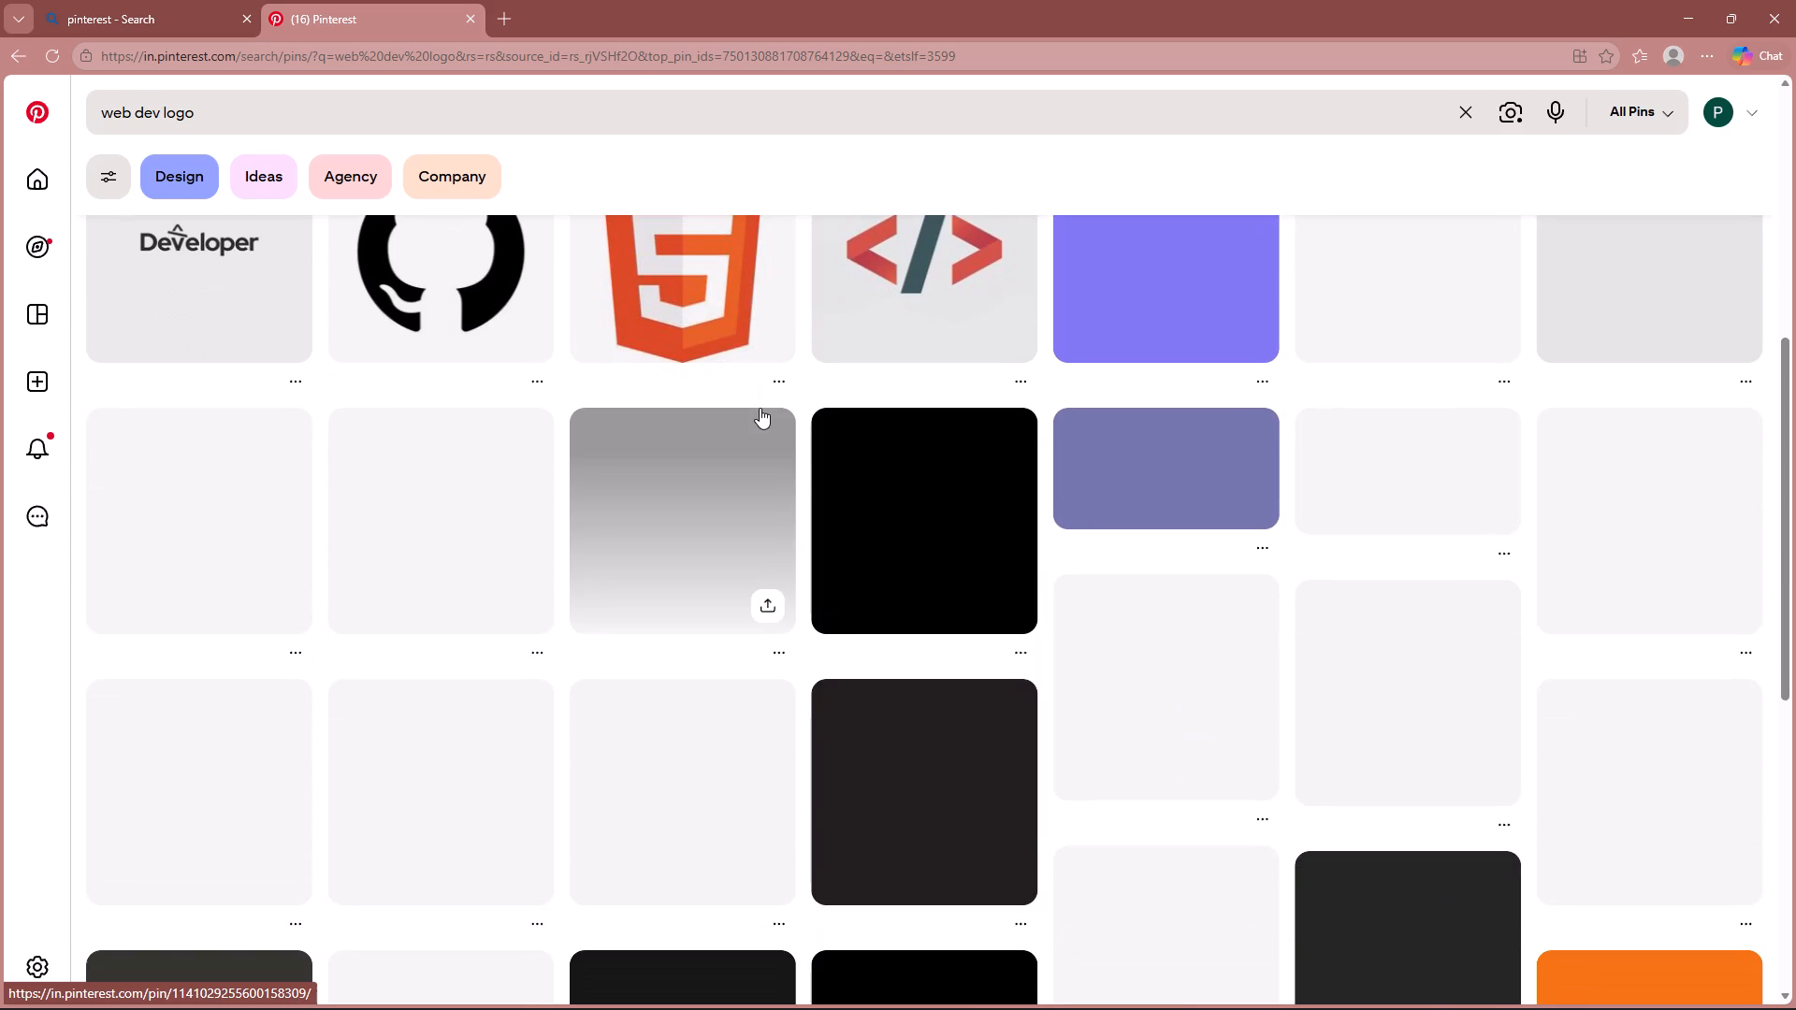
scroll(760, 408, down, 1)
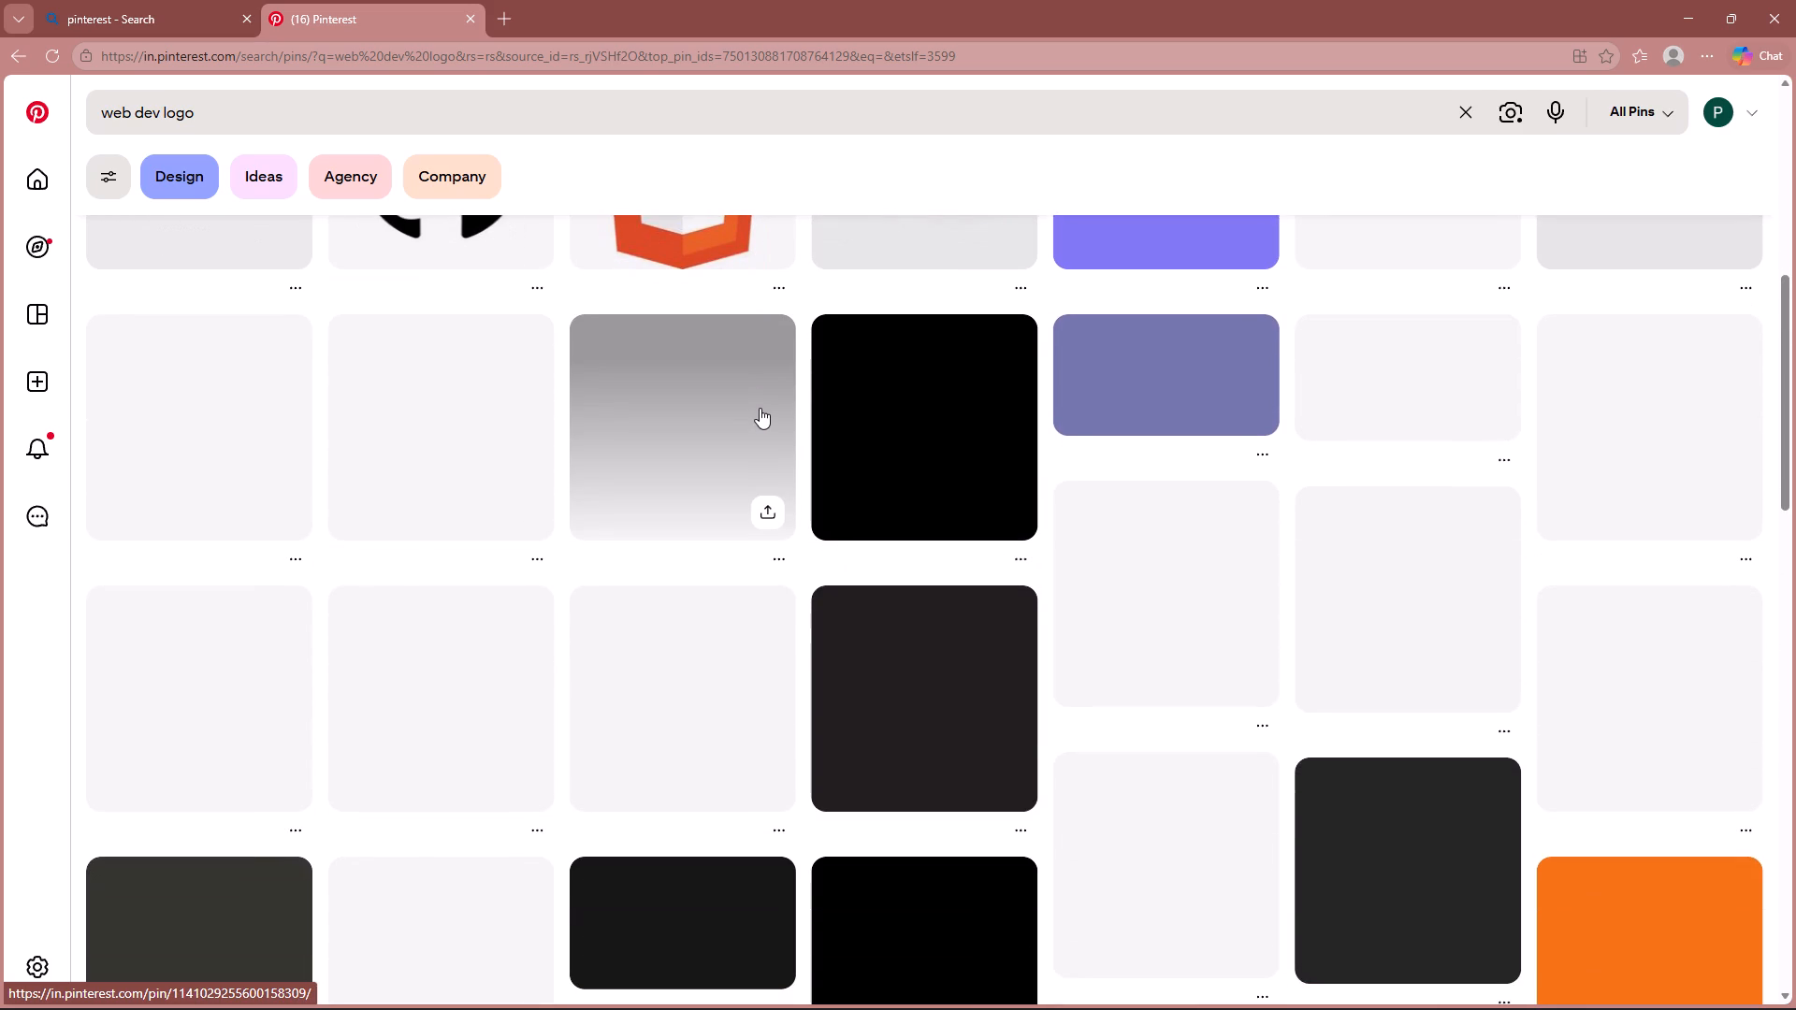
scroll(760, 408, down, 3)
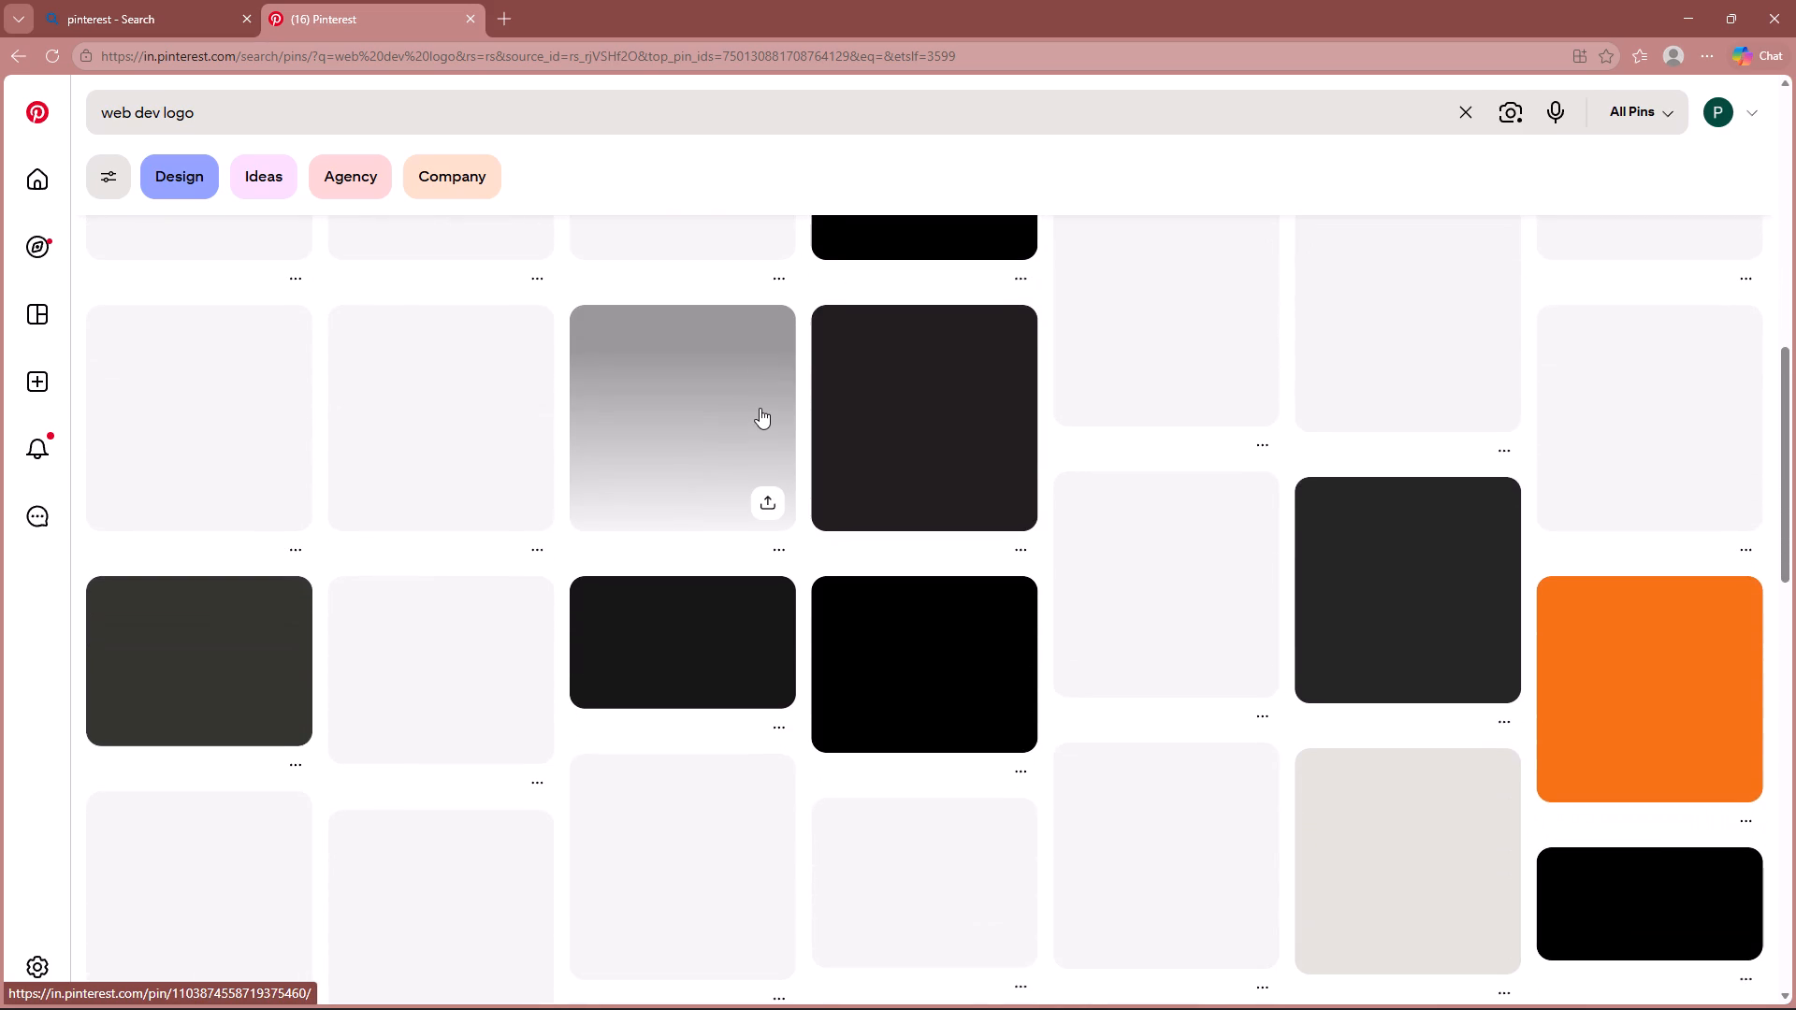
scroll(760, 408, up, 6)
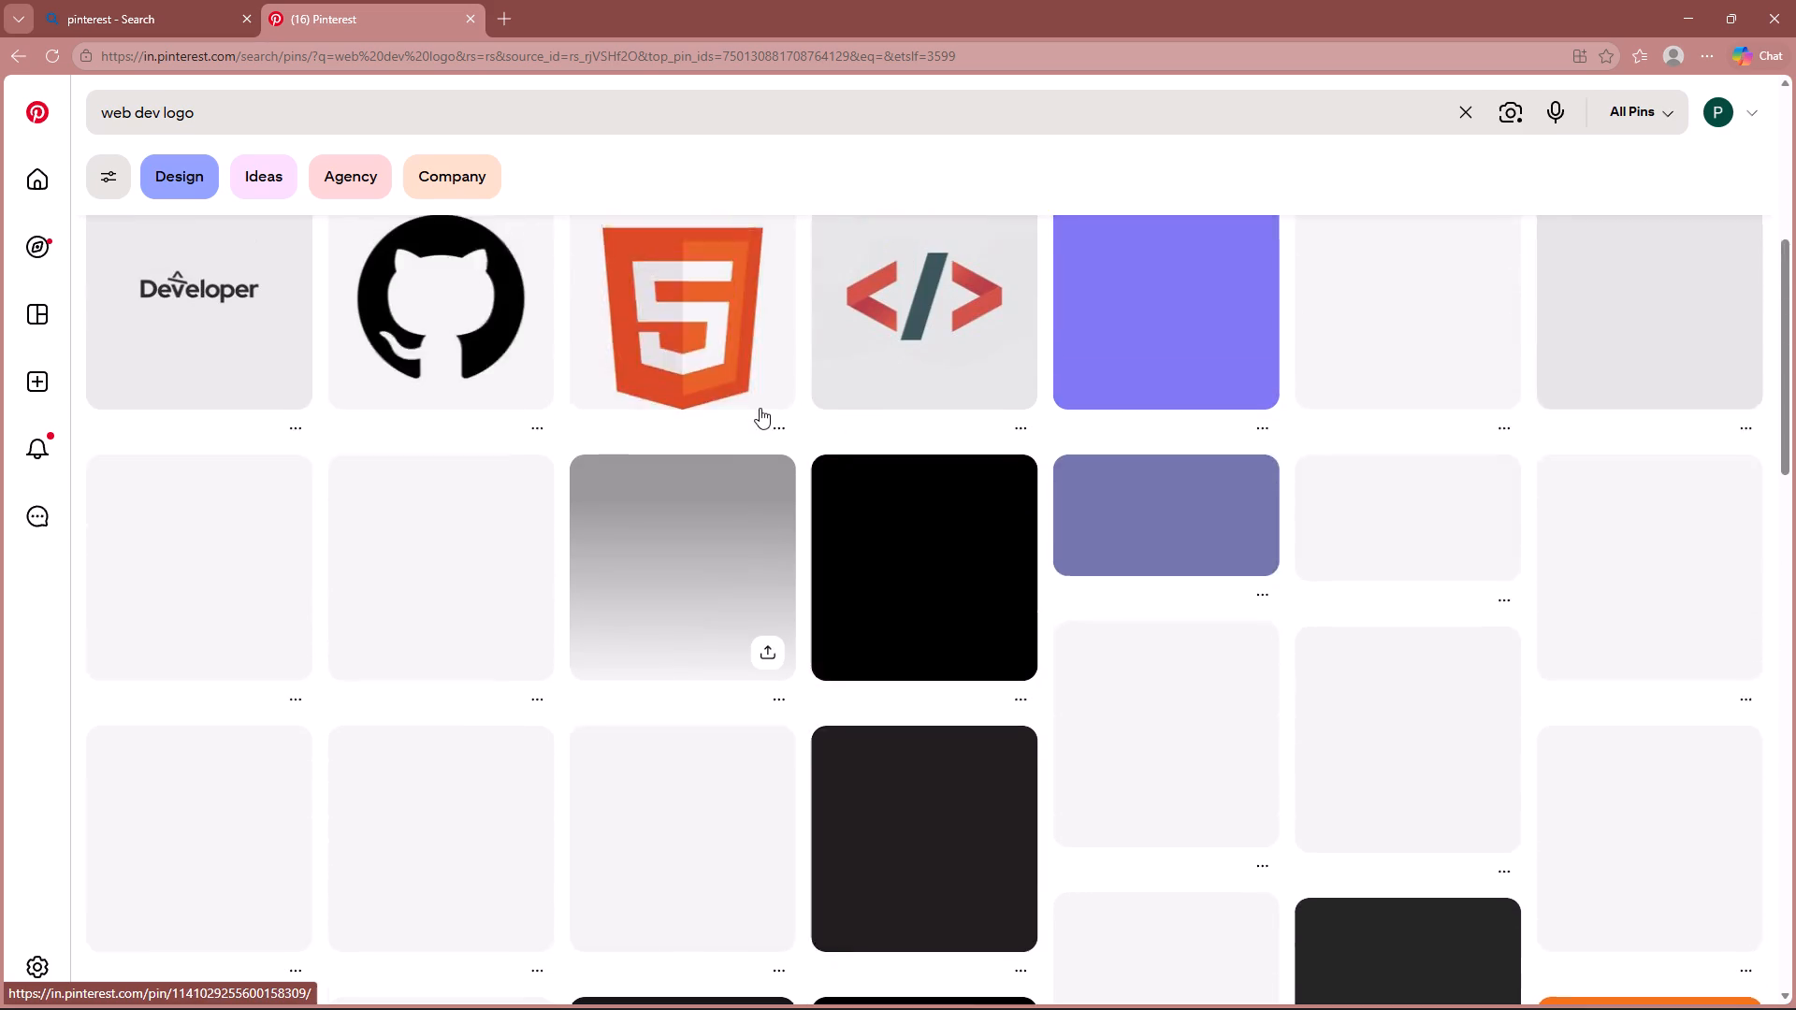
scroll(760, 408, up, 6)
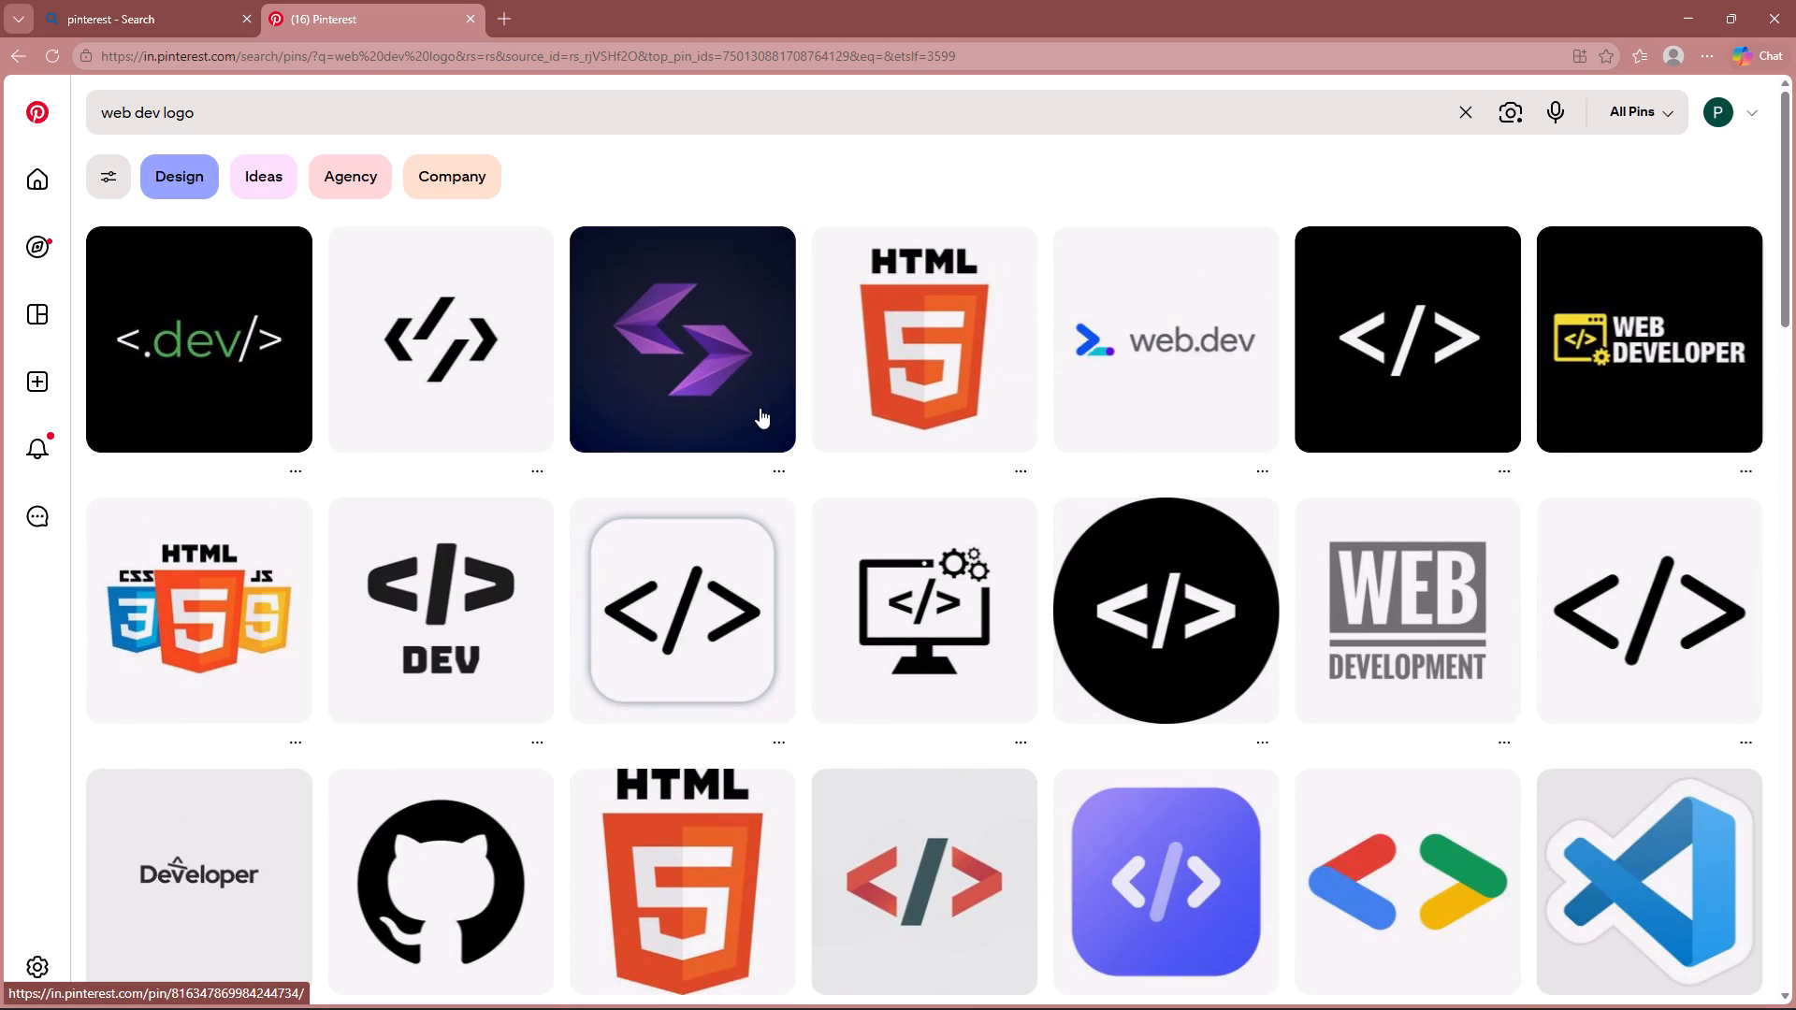
scroll(760, 408, up, 4)
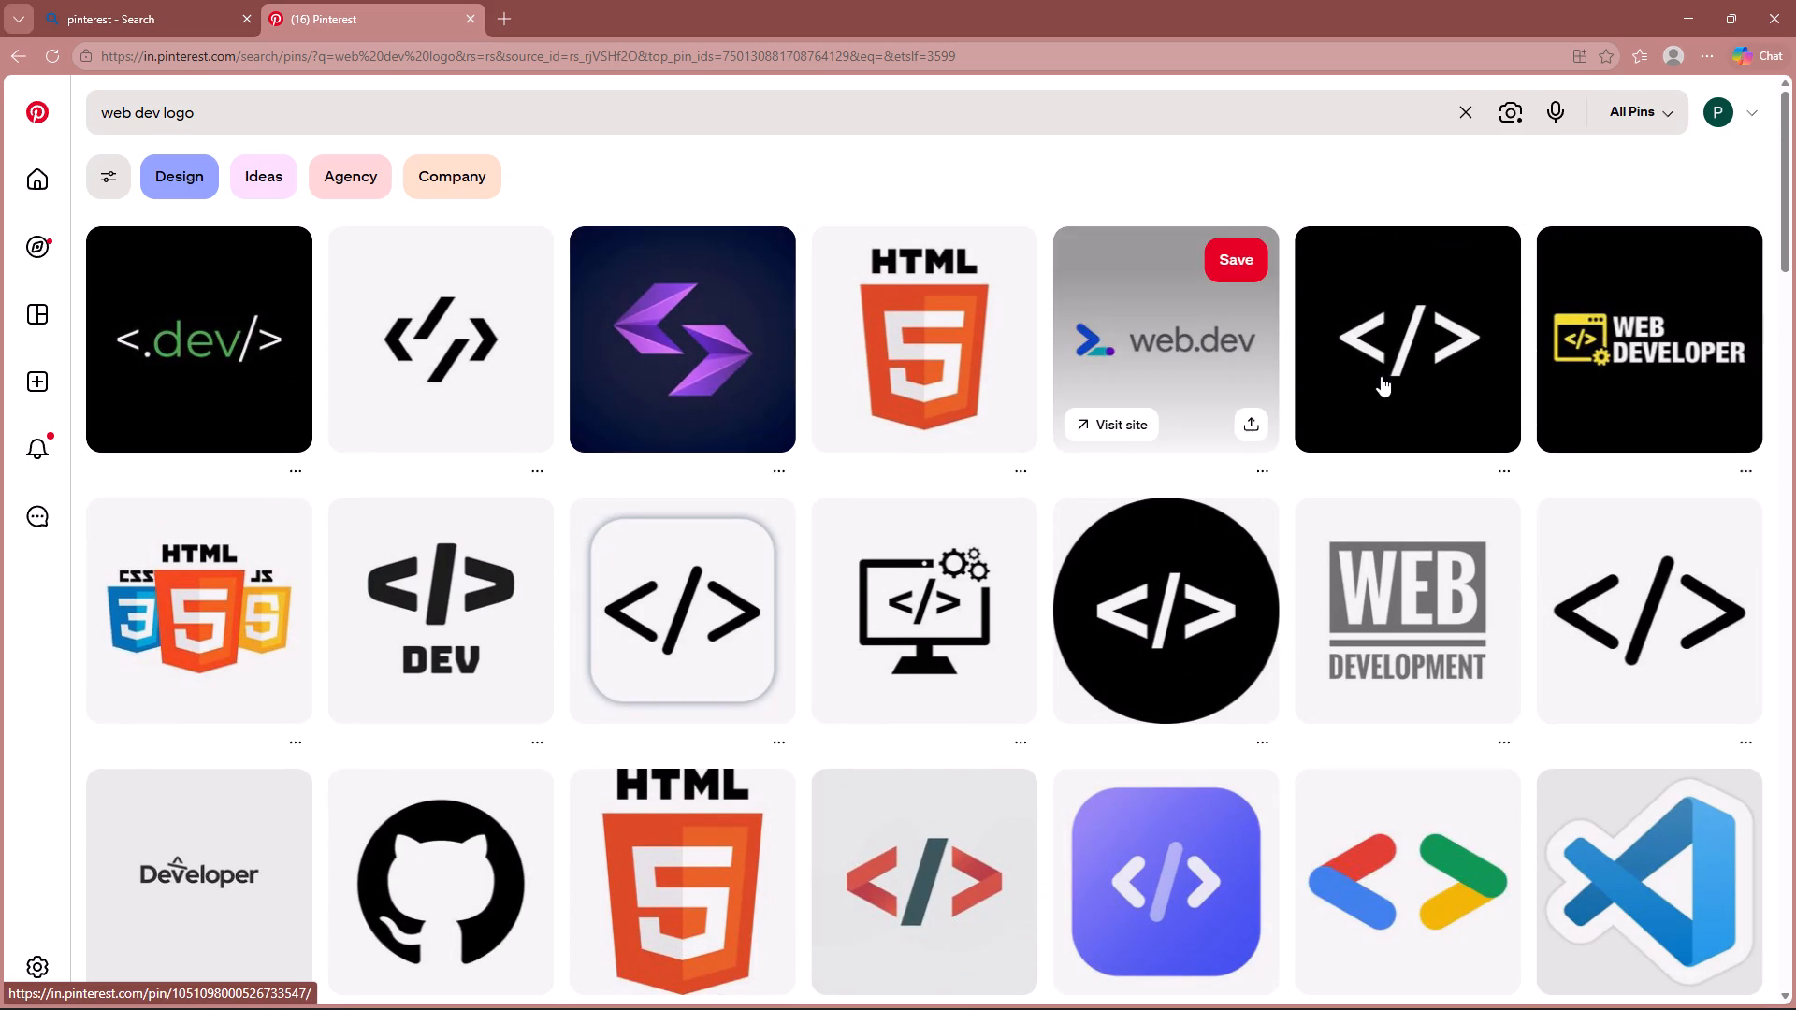
Open the pin of the white </> symbol on a square black background and download its image.
click(1393, 375)
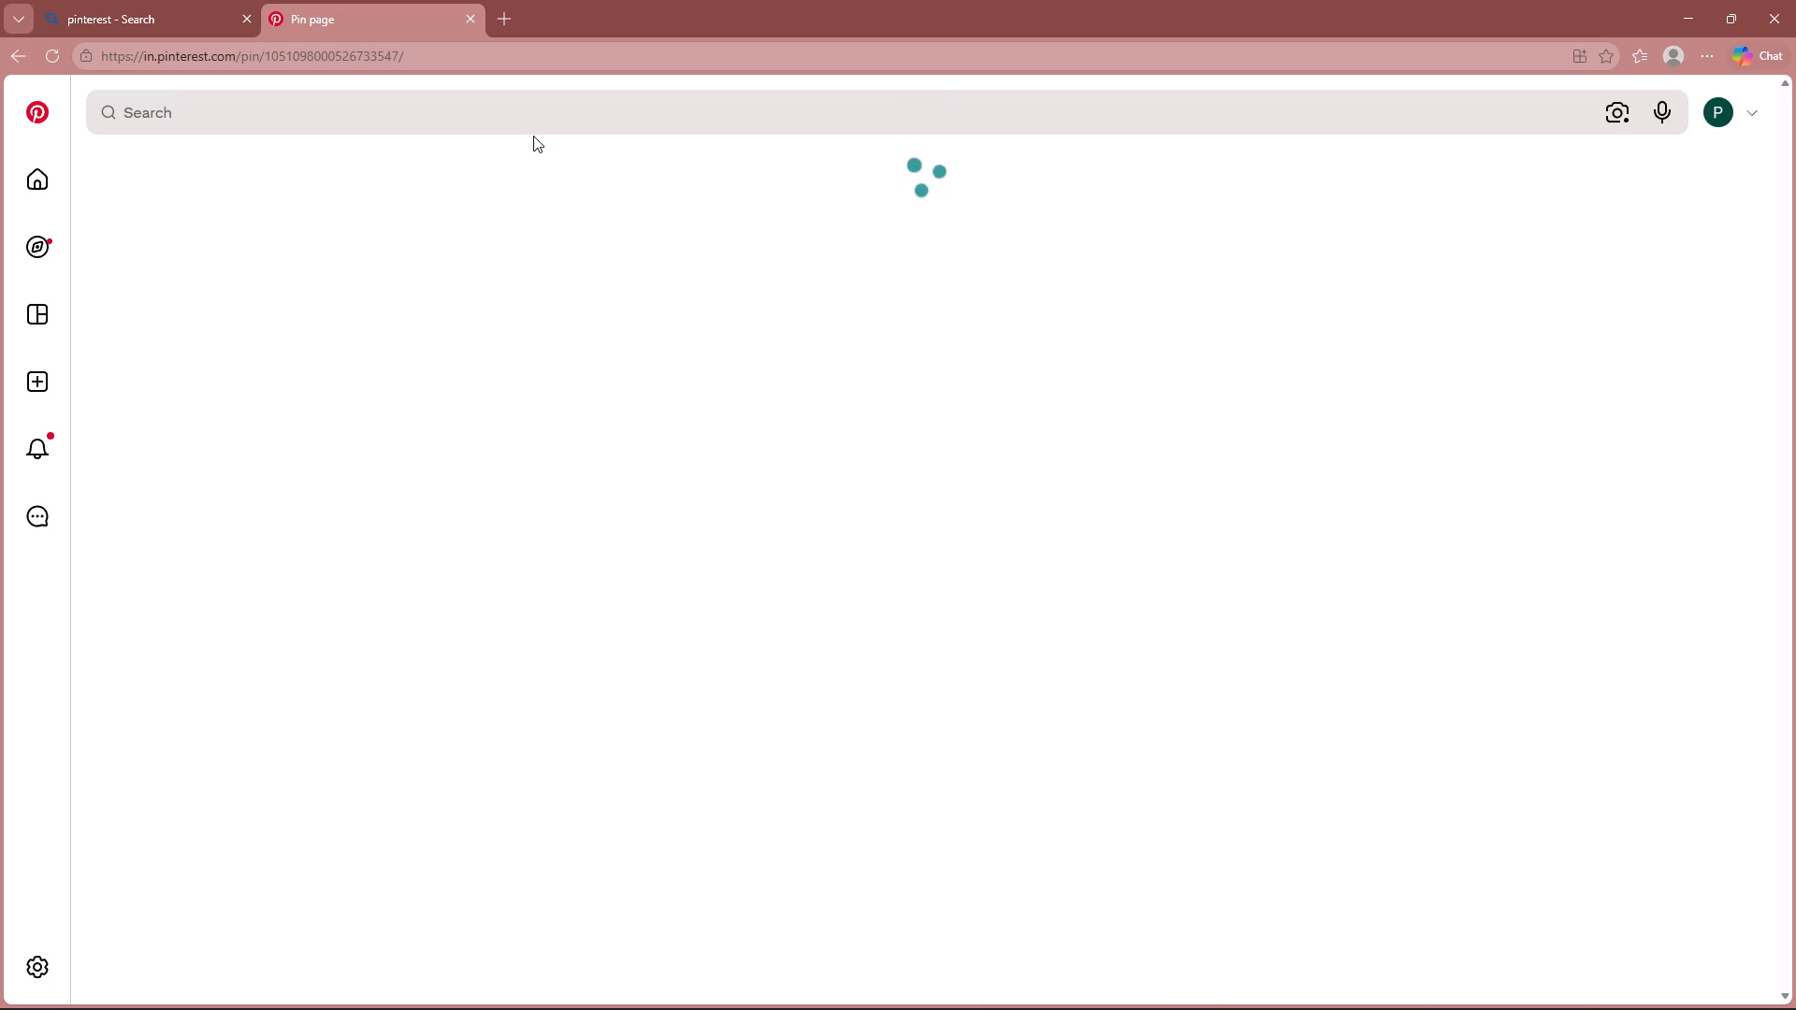
click(247, 20)
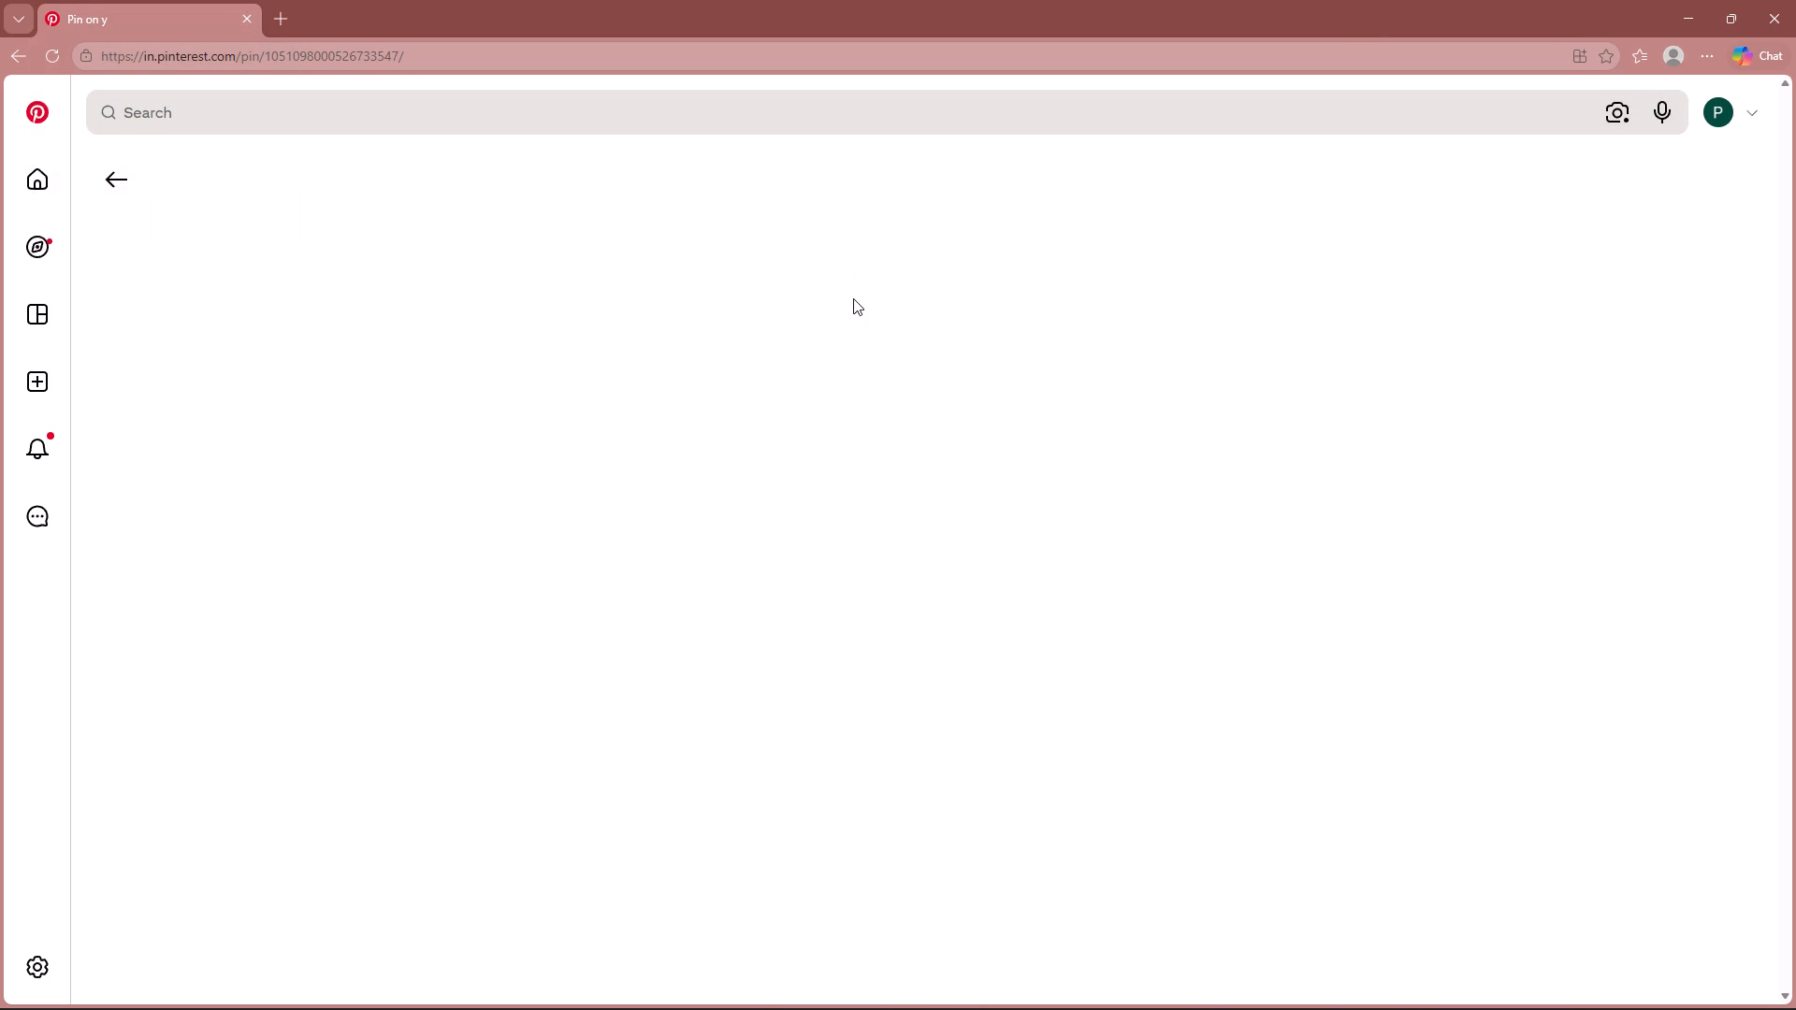
scroll(741, 488, down, 4)
scroll(743, 504, up, 3)
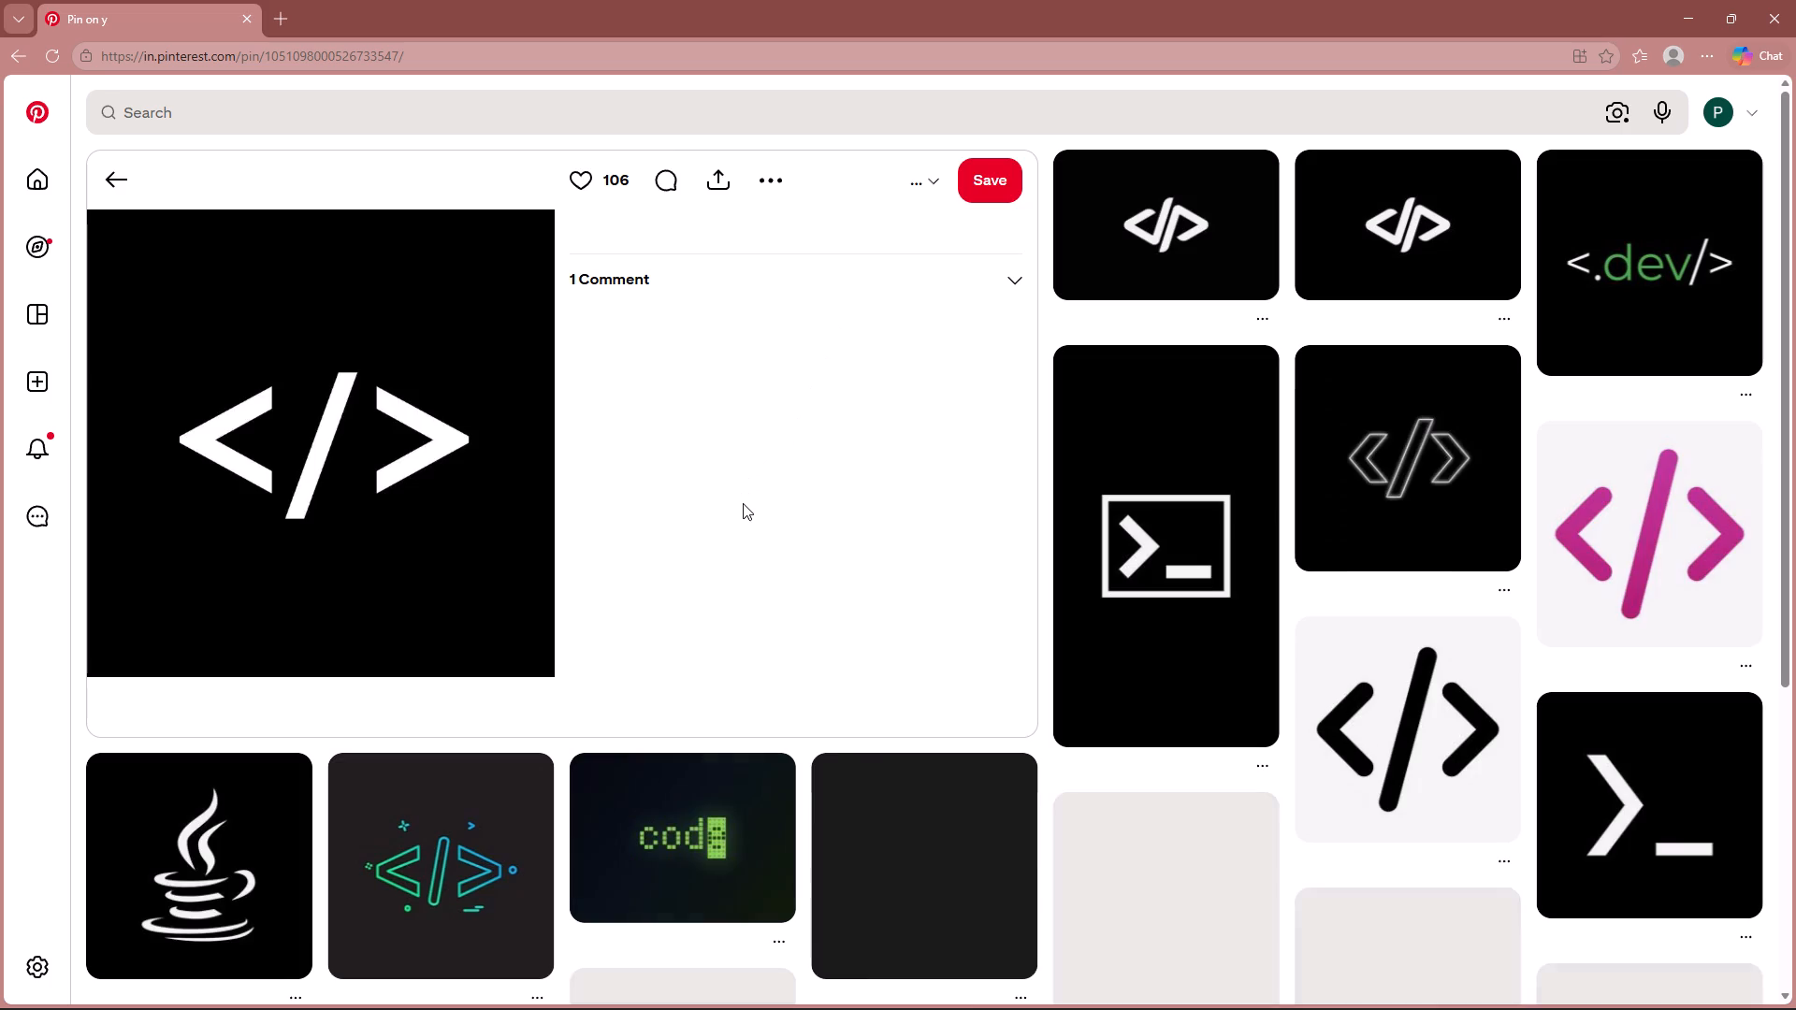
click(783, 176)
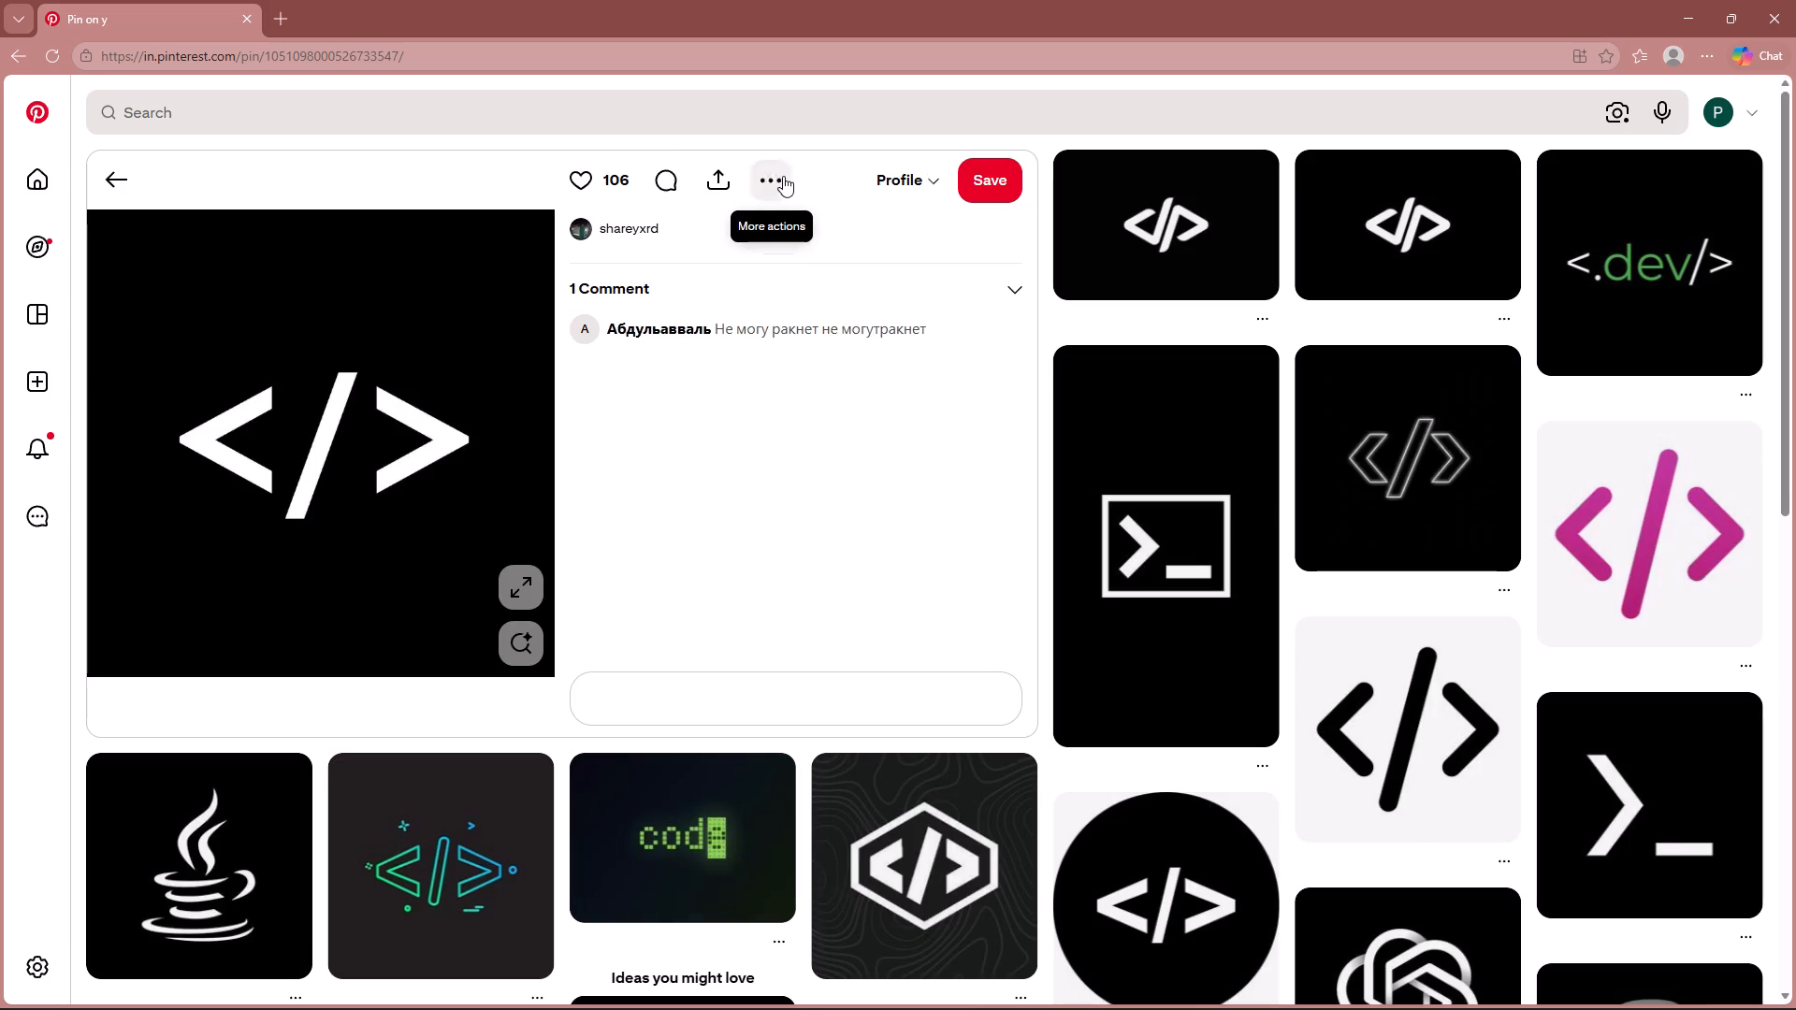
click(783, 247)
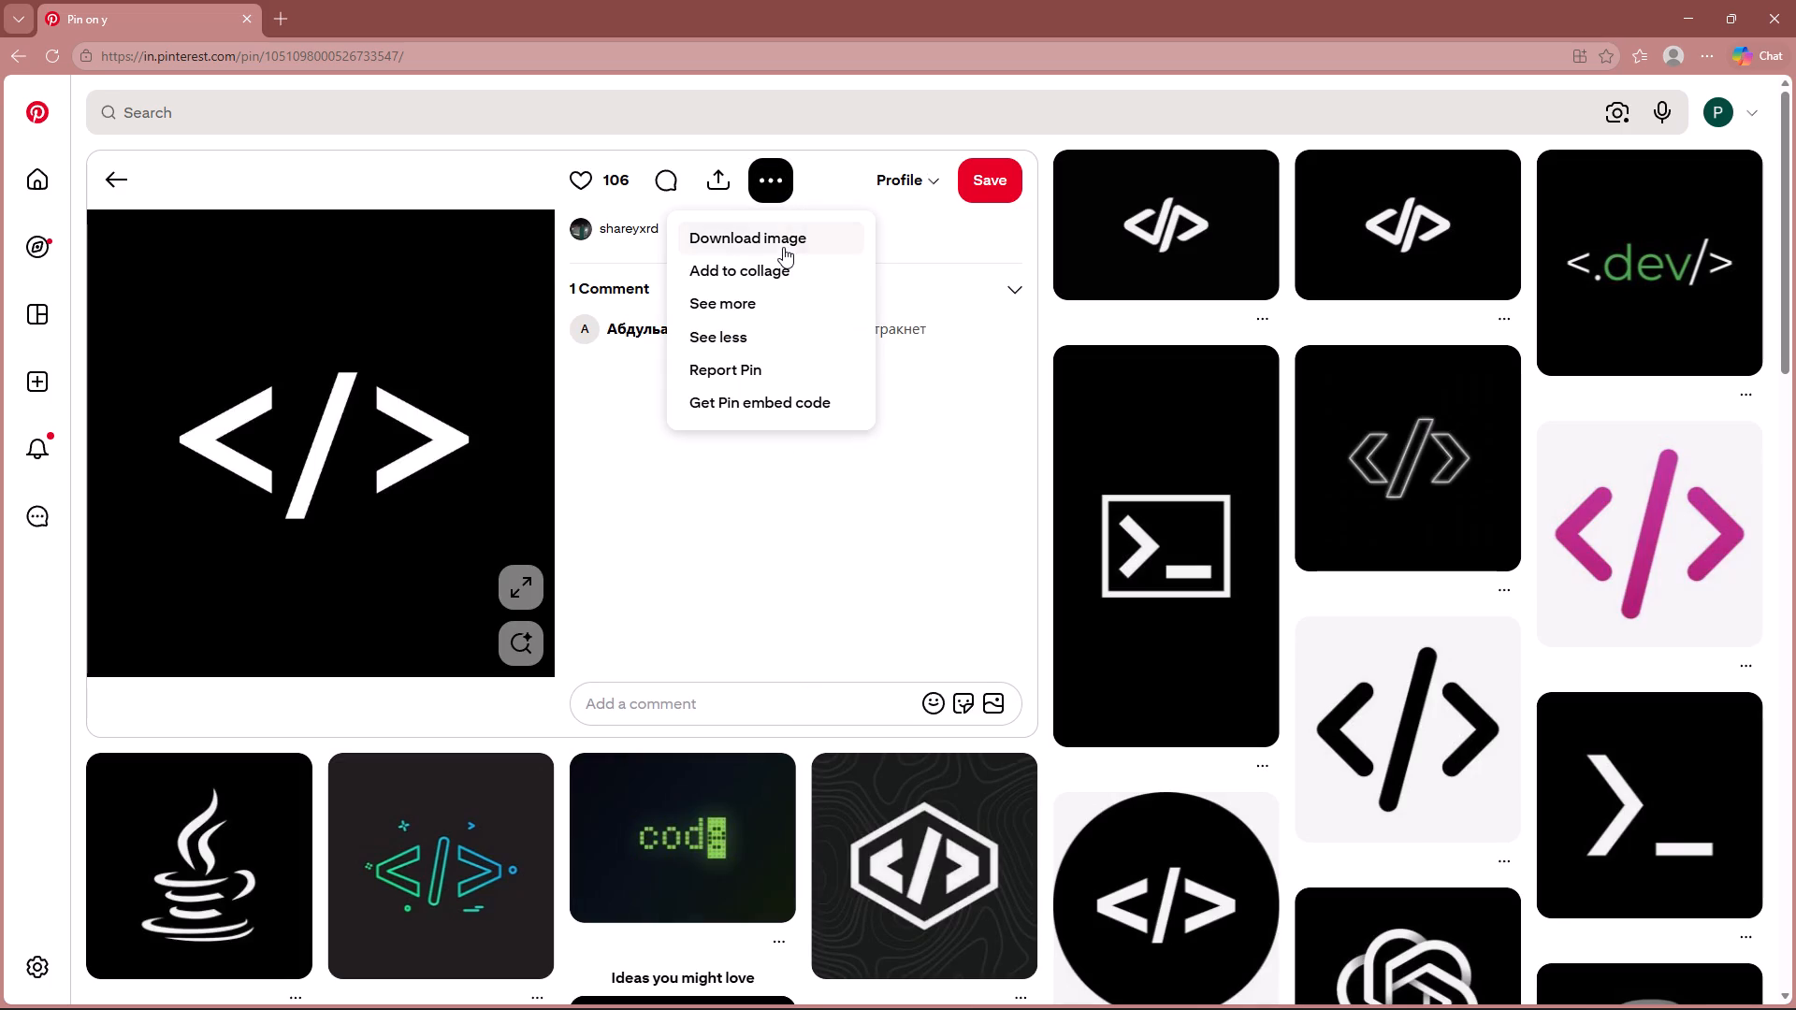
Replace the Pinterest page with a new tab, search for "bg remove" and open the remove.bg website.
click(267, 18)
click(250, 21)
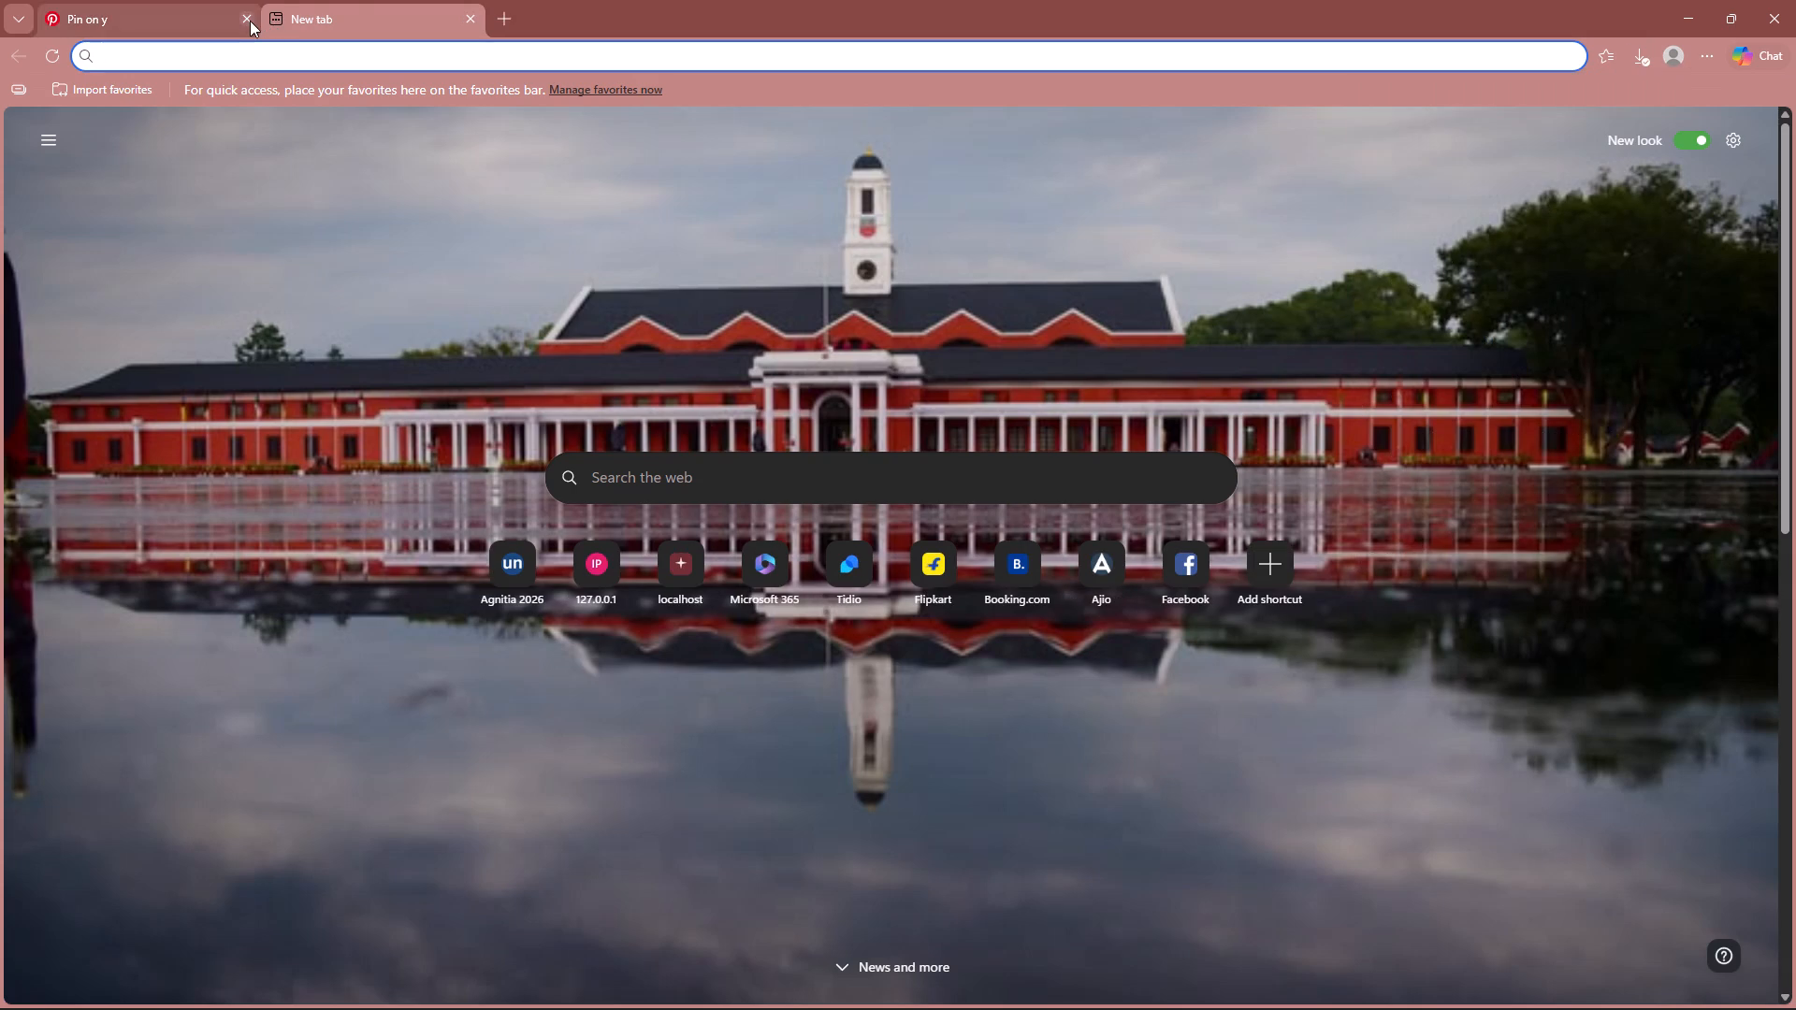
click(768, 470)
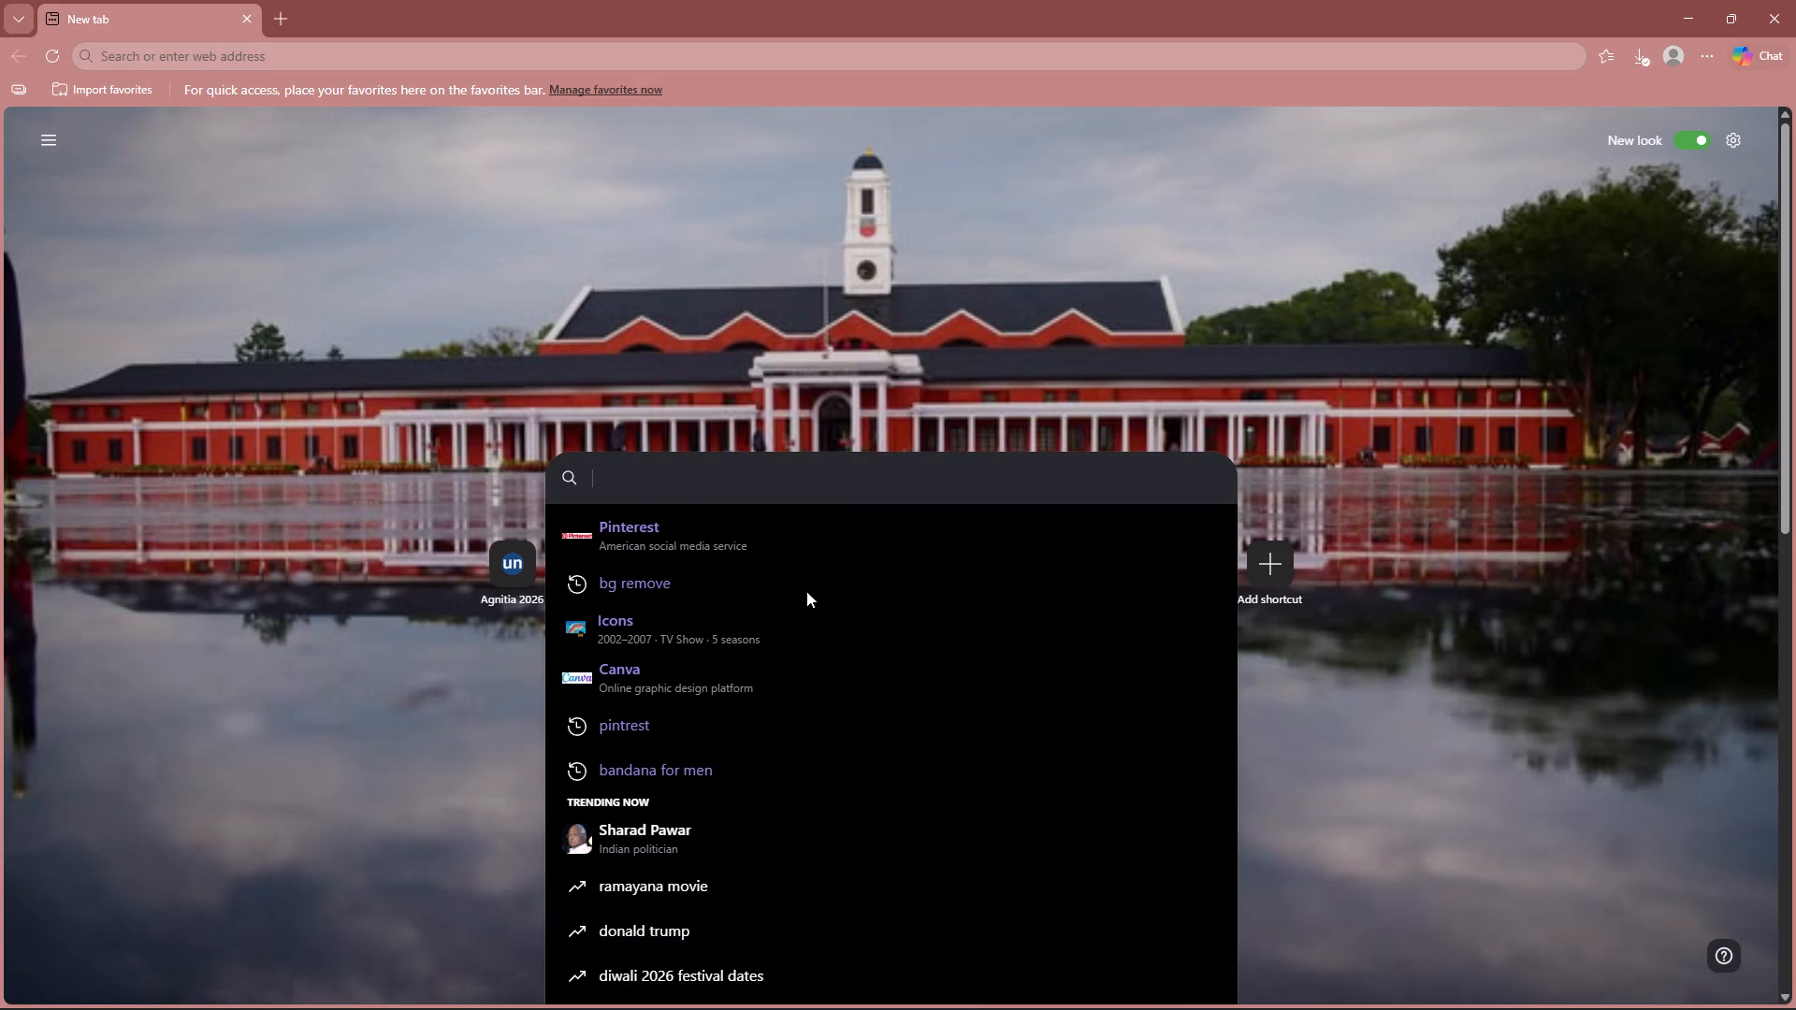
click(803, 589)
click(304, 317)
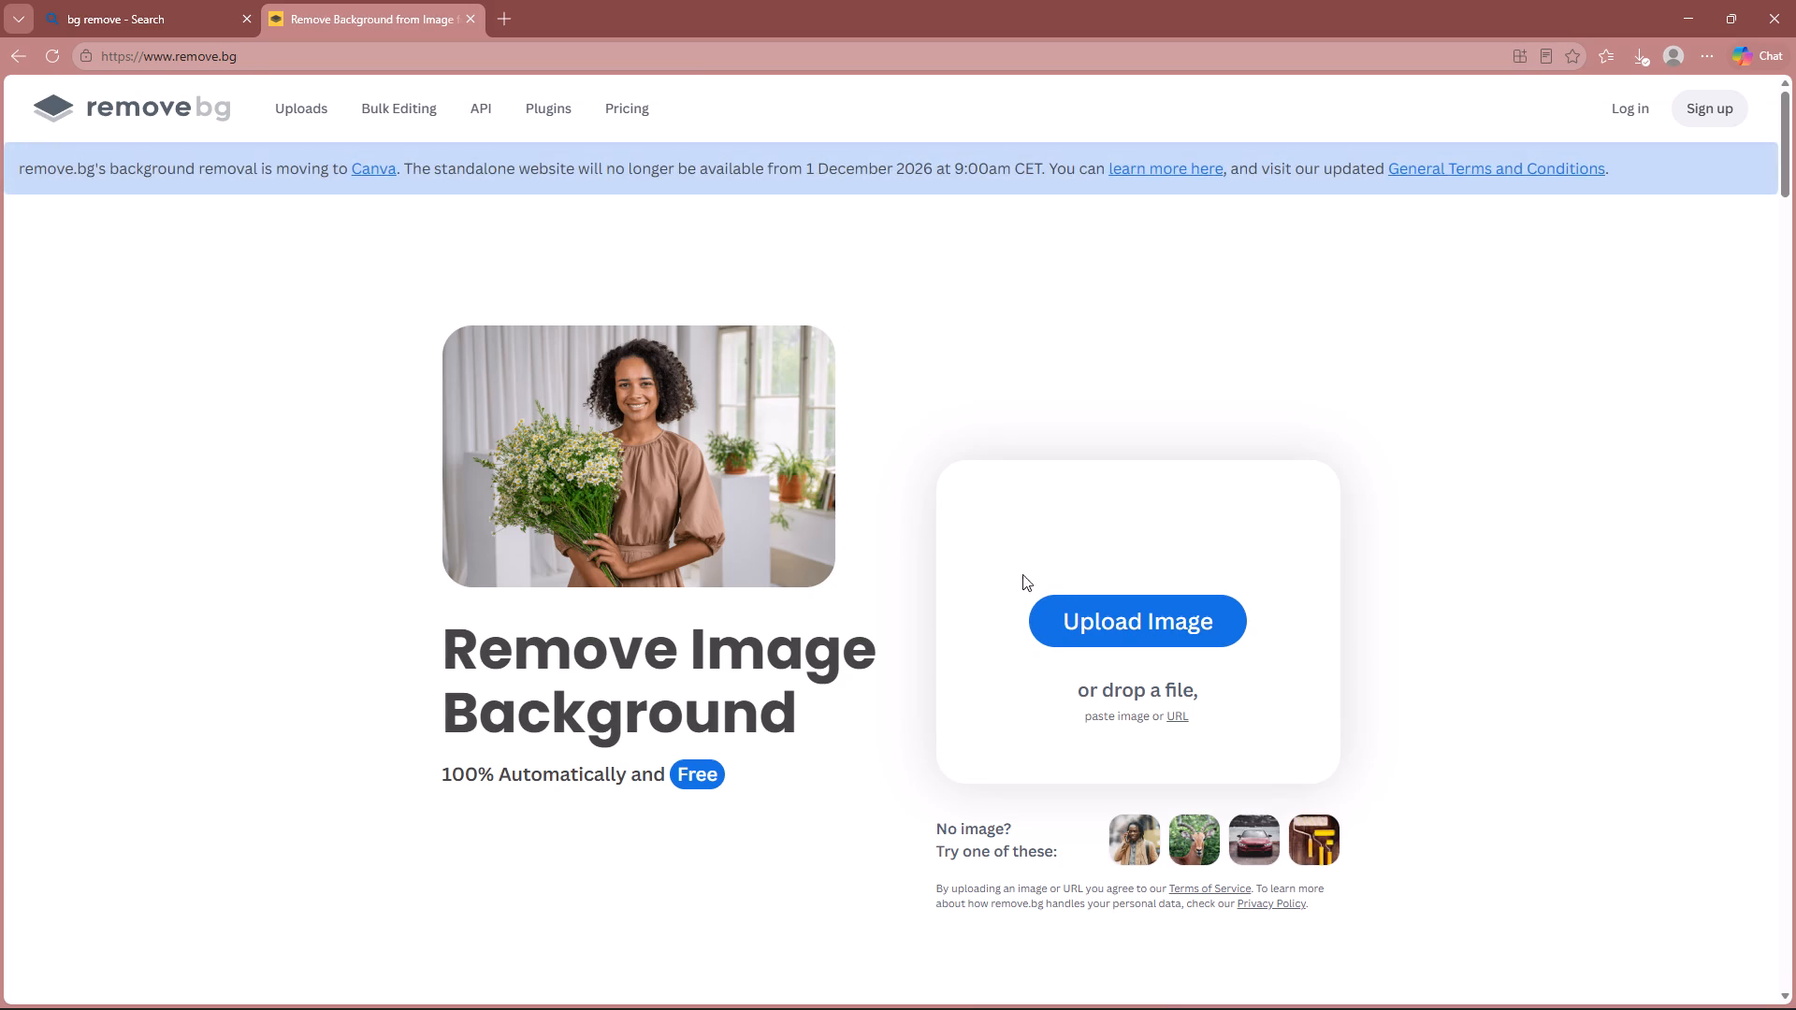
Upload the downloaded </> image to remove.bg, download the 500 x 500 background-free preview, and close the browser.
click(1078, 613)
click(239, 188)
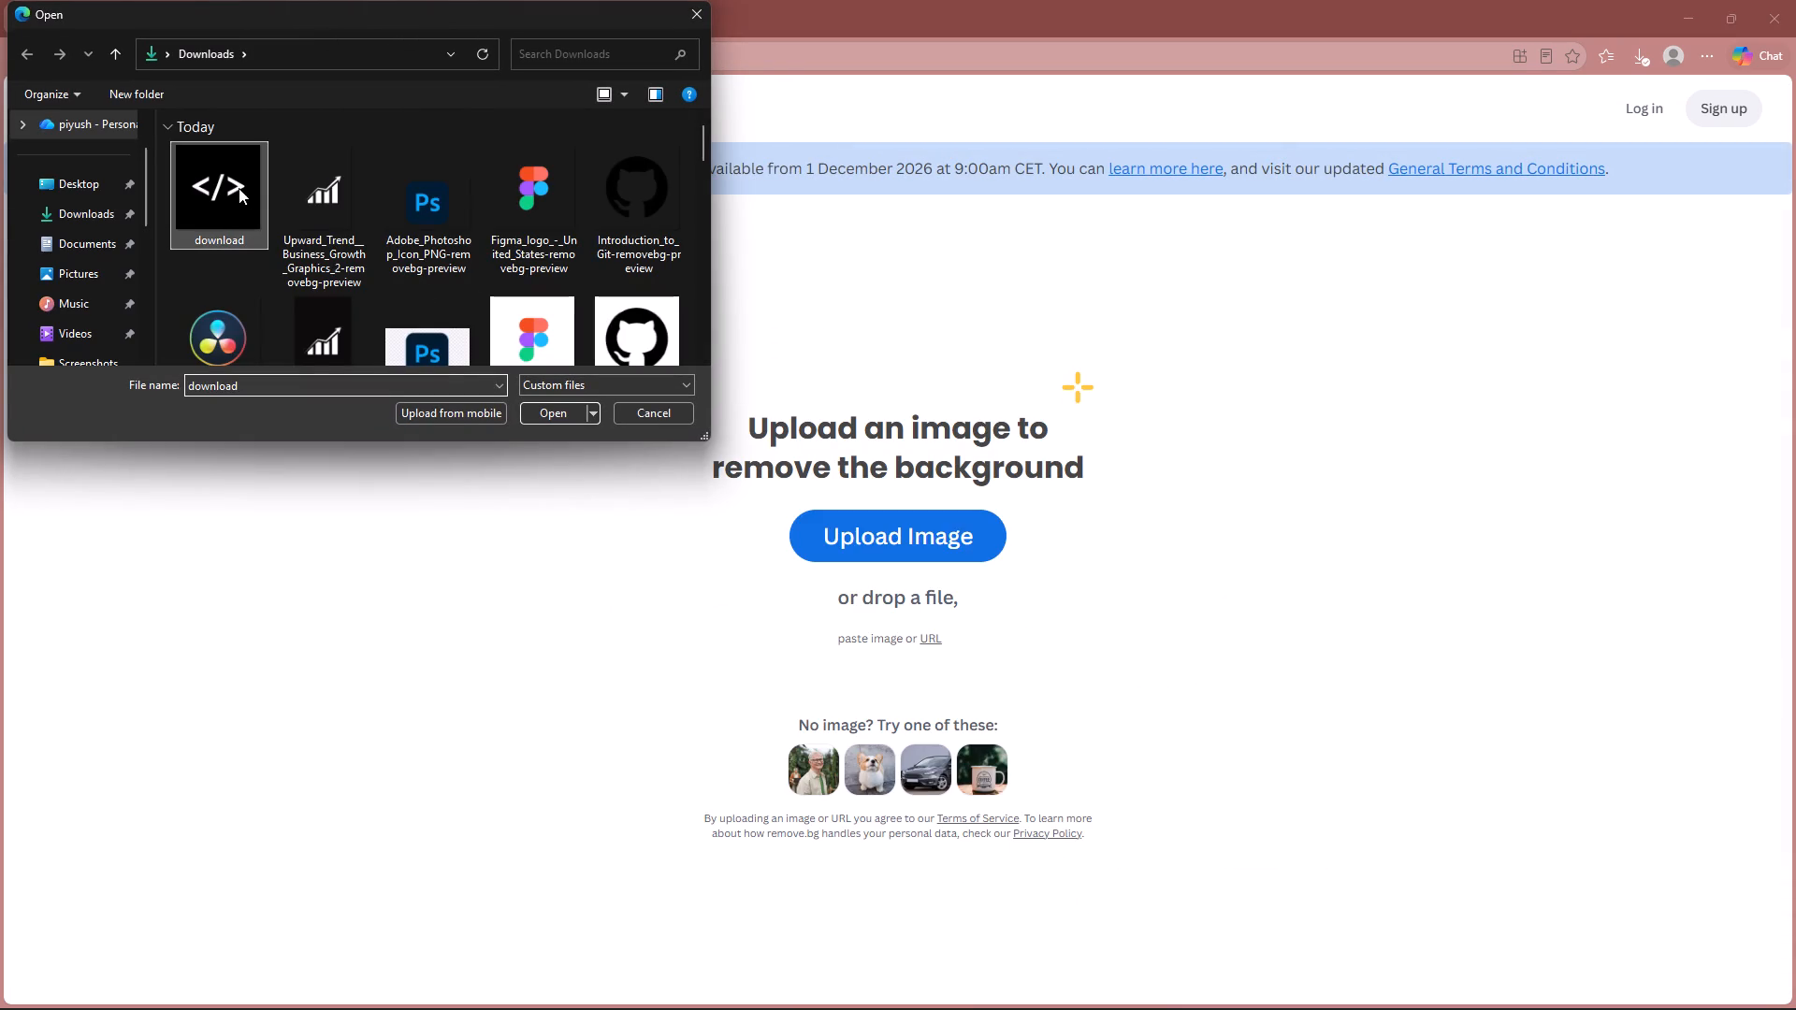
click(533, 409)
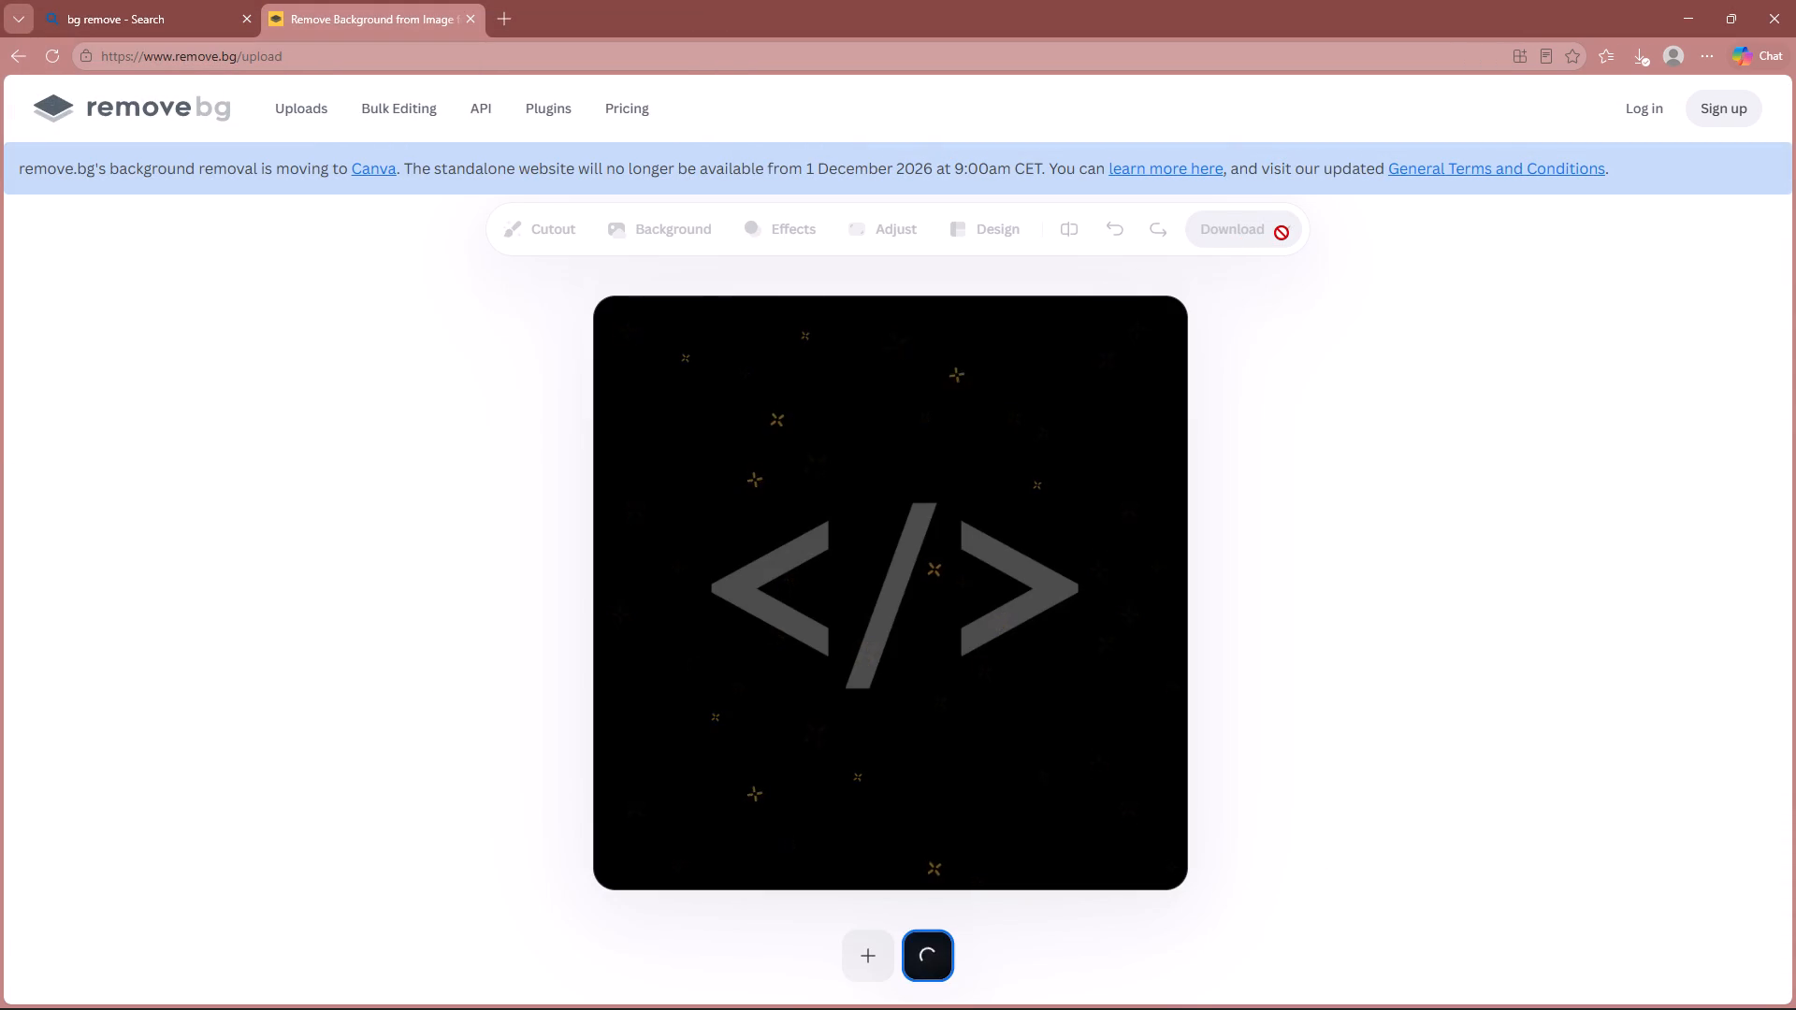
click(1282, 233)
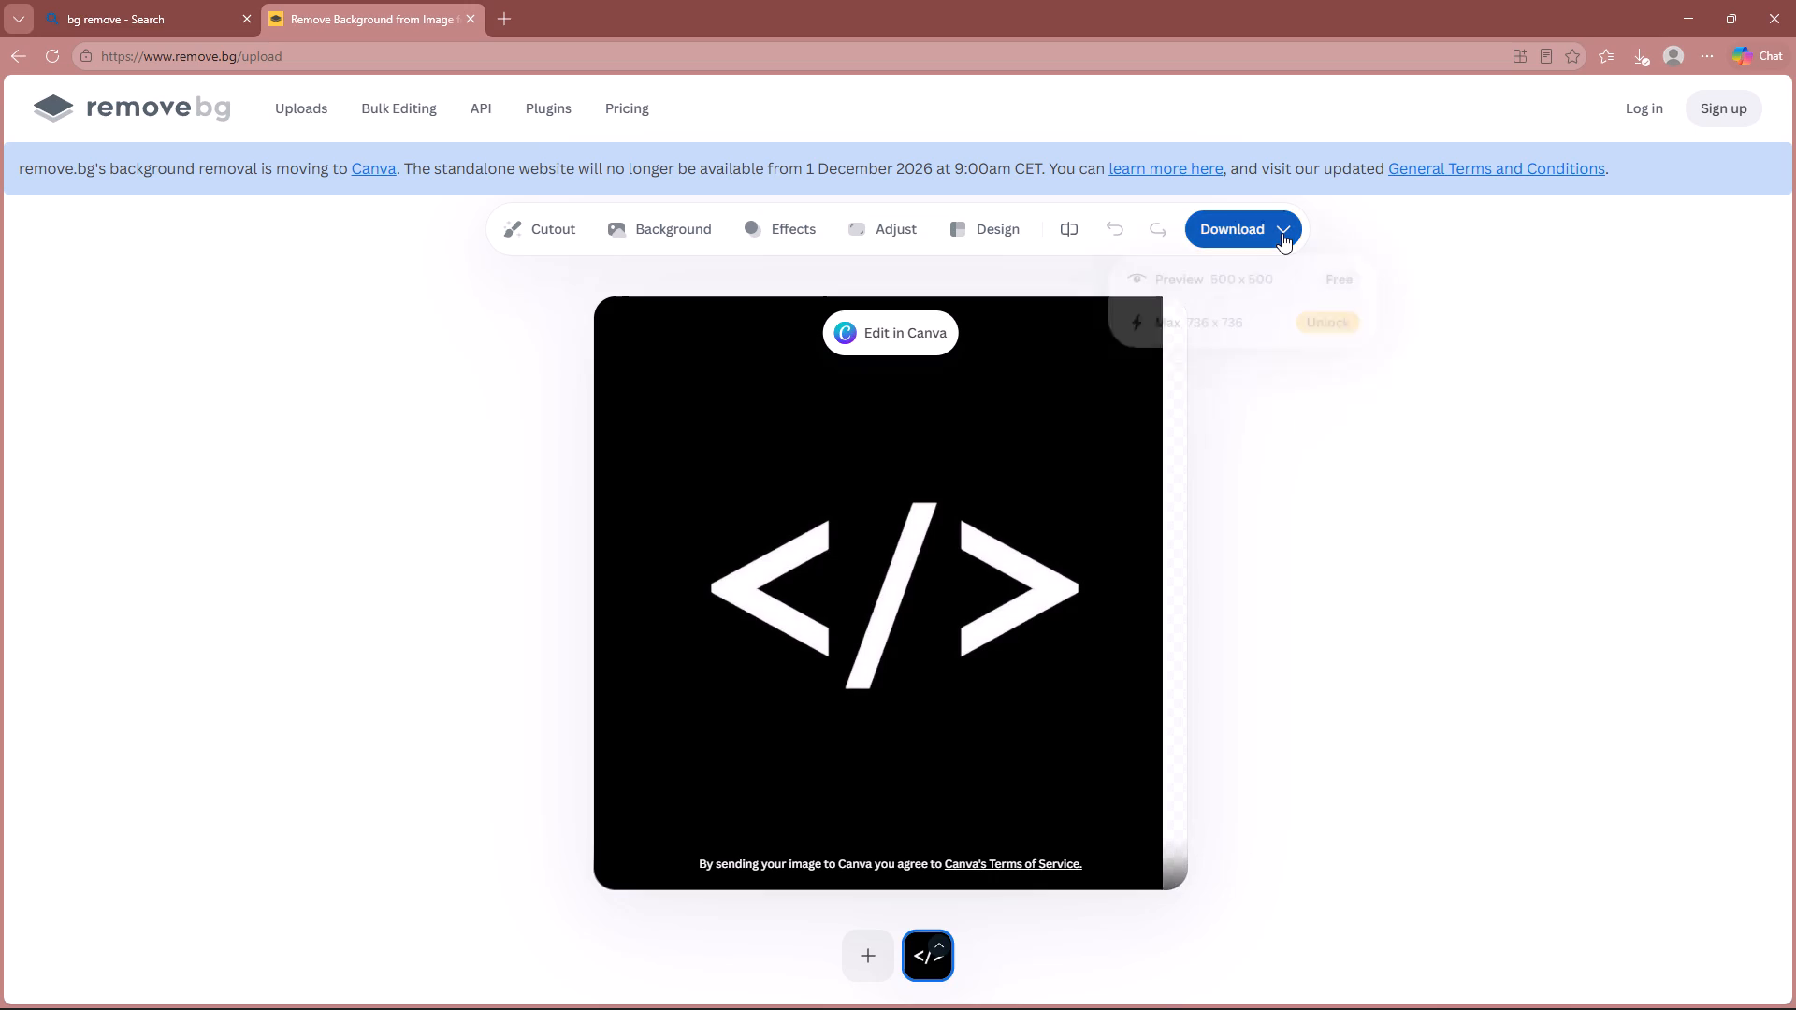
click(1270, 266)
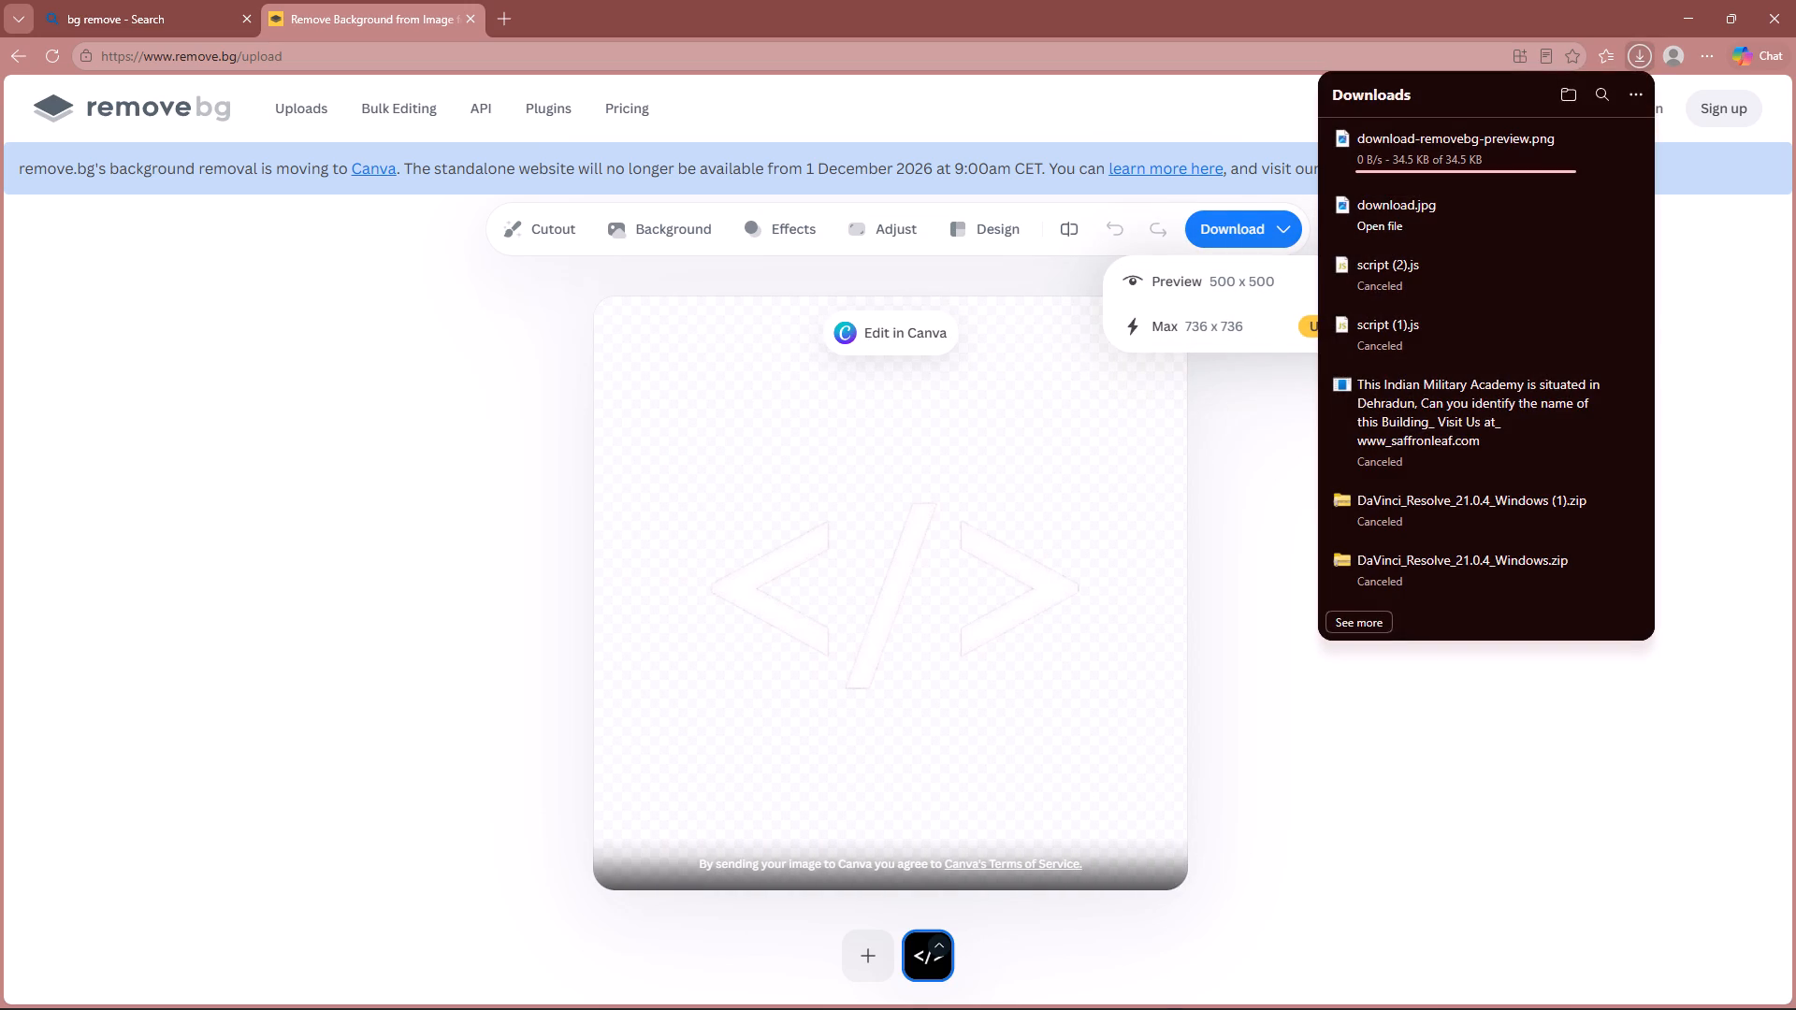
click(1767, 0)
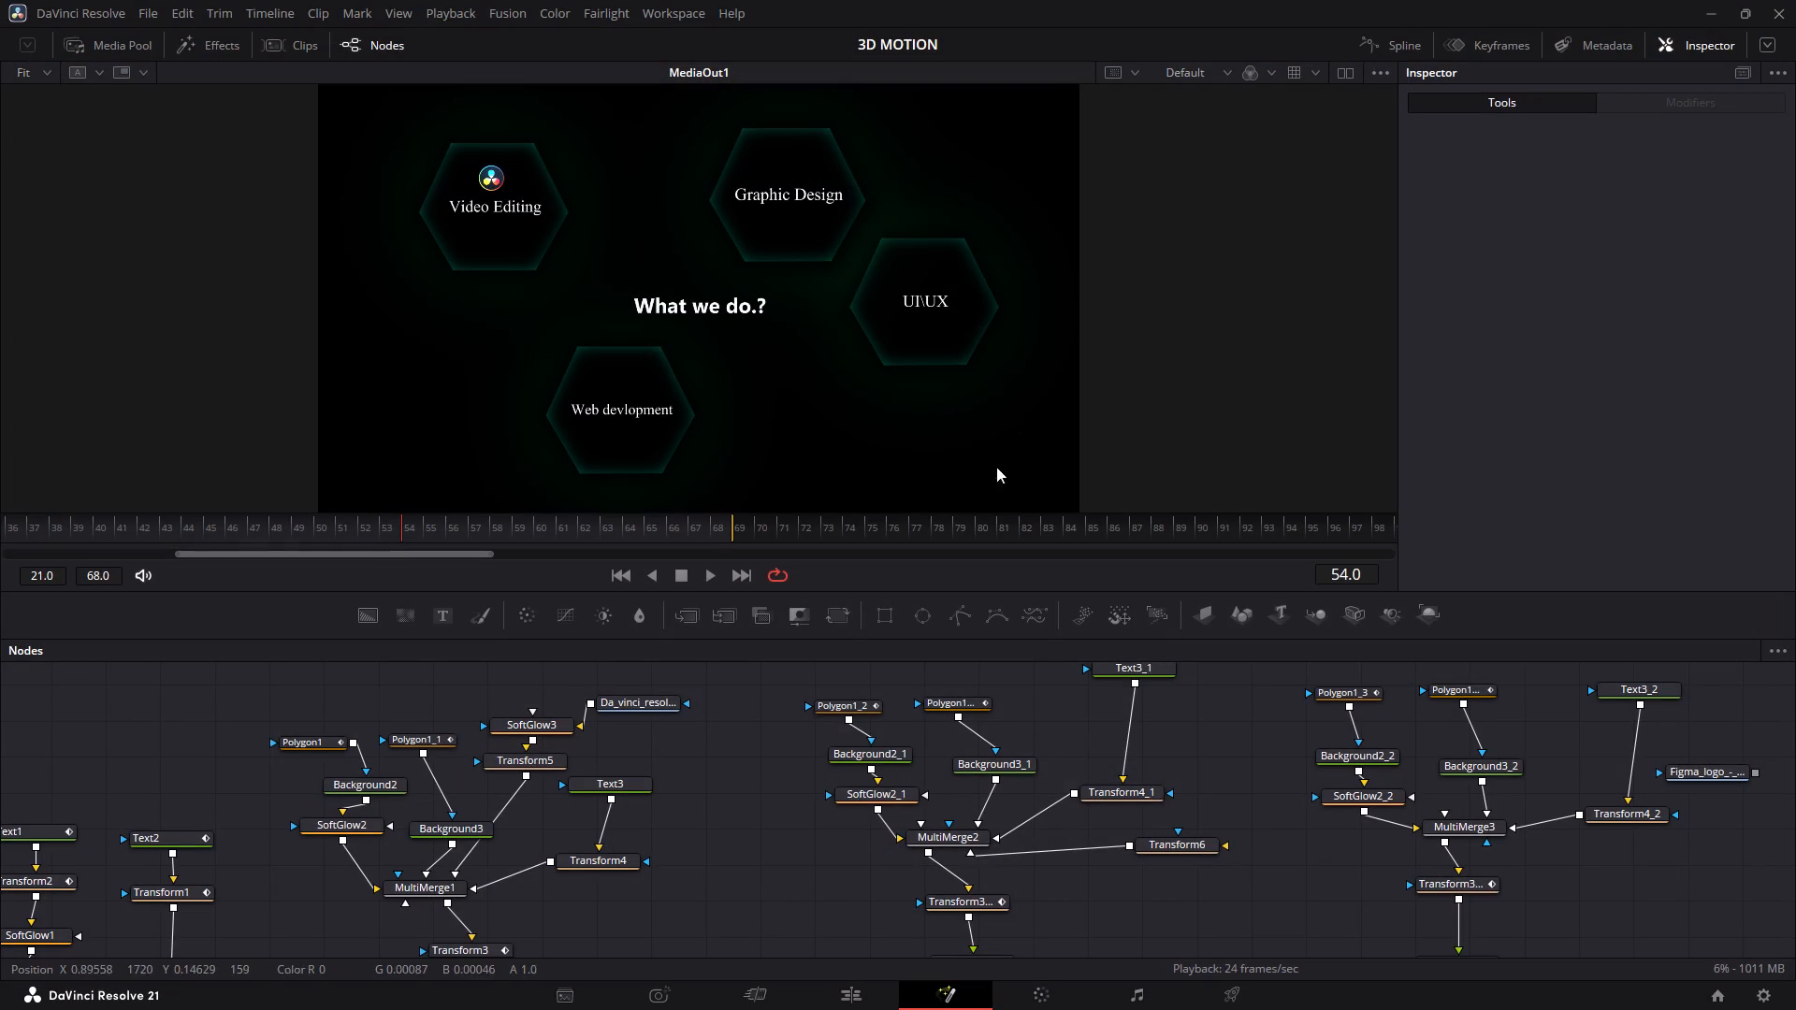
Bring the download-removebg-preview image from the Downloads folder into the node graph and connect it to Transform6.
click(974, 985)
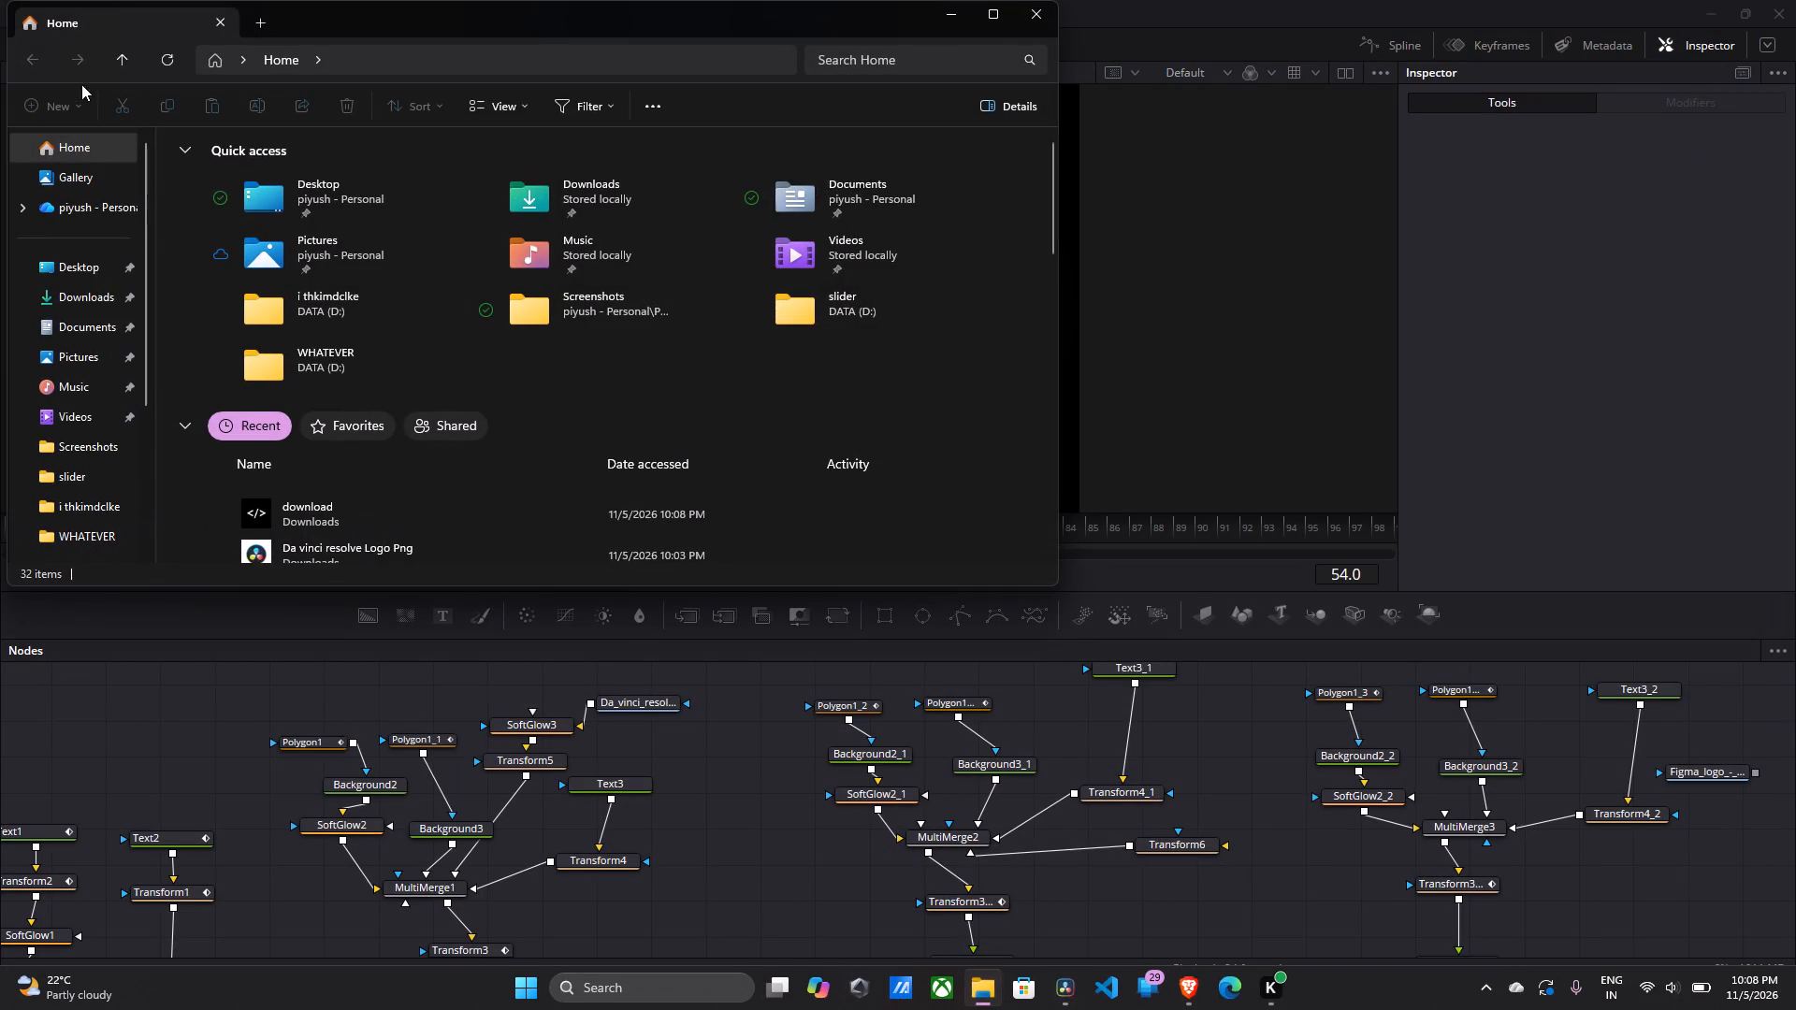
click(102, 307)
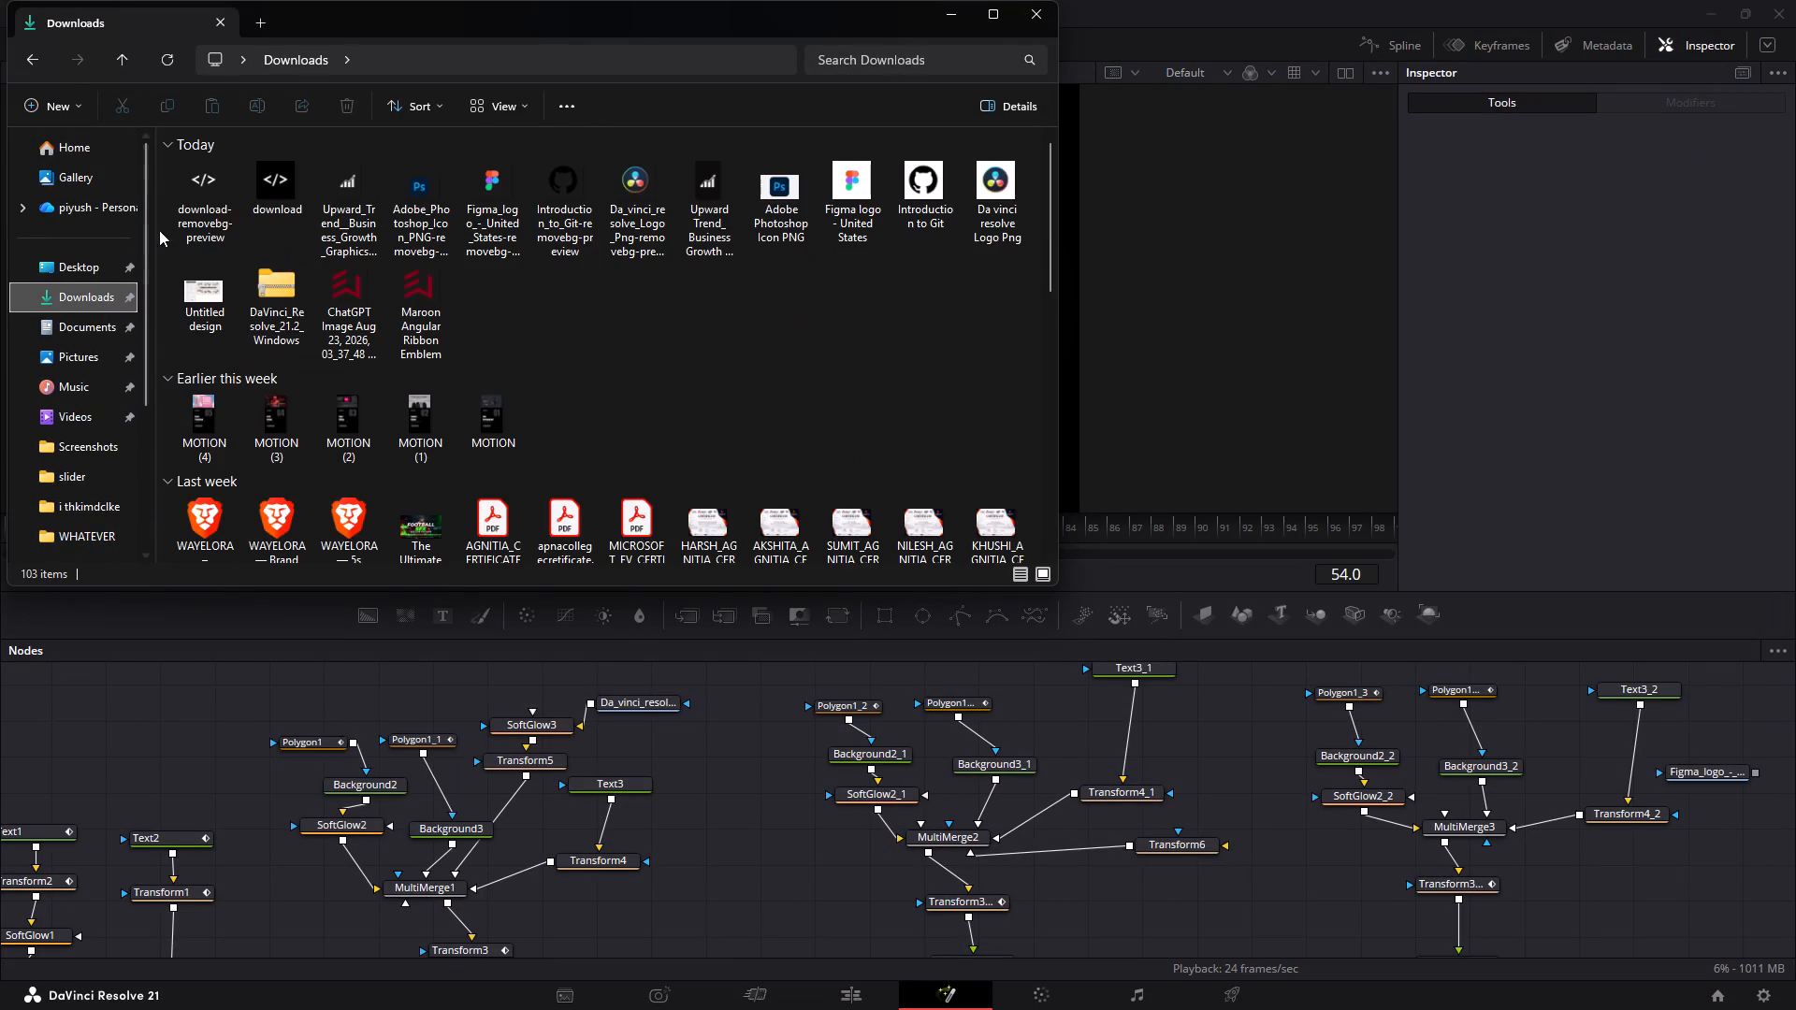
drag(210, 180, 1172, 757)
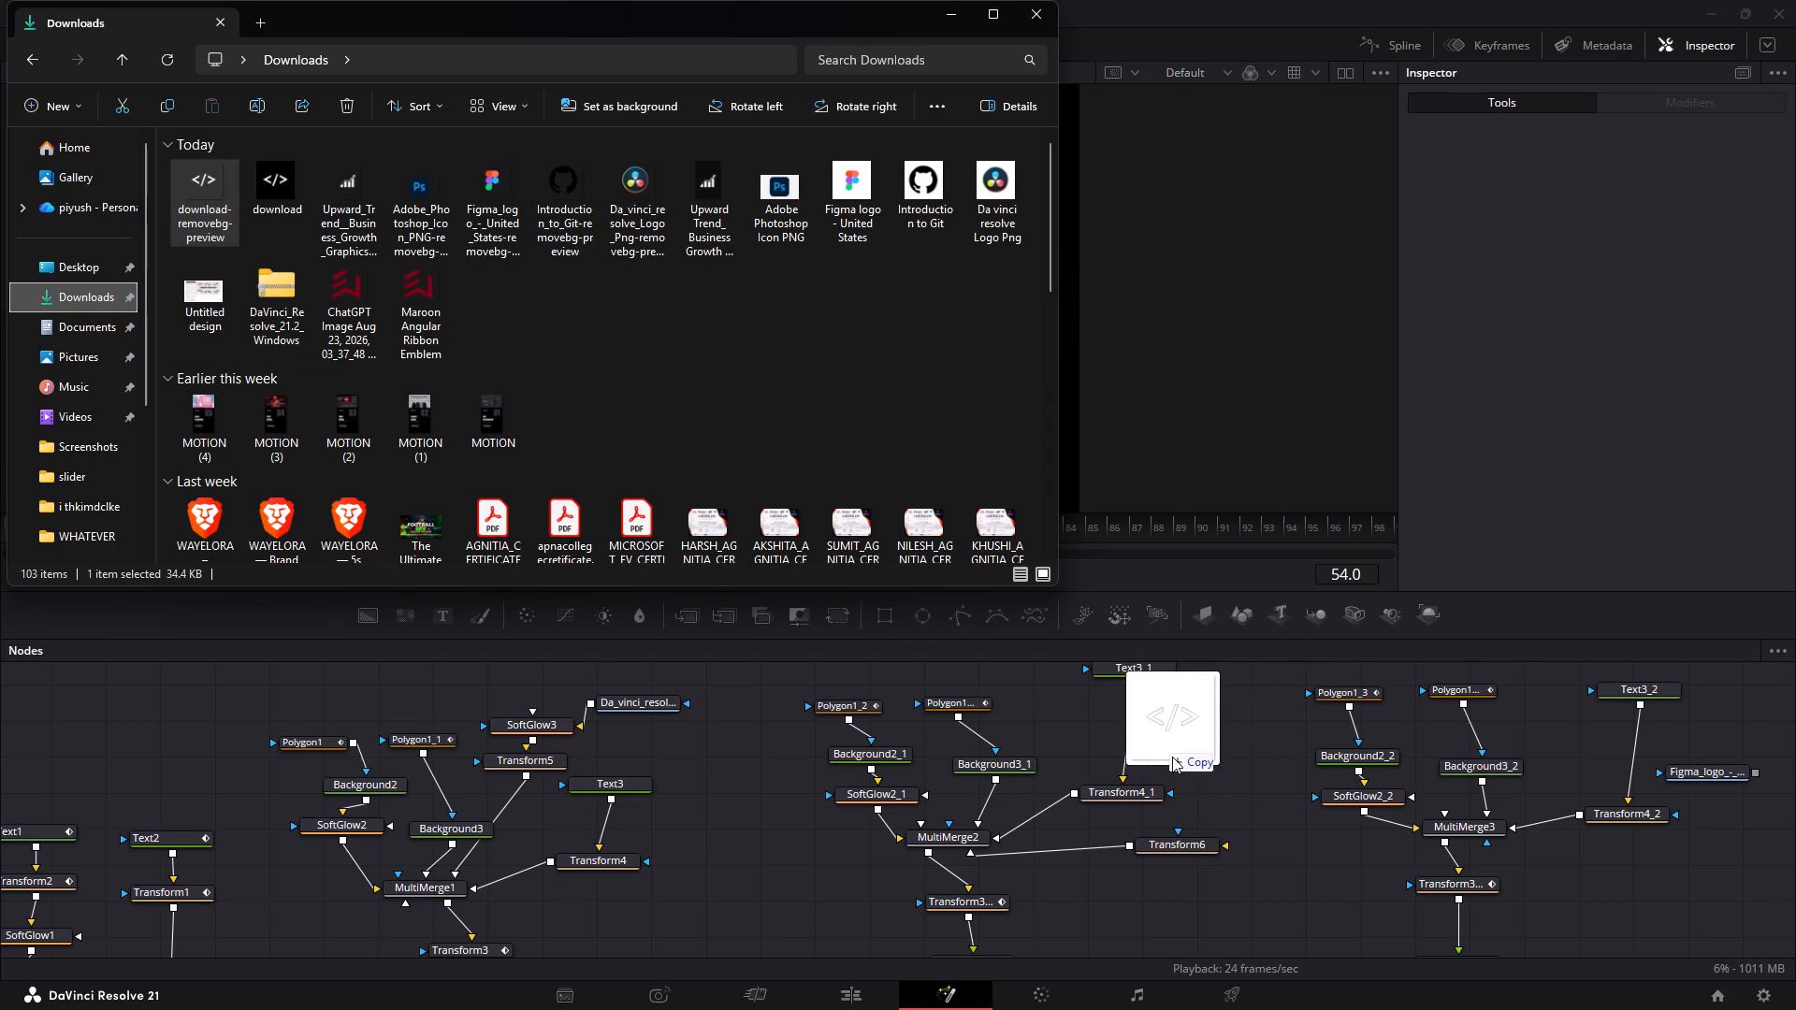
drag(1172, 757, 1171, 757)
click(1029, 13)
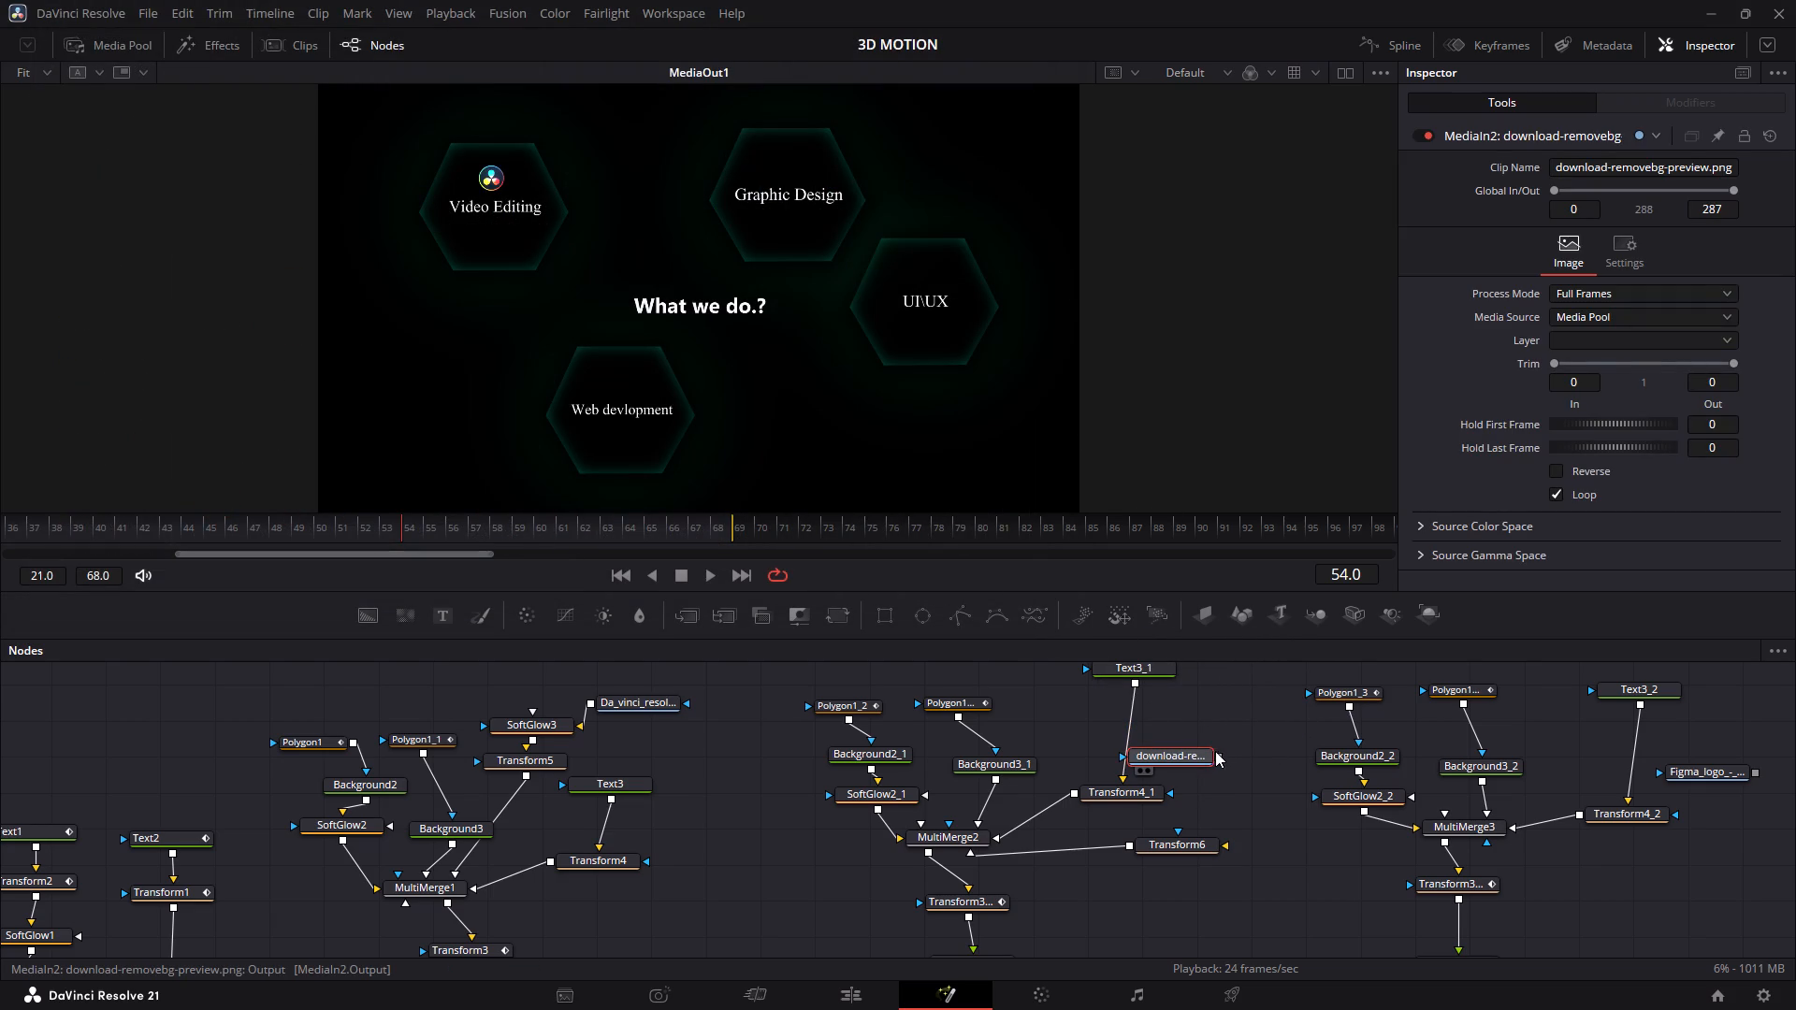
drag(1222, 757, 1202, 842)
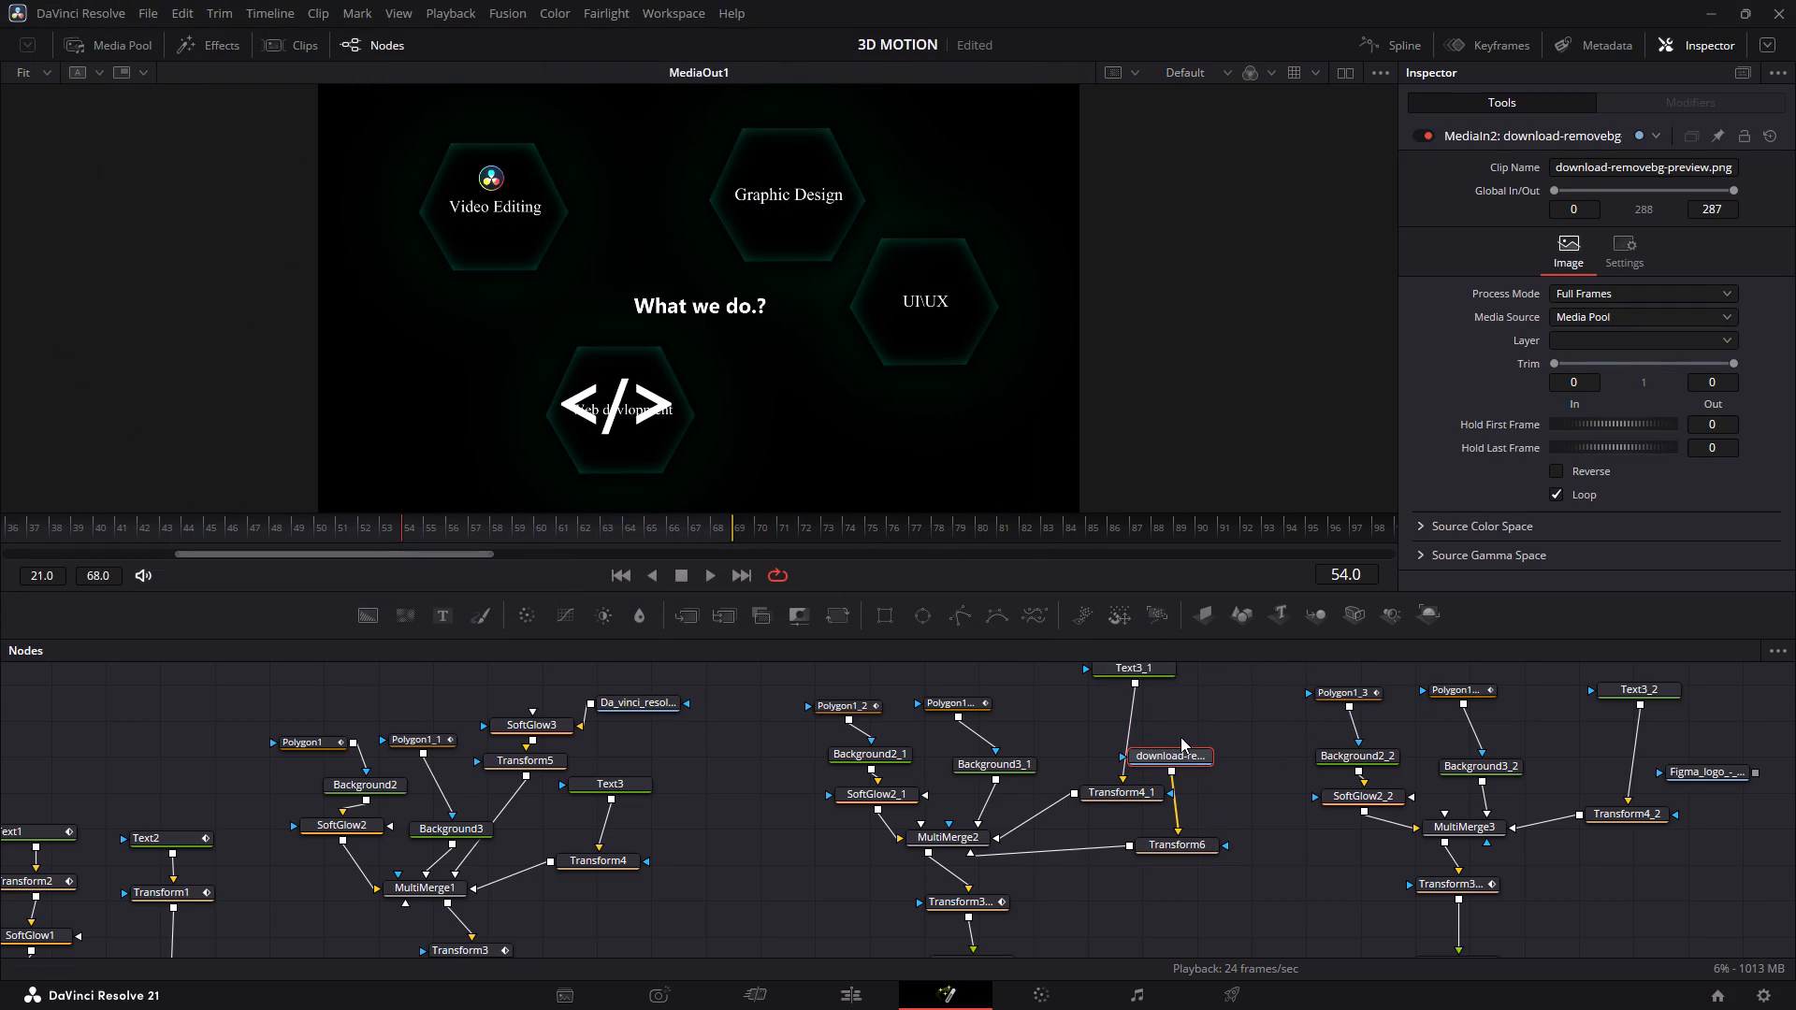
drag(1195, 750, 1258, 788)
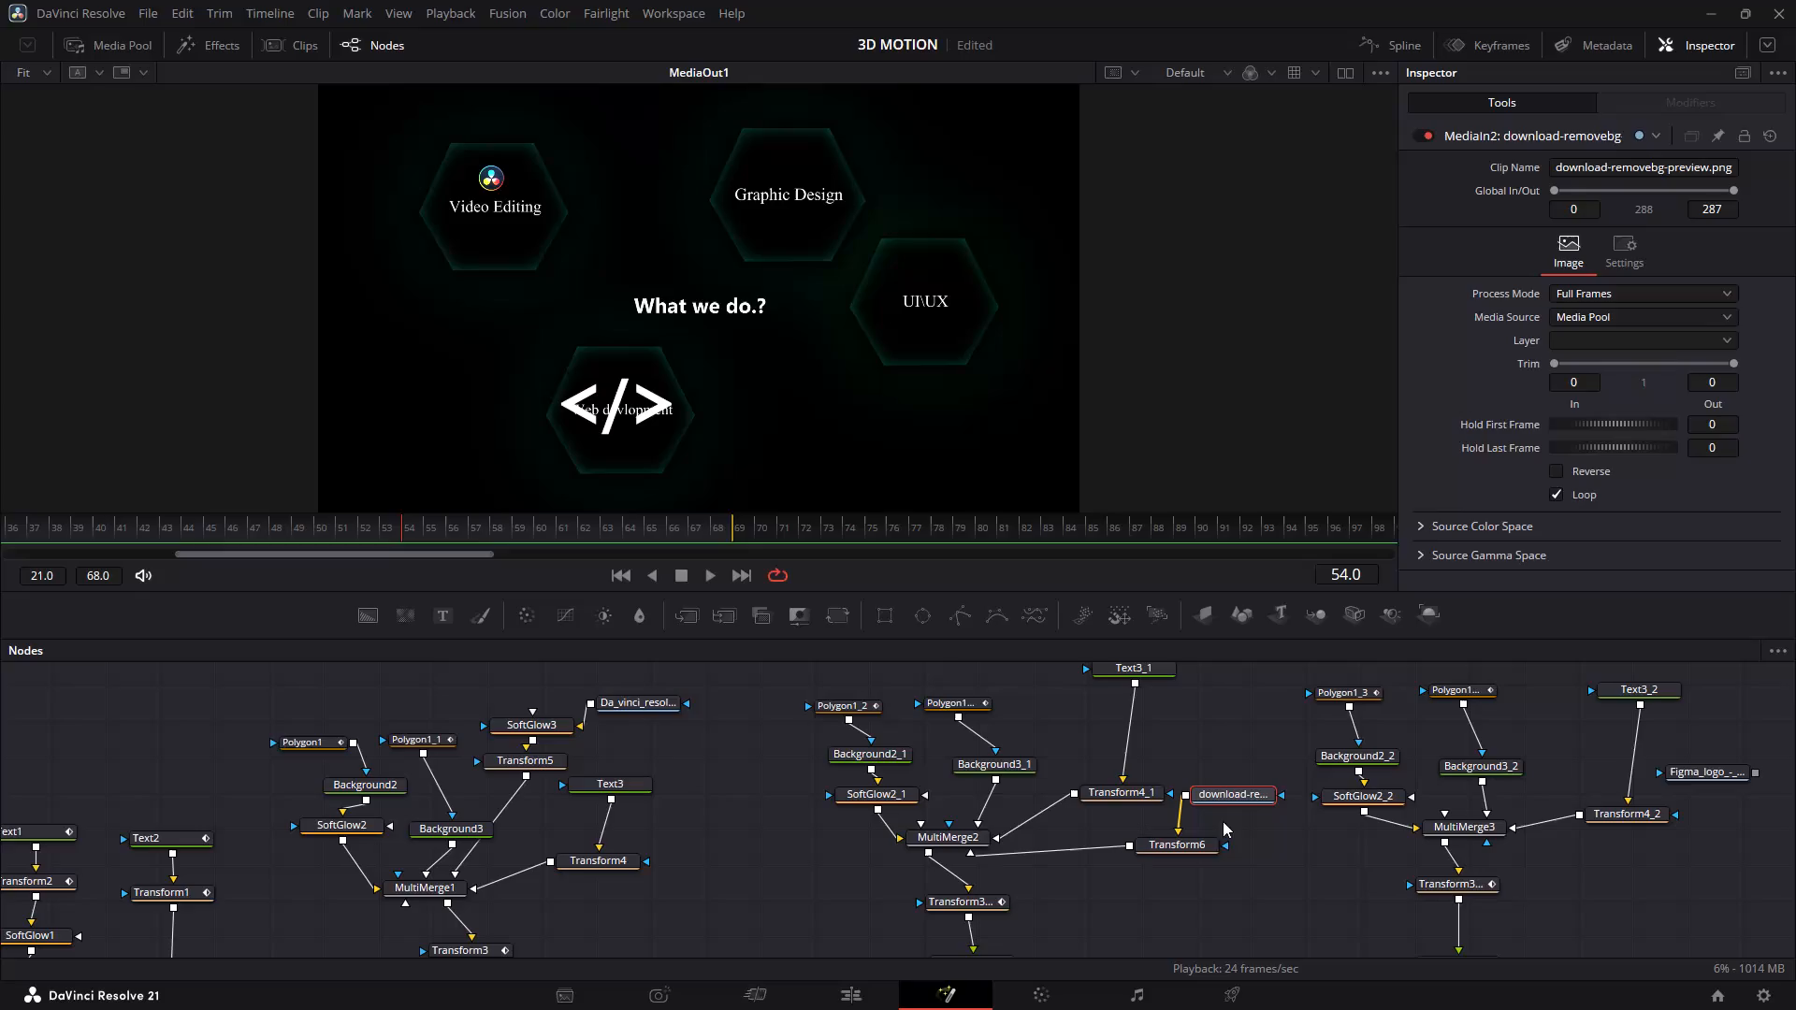
In Transform6, scale the </> logo to about 0.443 and move its center to about X 0.518, Y 0.638.
click(1197, 844)
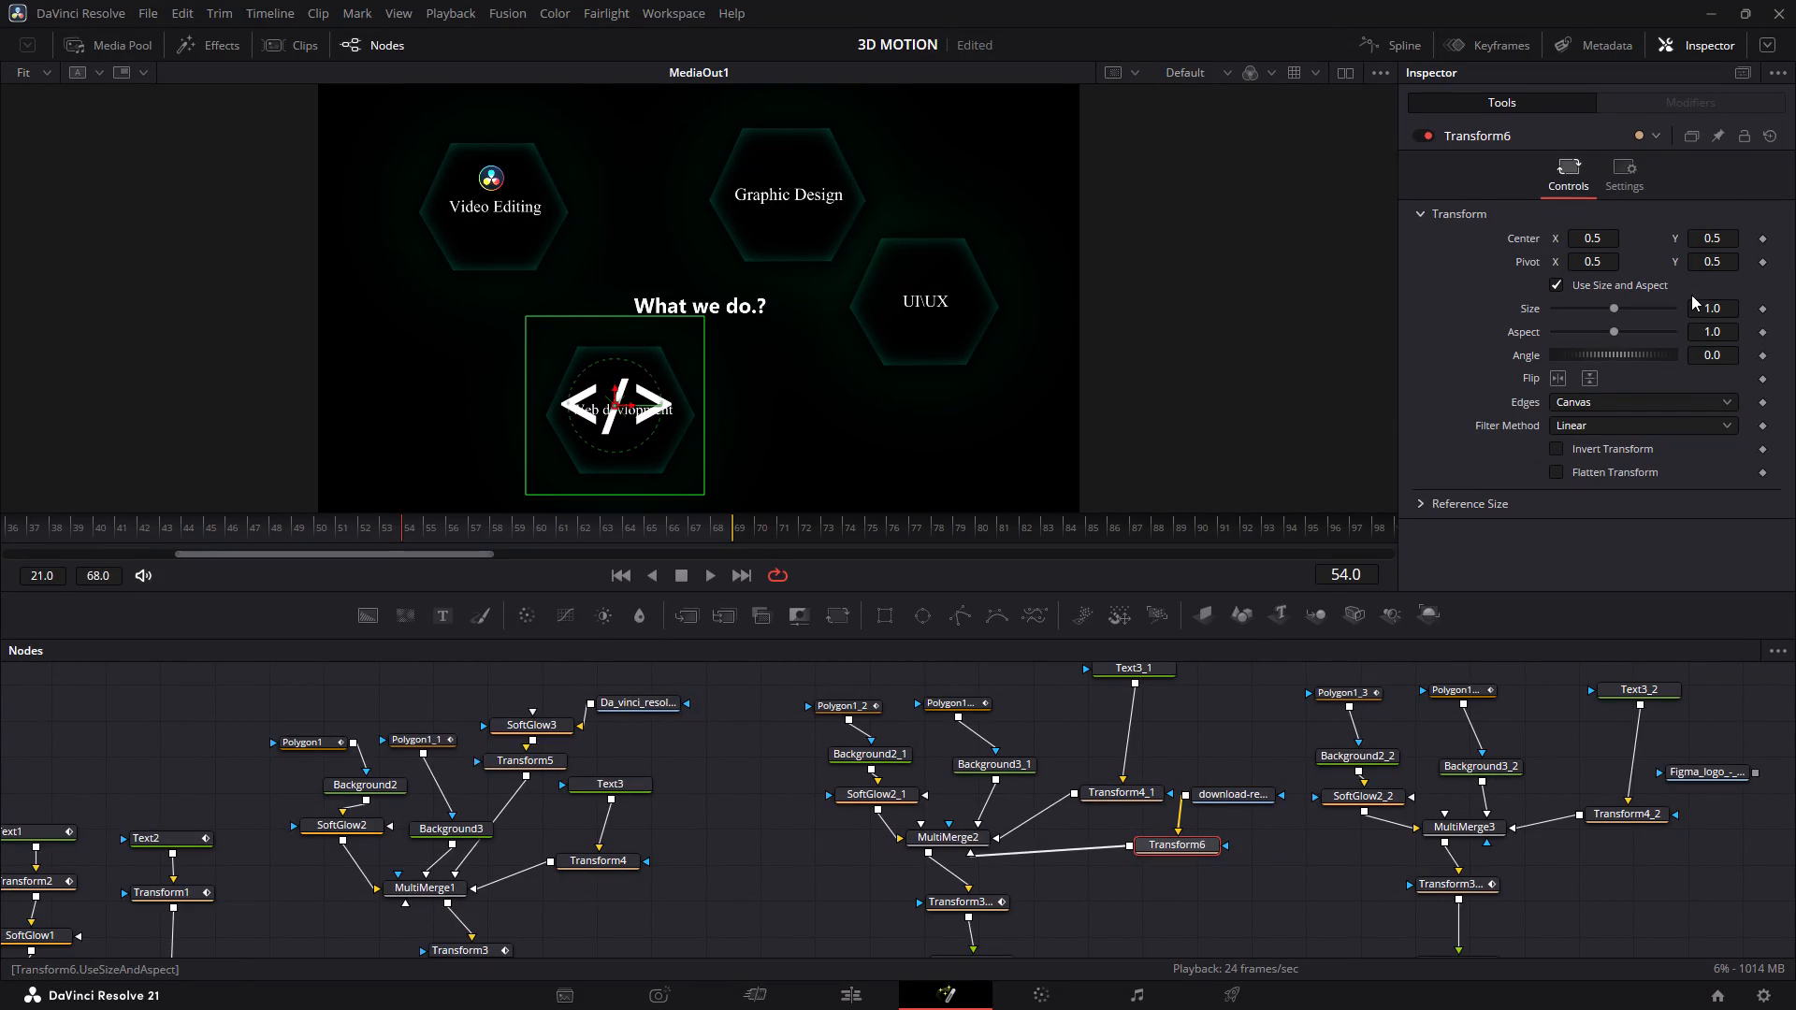
drag(1731, 310, 1242, 305)
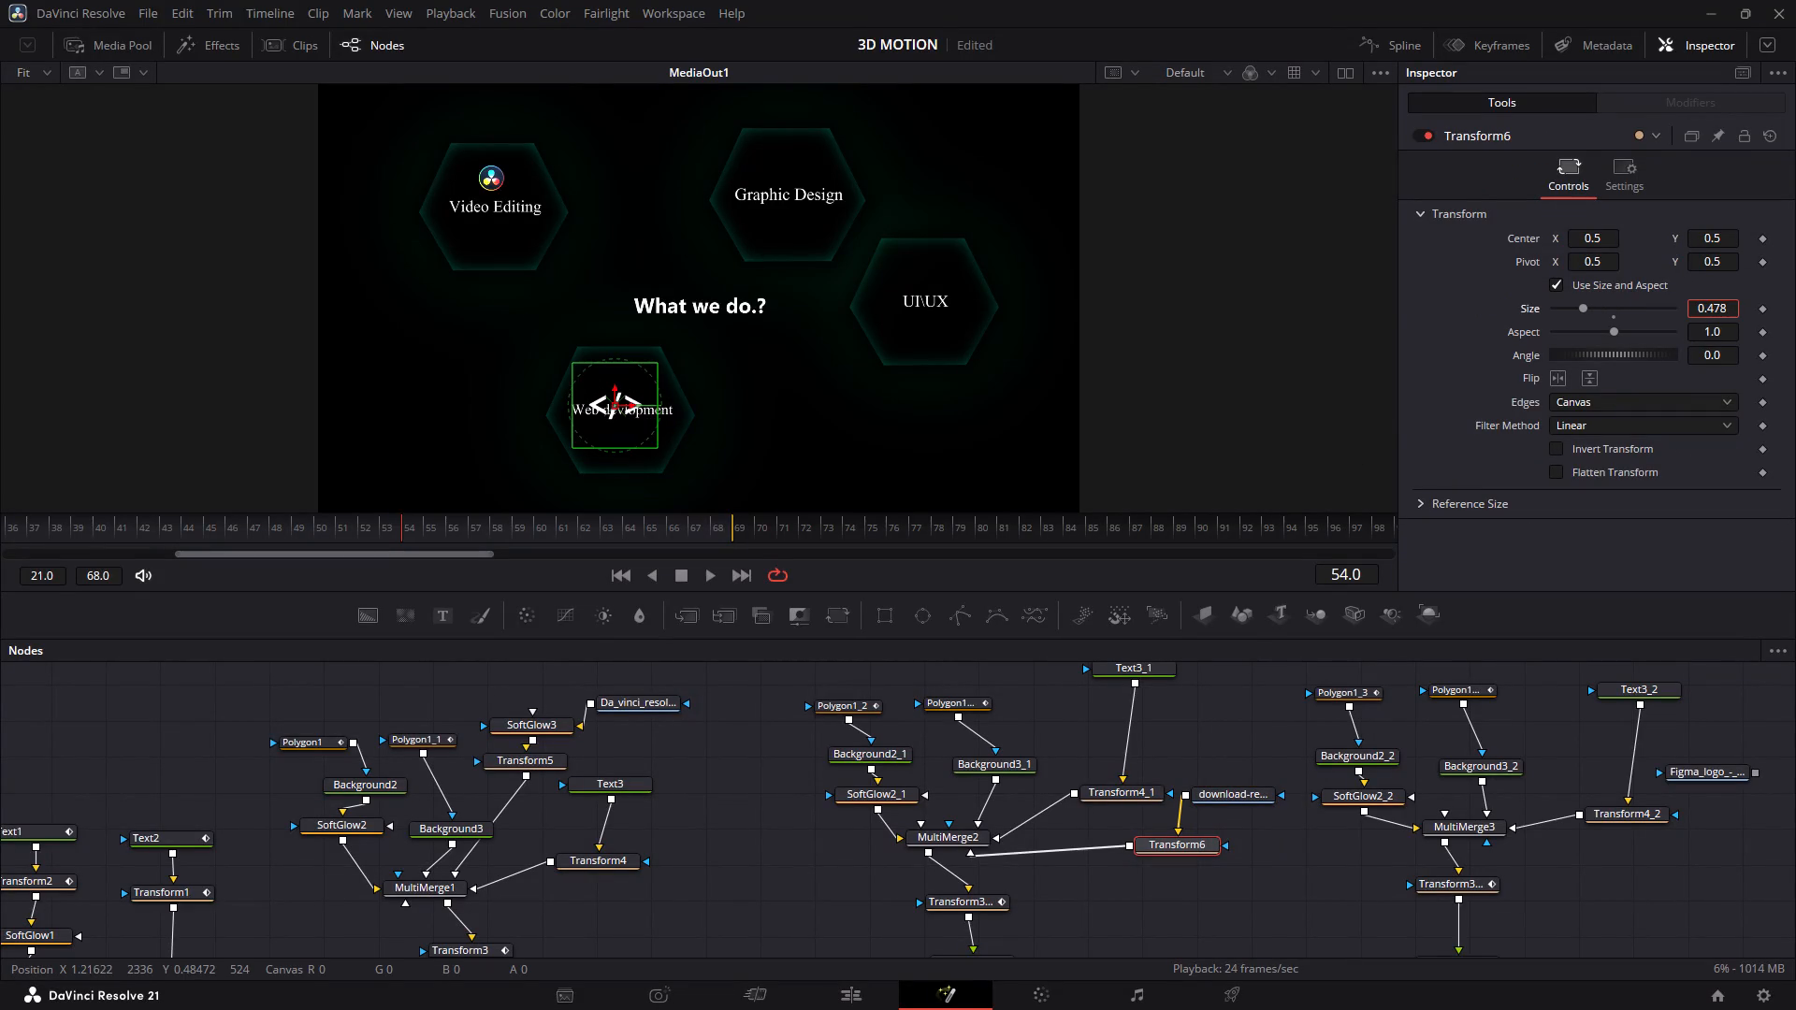
drag(1242, 305, 1251, 309)
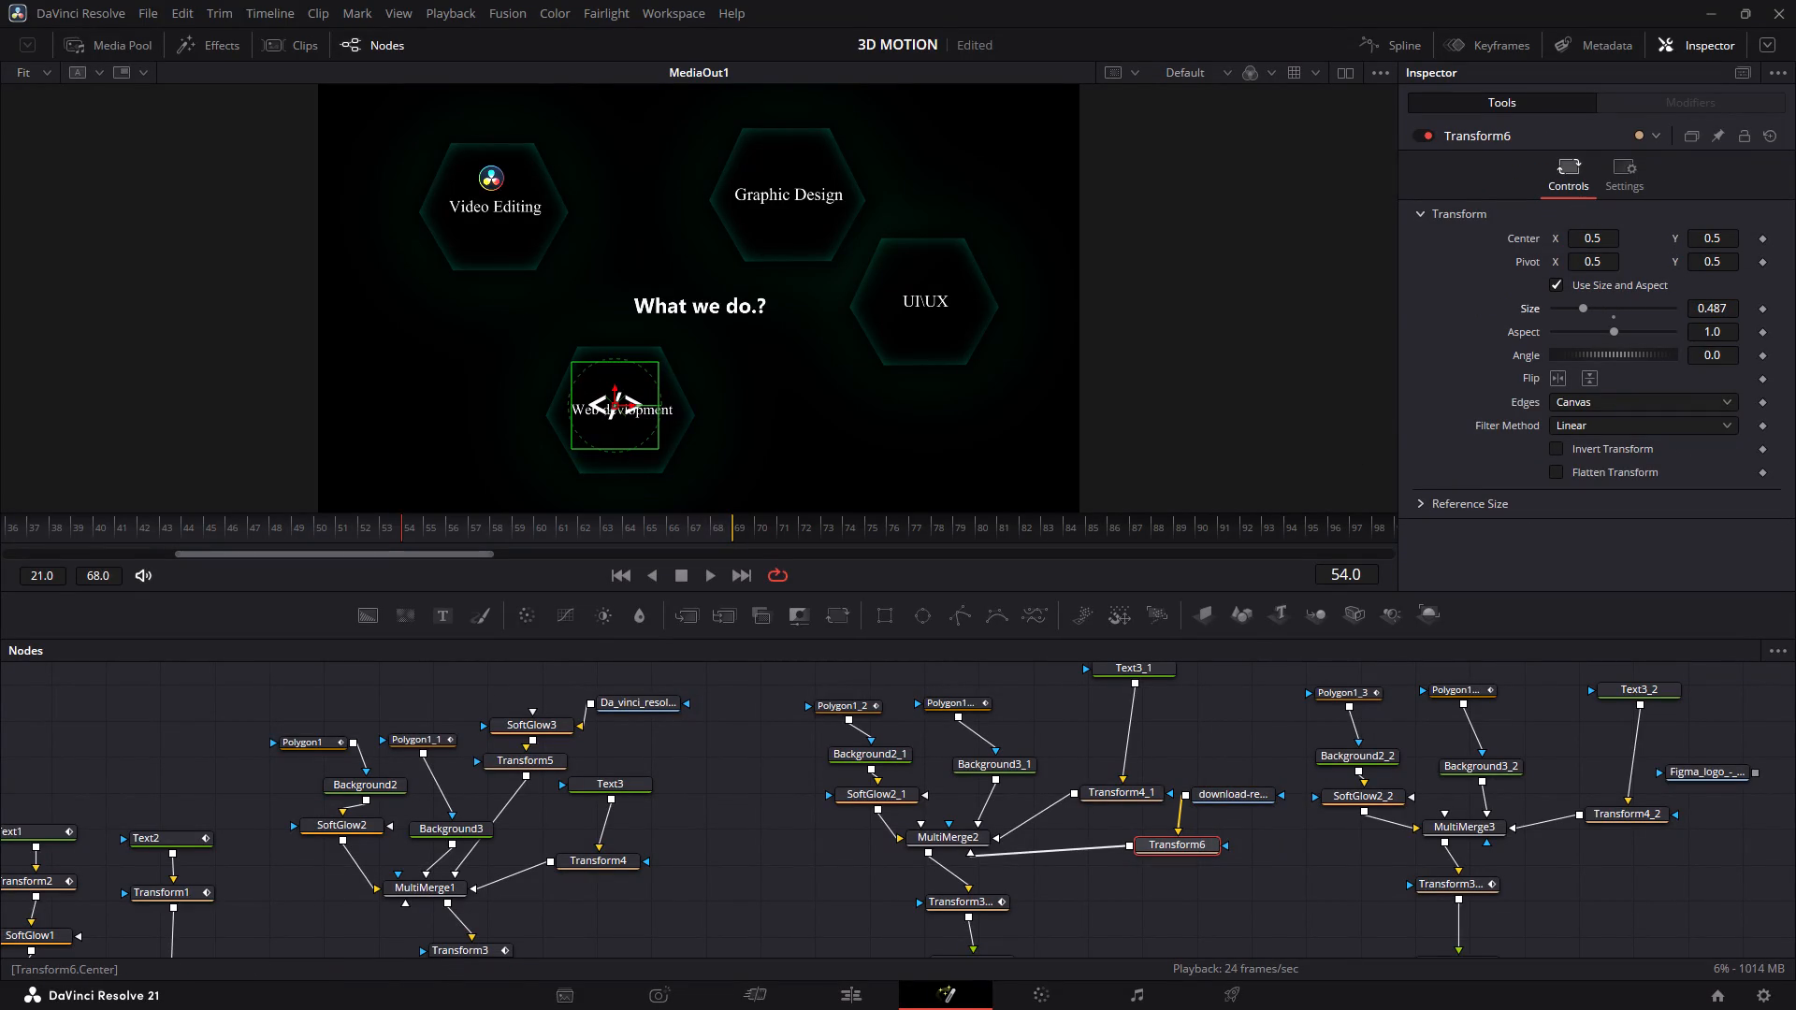
drag(1731, 238, 970, 209)
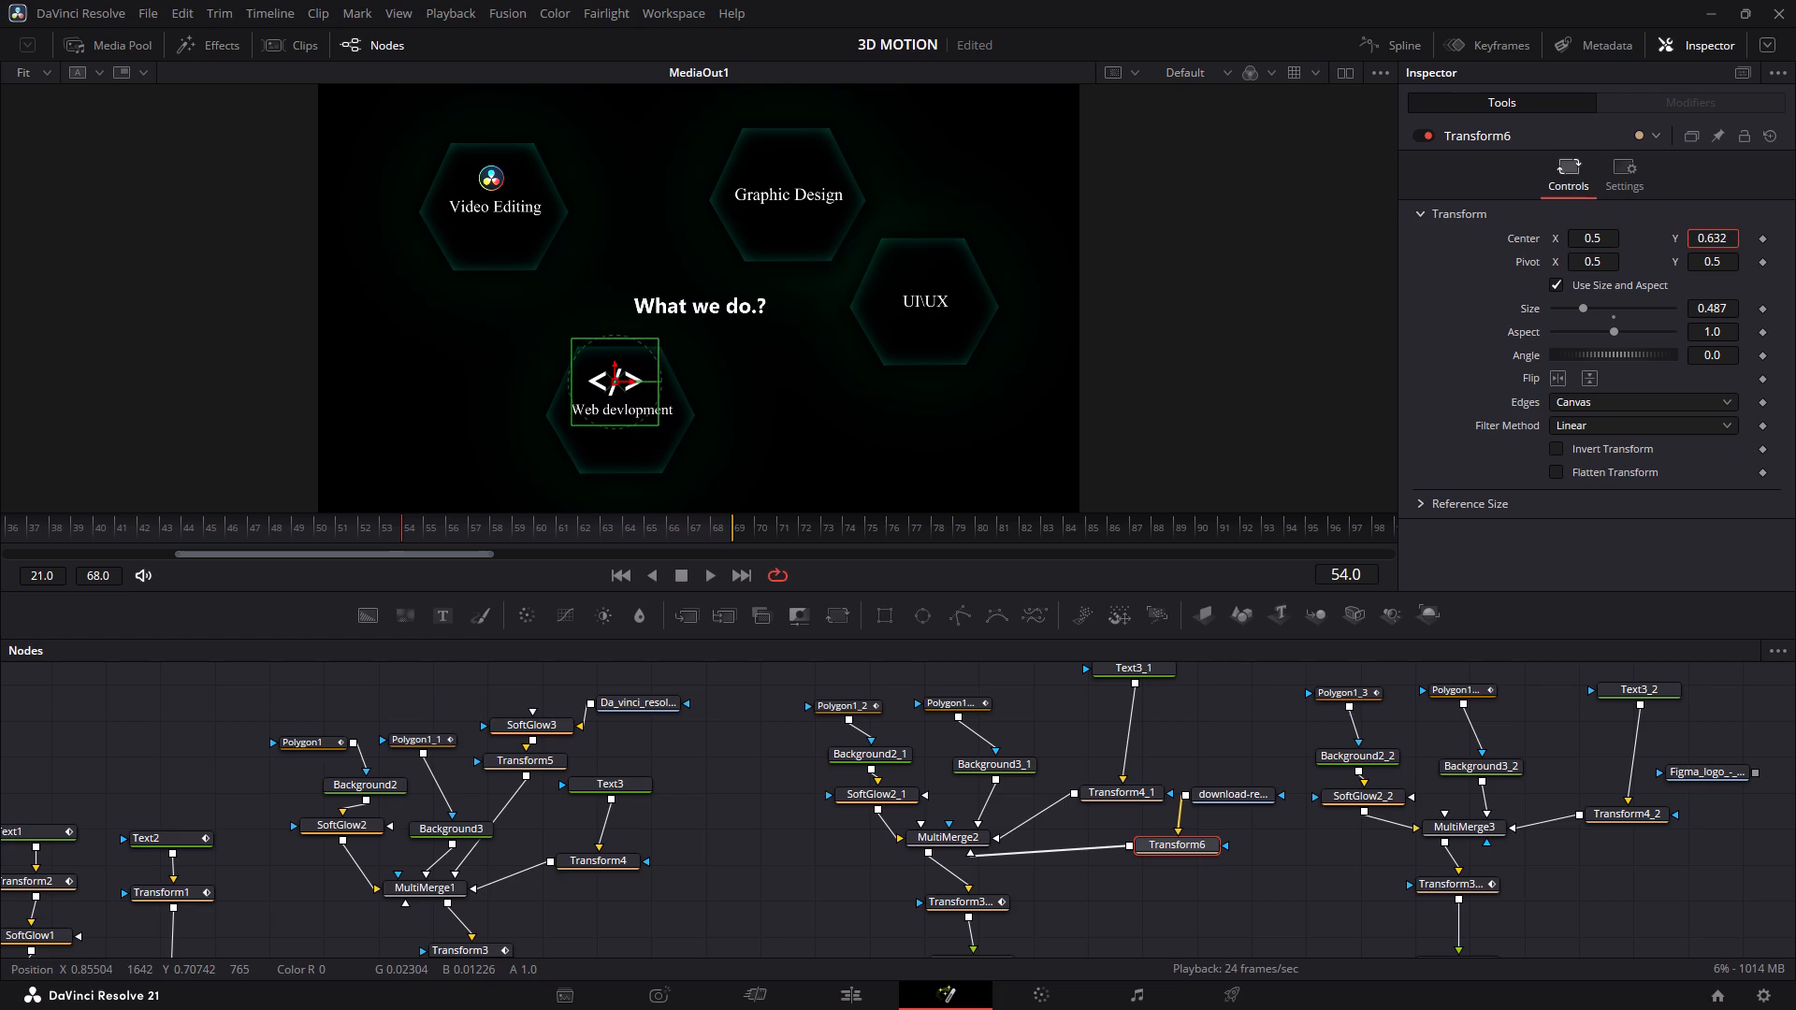
drag(970, 209, 975, 209)
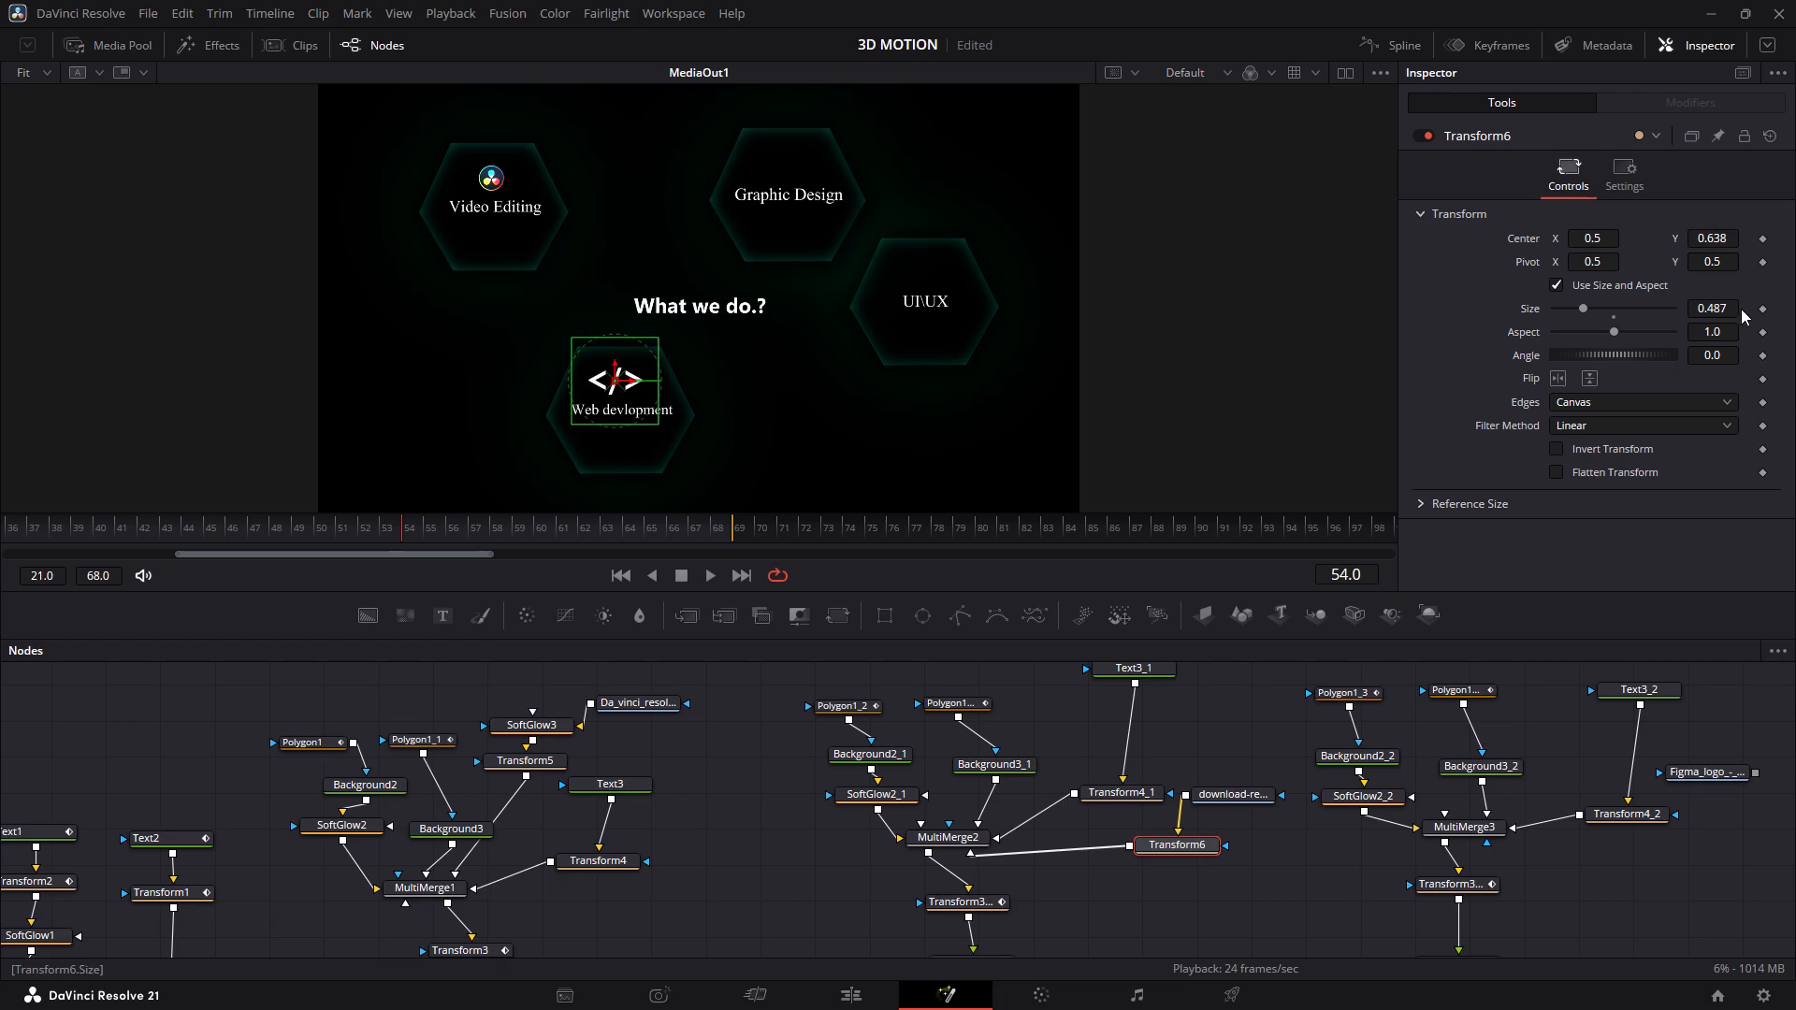
drag(1731, 307, 1690, 308)
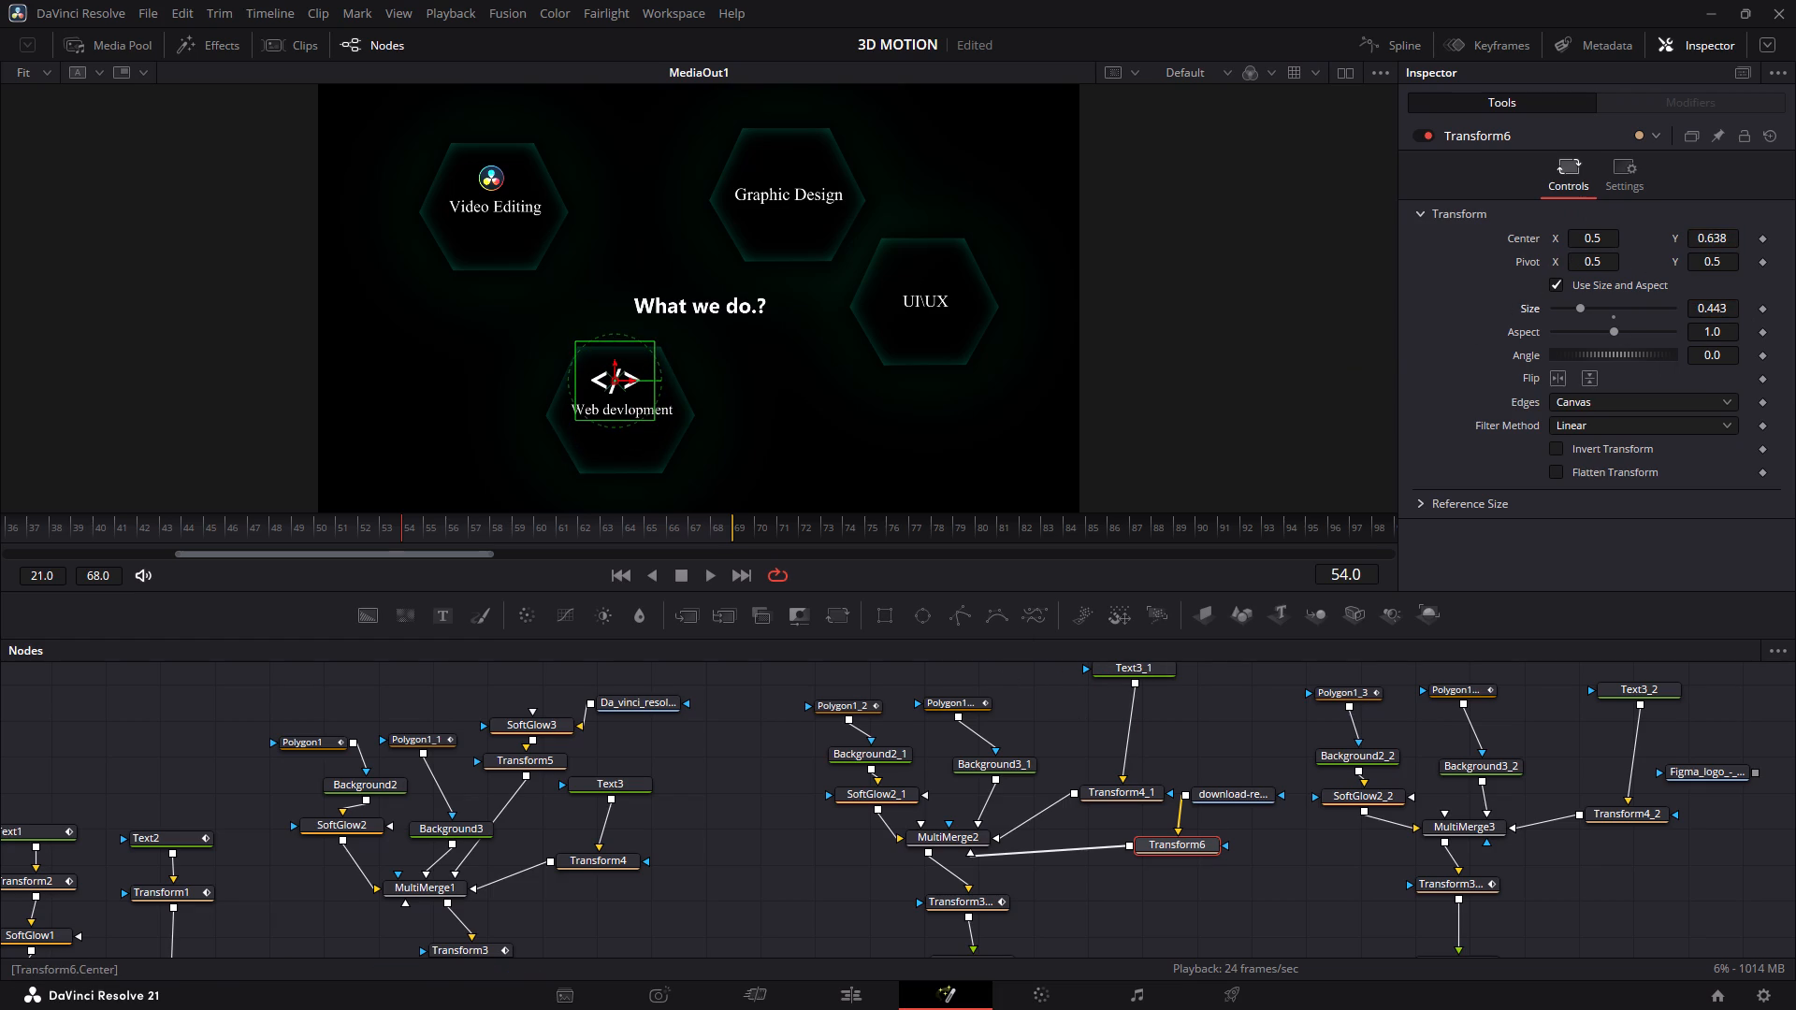
drag(1576, 236, 1593, 237)
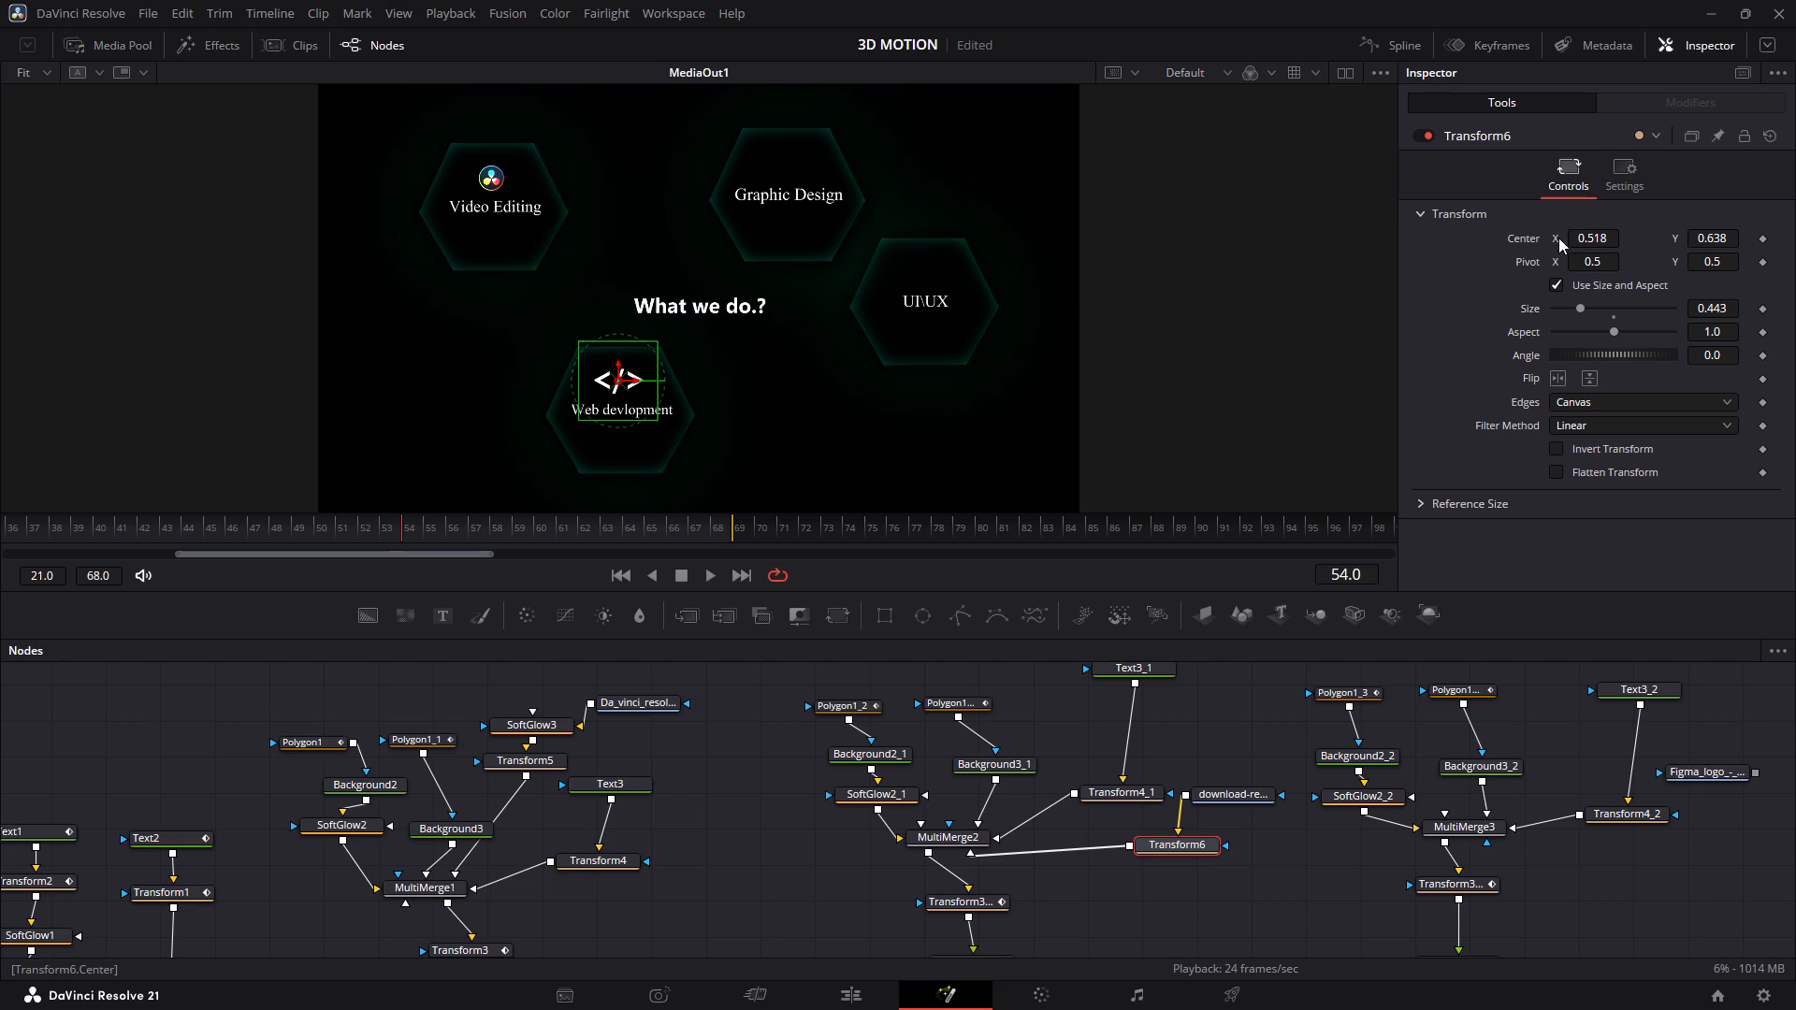
double_click(1191, 382)
click(731, 766)
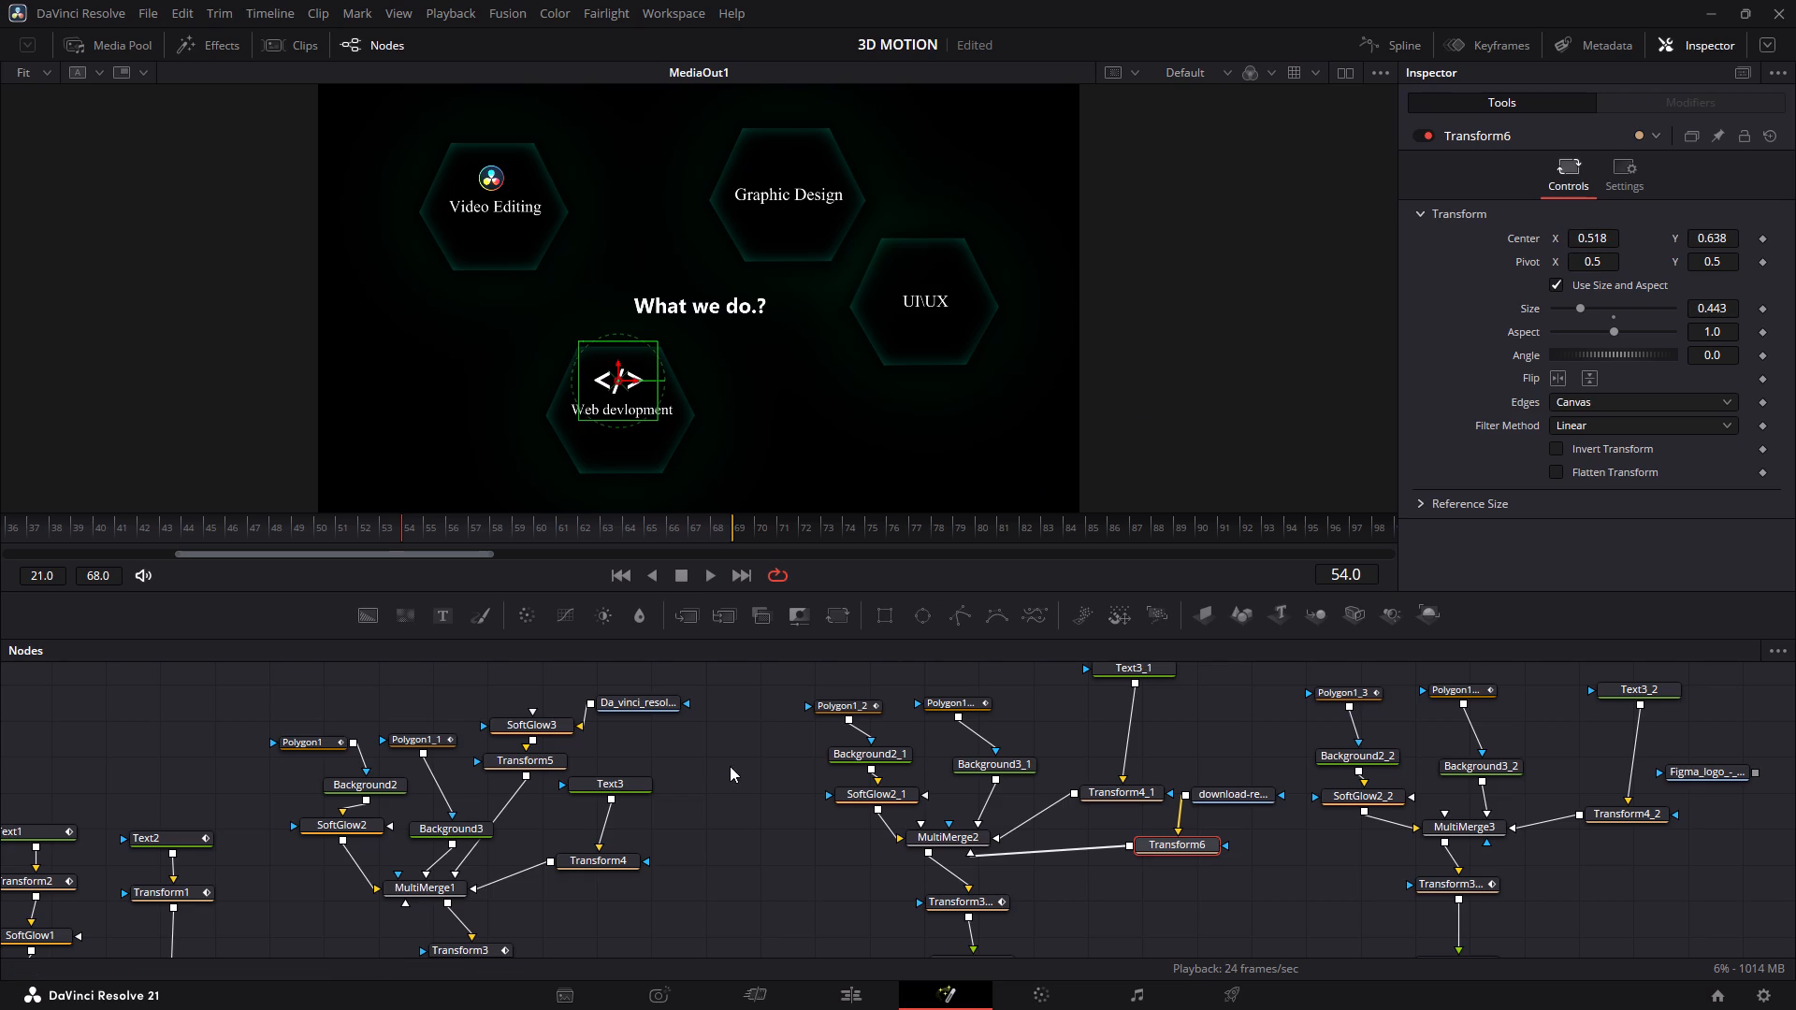
double_click(730, 766)
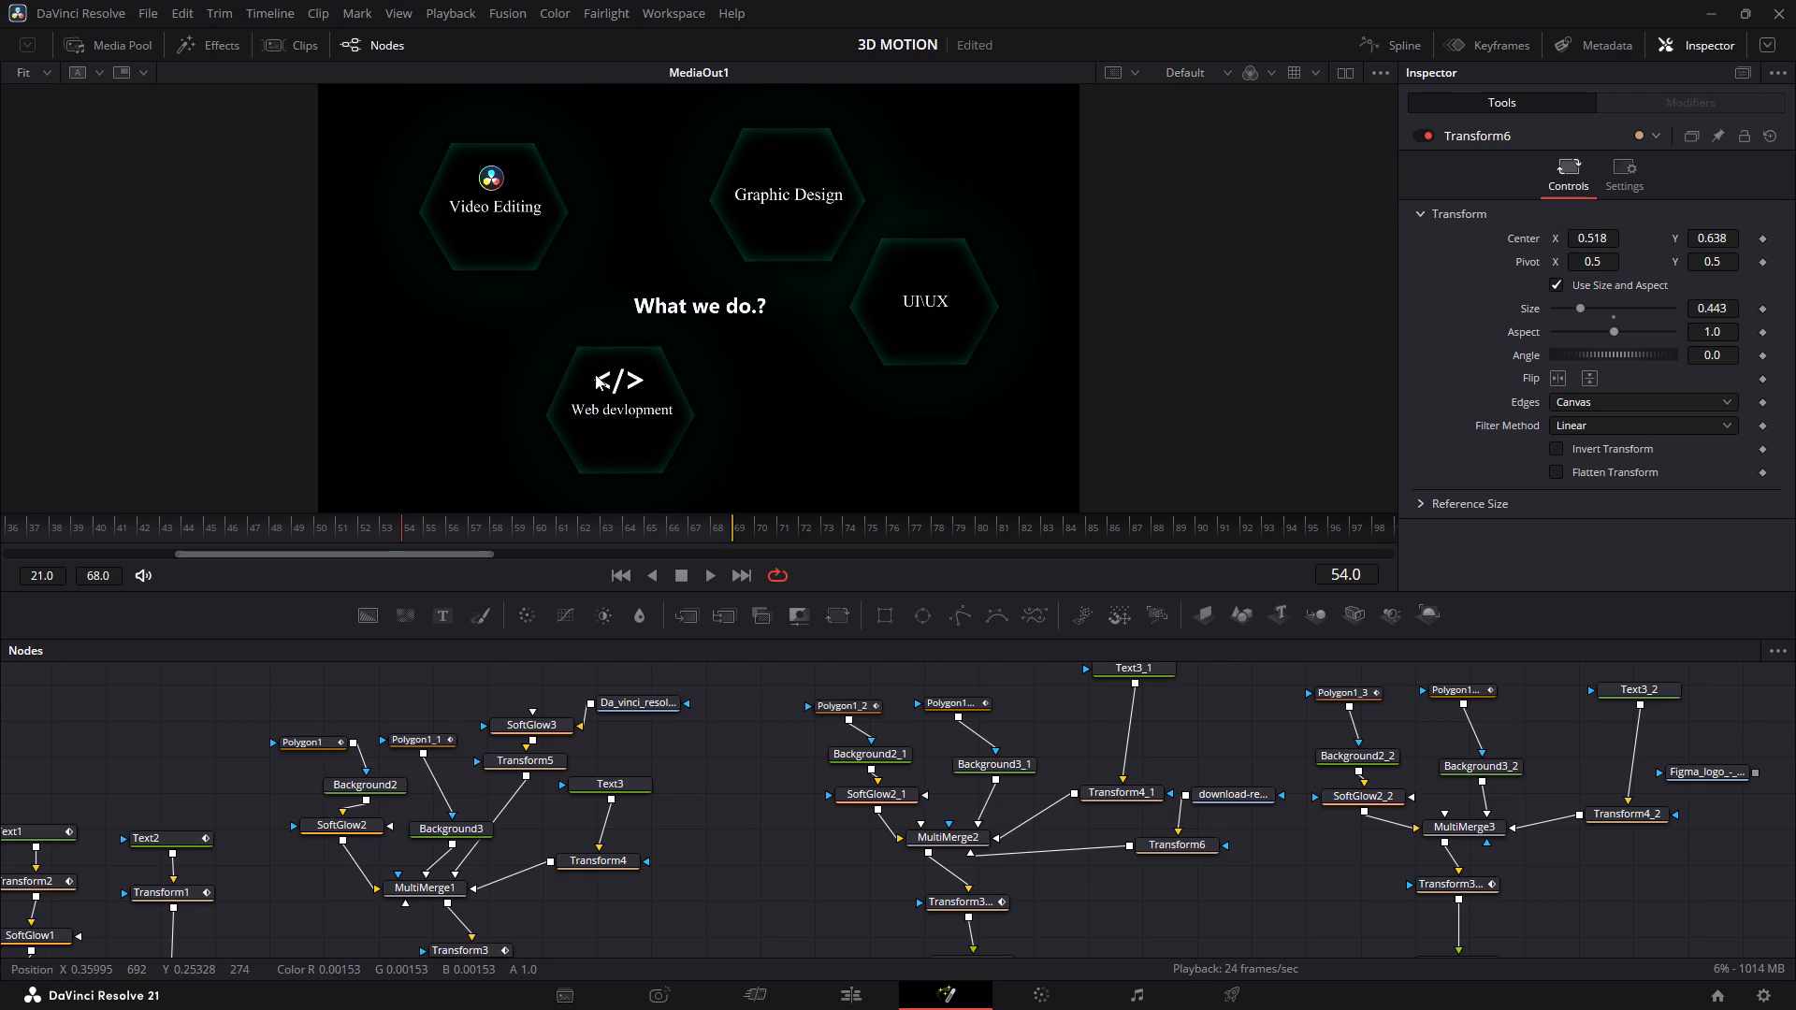
Shrink the </> logo to a size of about 0.232 in Transform6 and lower its center Y to about 0.621.
click(1211, 788)
click(1166, 842)
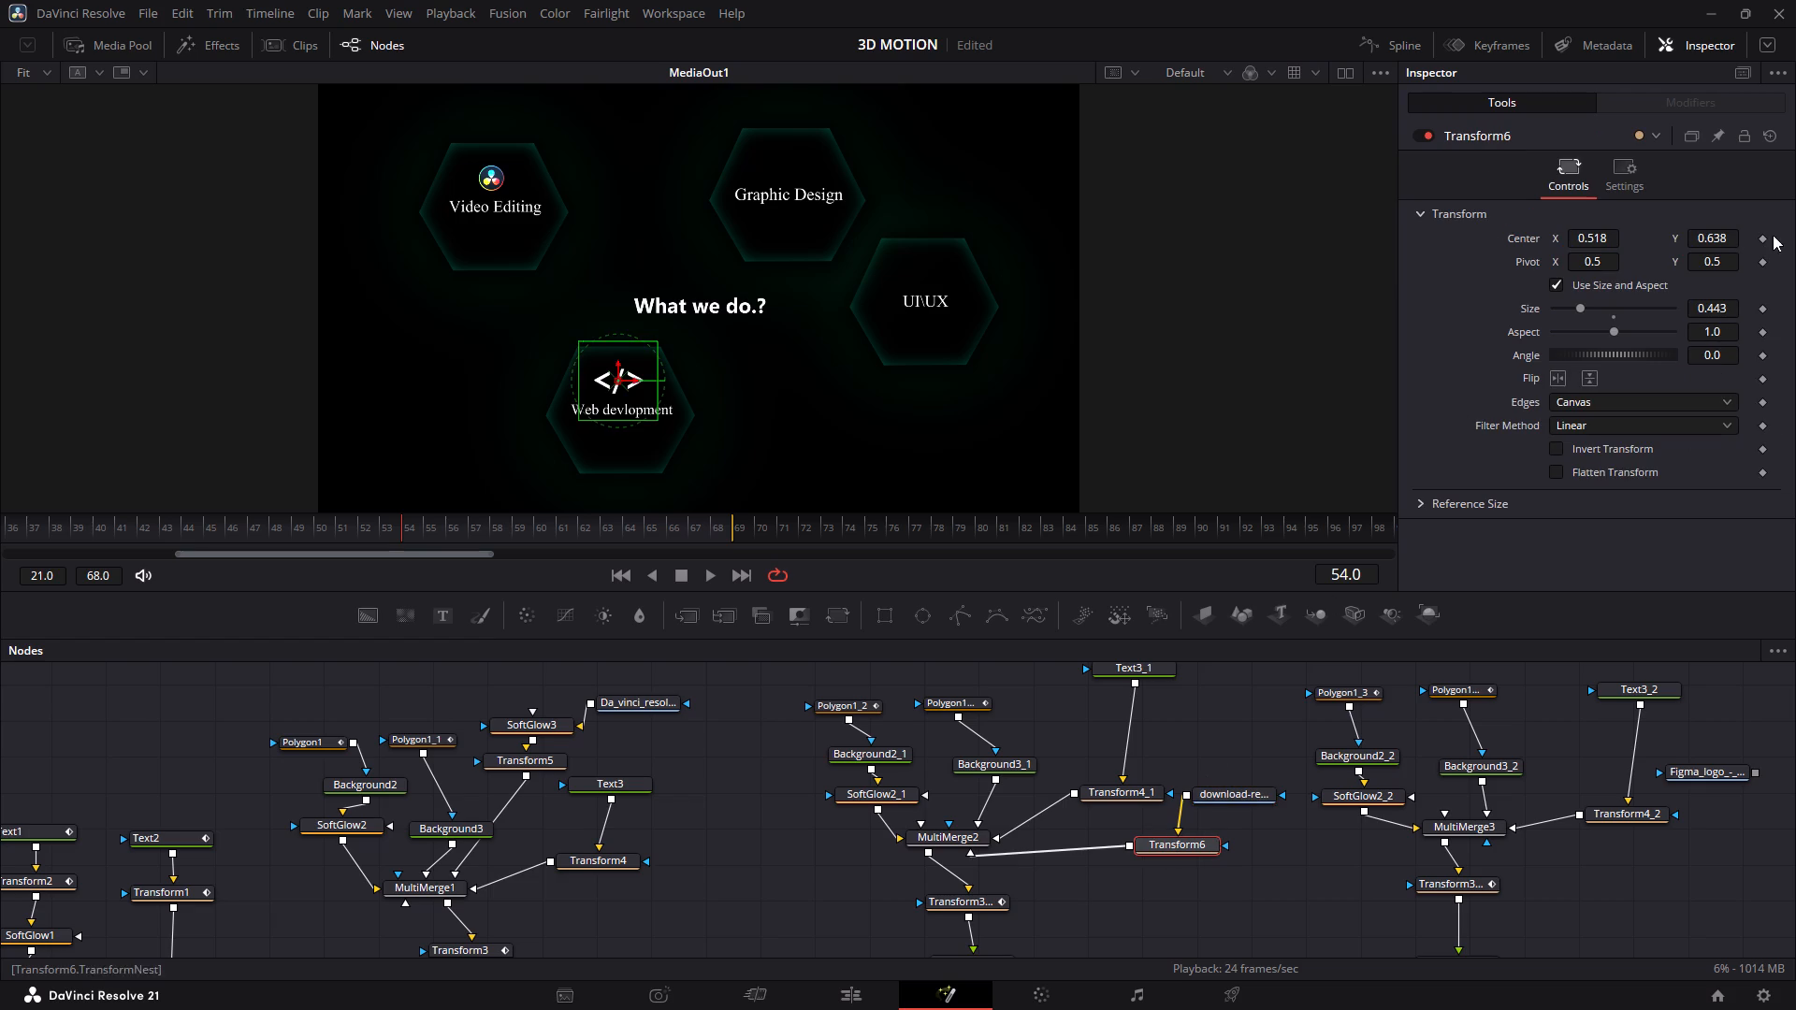
drag(1735, 311, 1537, 334)
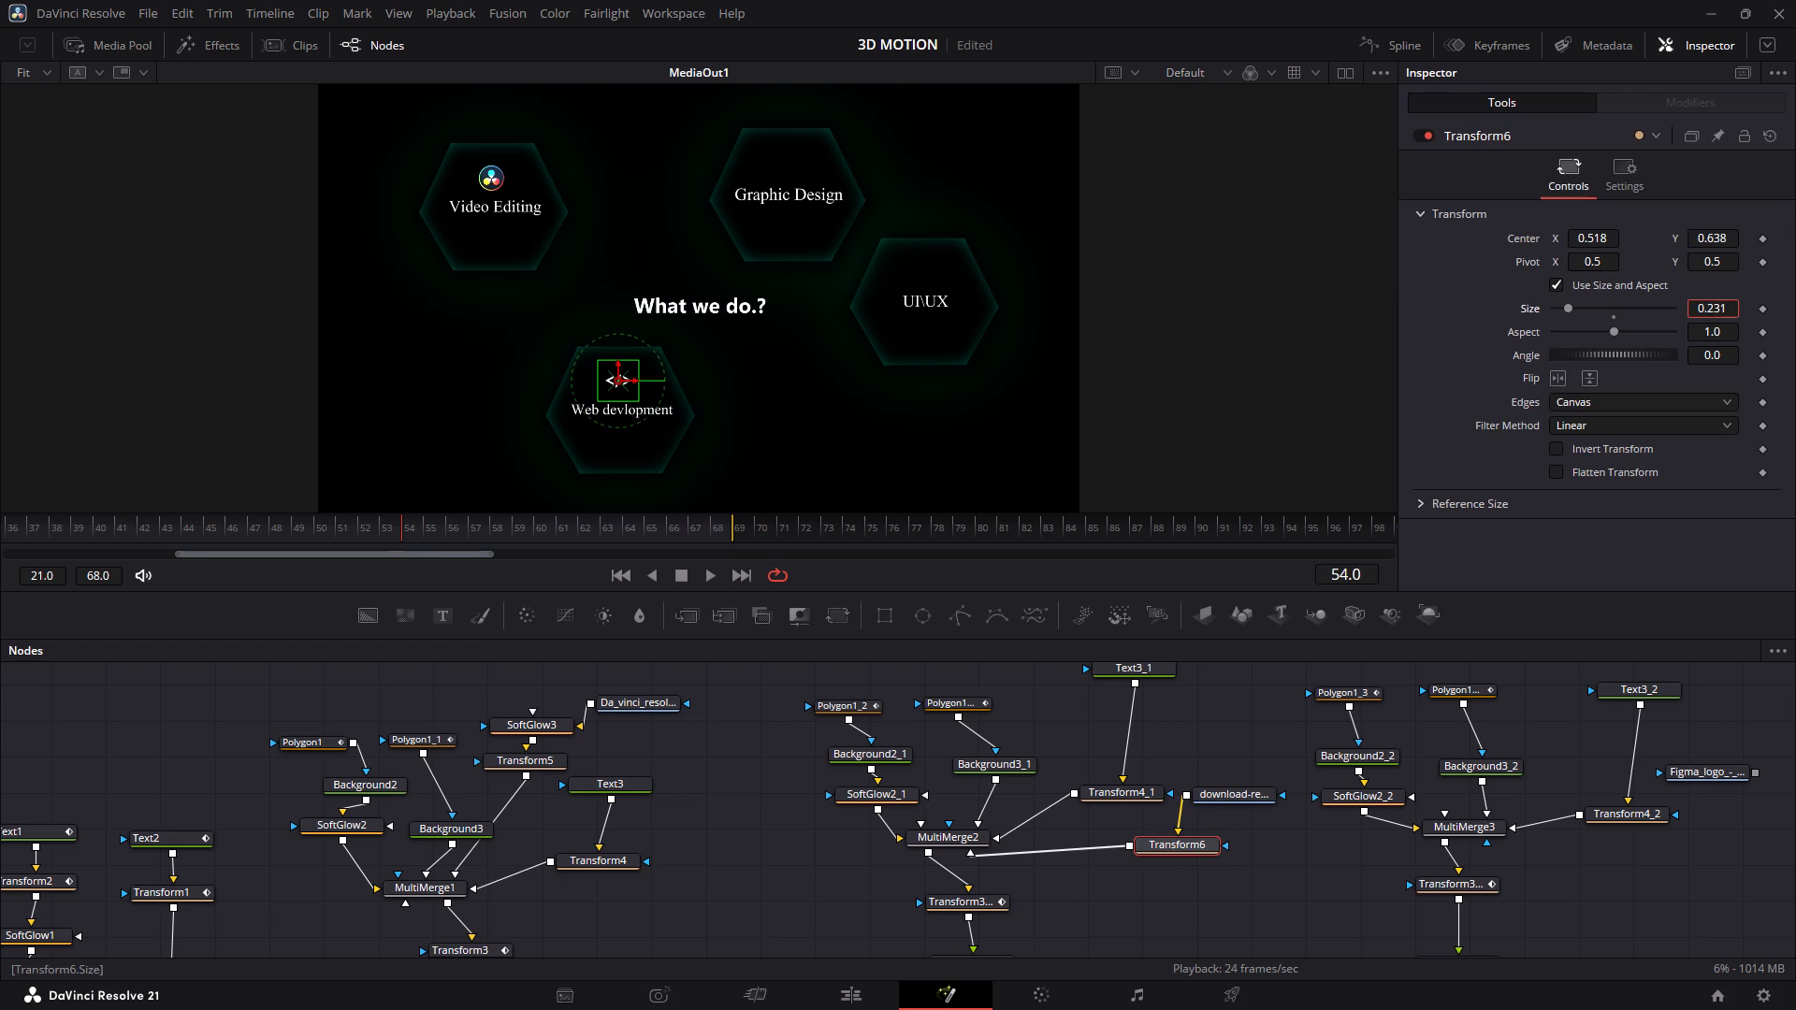
drag(1537, 334, 1538, 334)
drag(1733, 238, 1717, 238)
double_click(1048, 713)
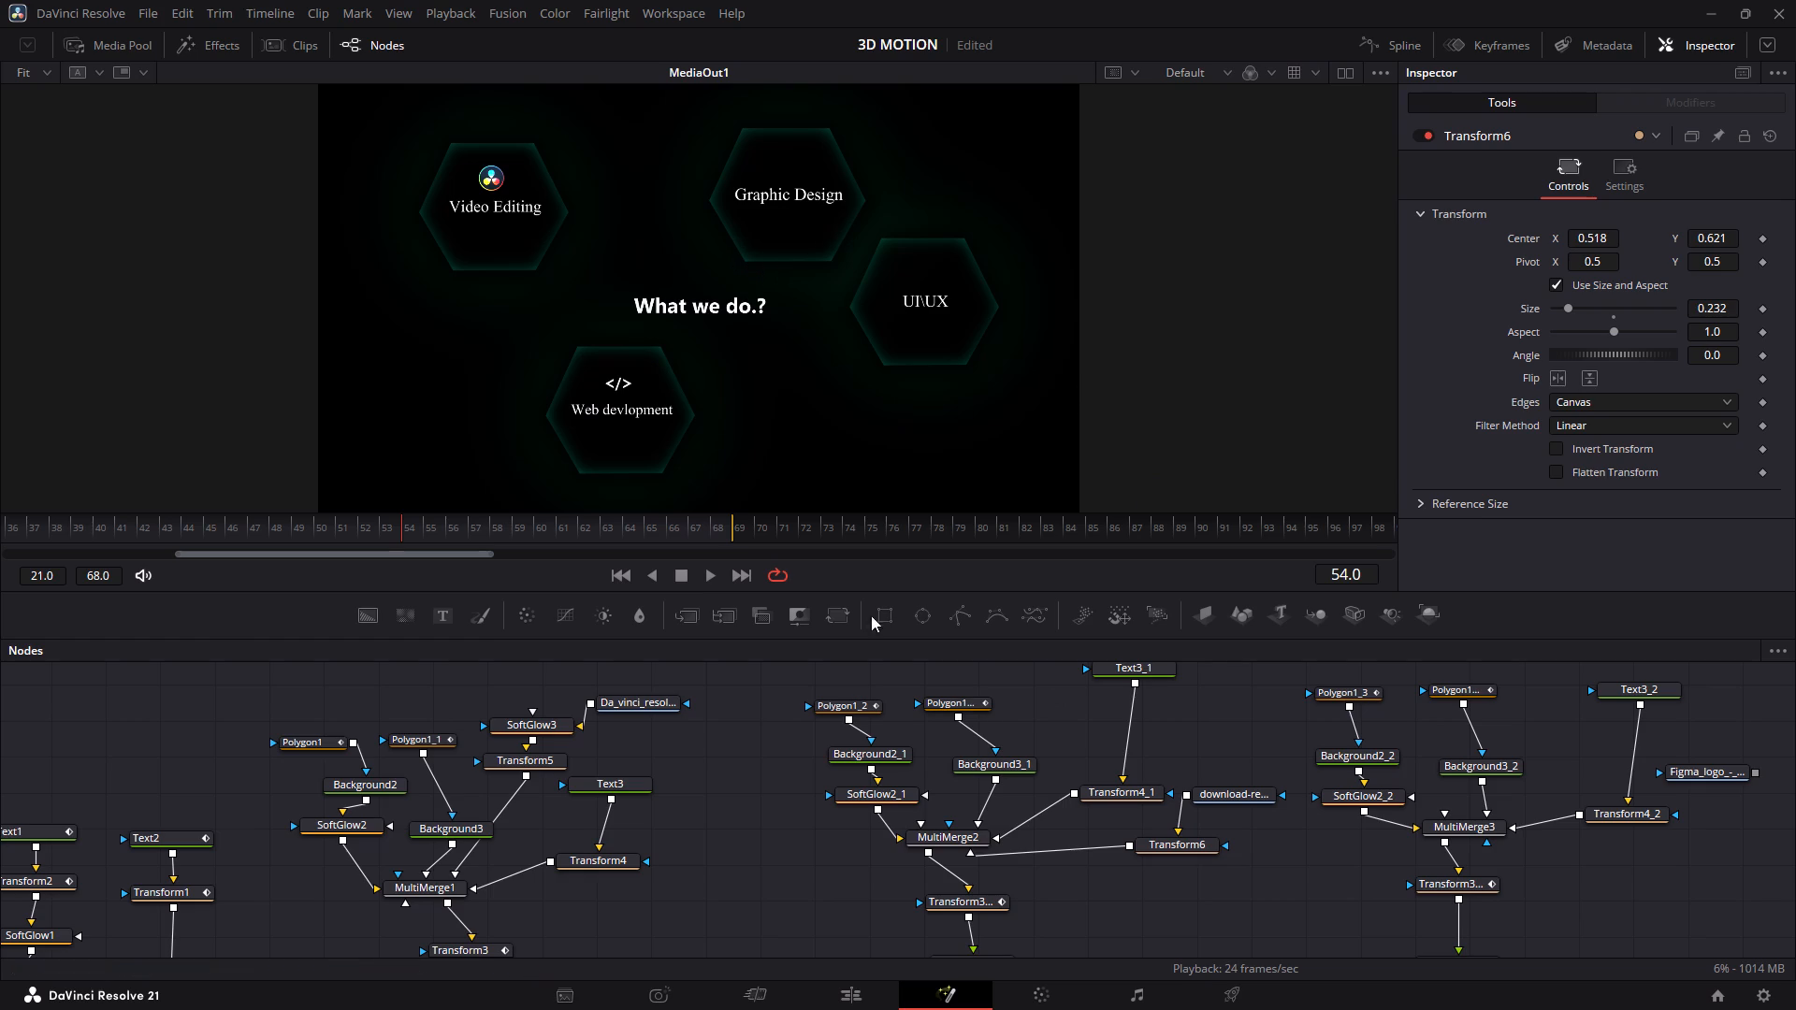
Connect the Figma logo node to MultiMerge3 and insert a Transform node between them.
scroll(924, 798, left, 3)
scroll(924, 798, up, 1)
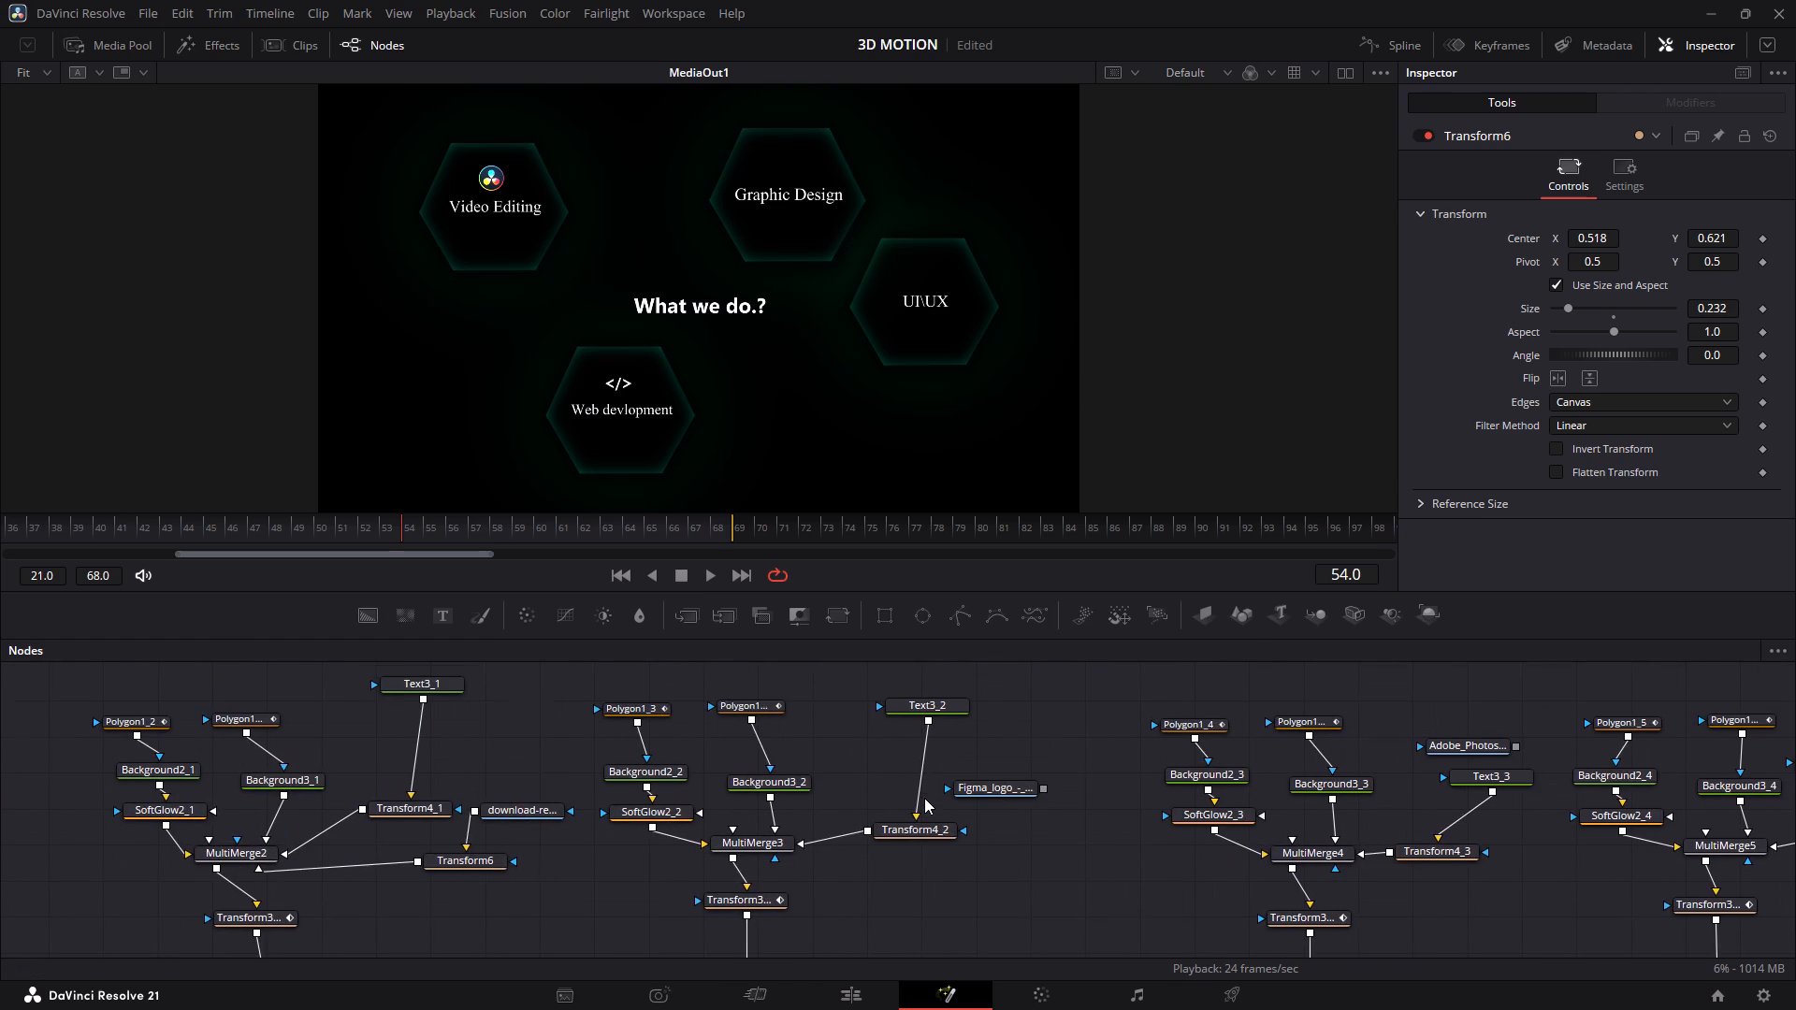
scroll(924, 798, up, 1)
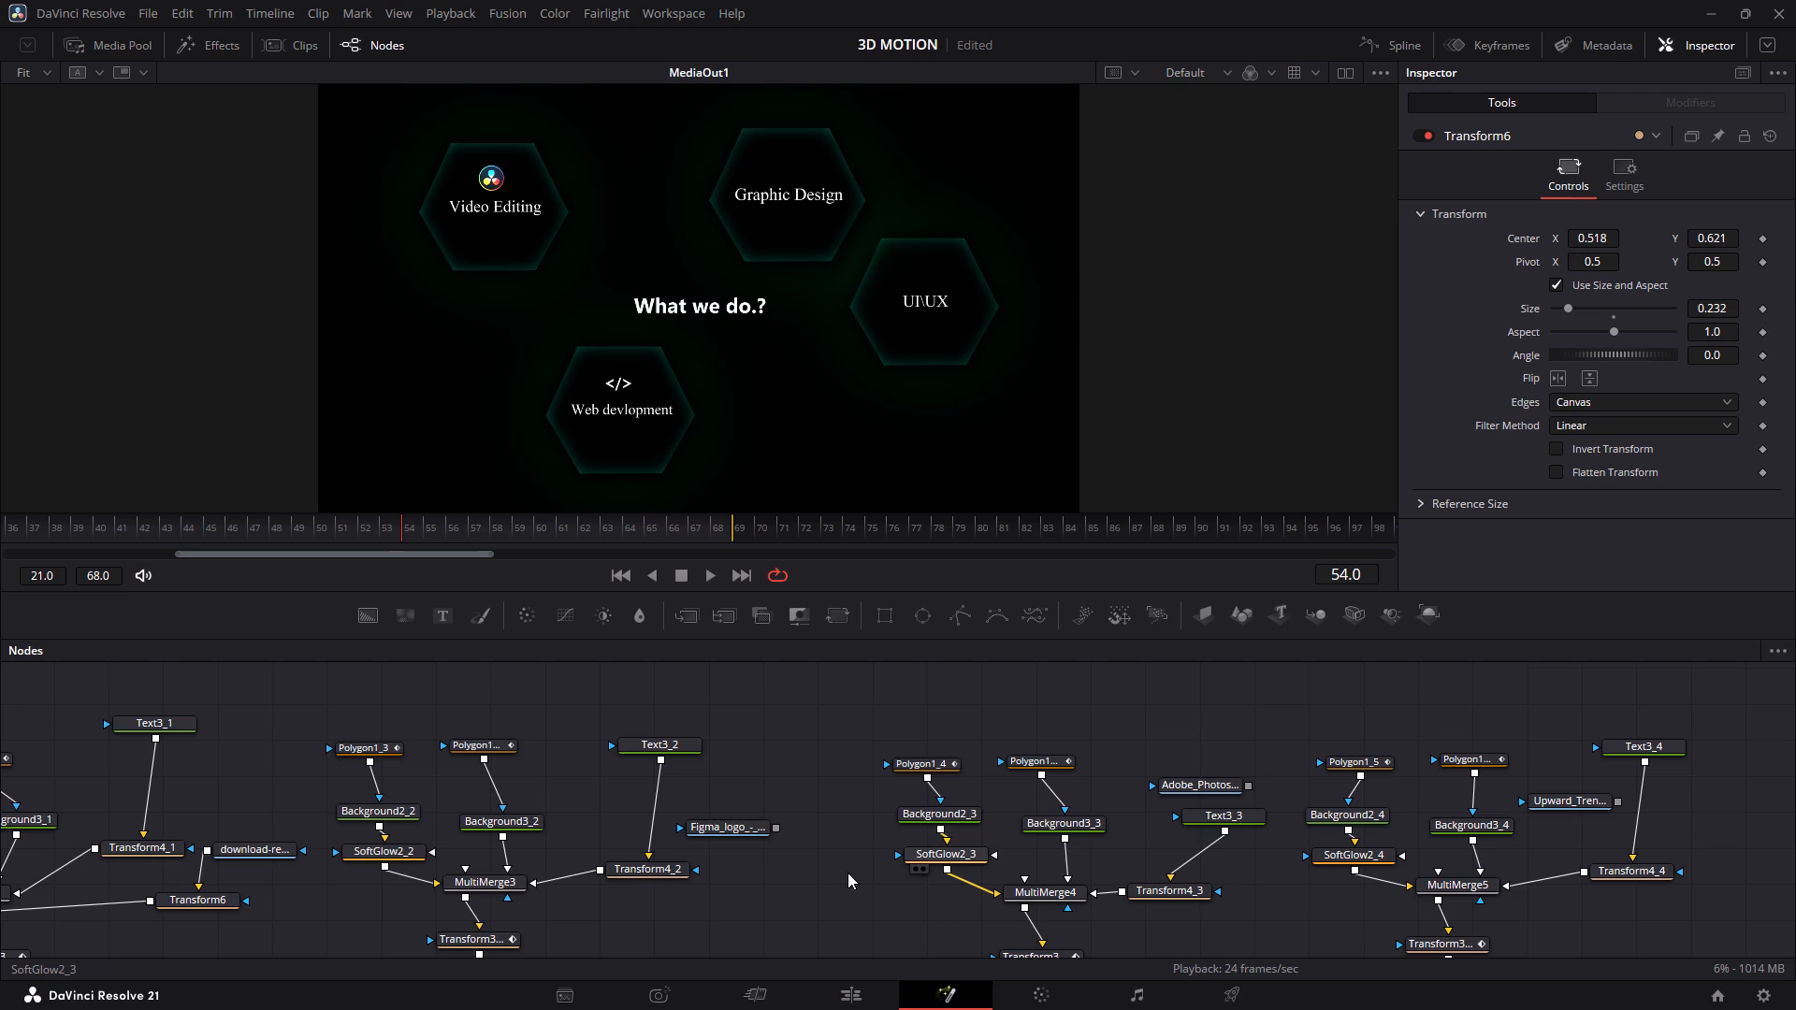
drag(777, 831, 770, 833)
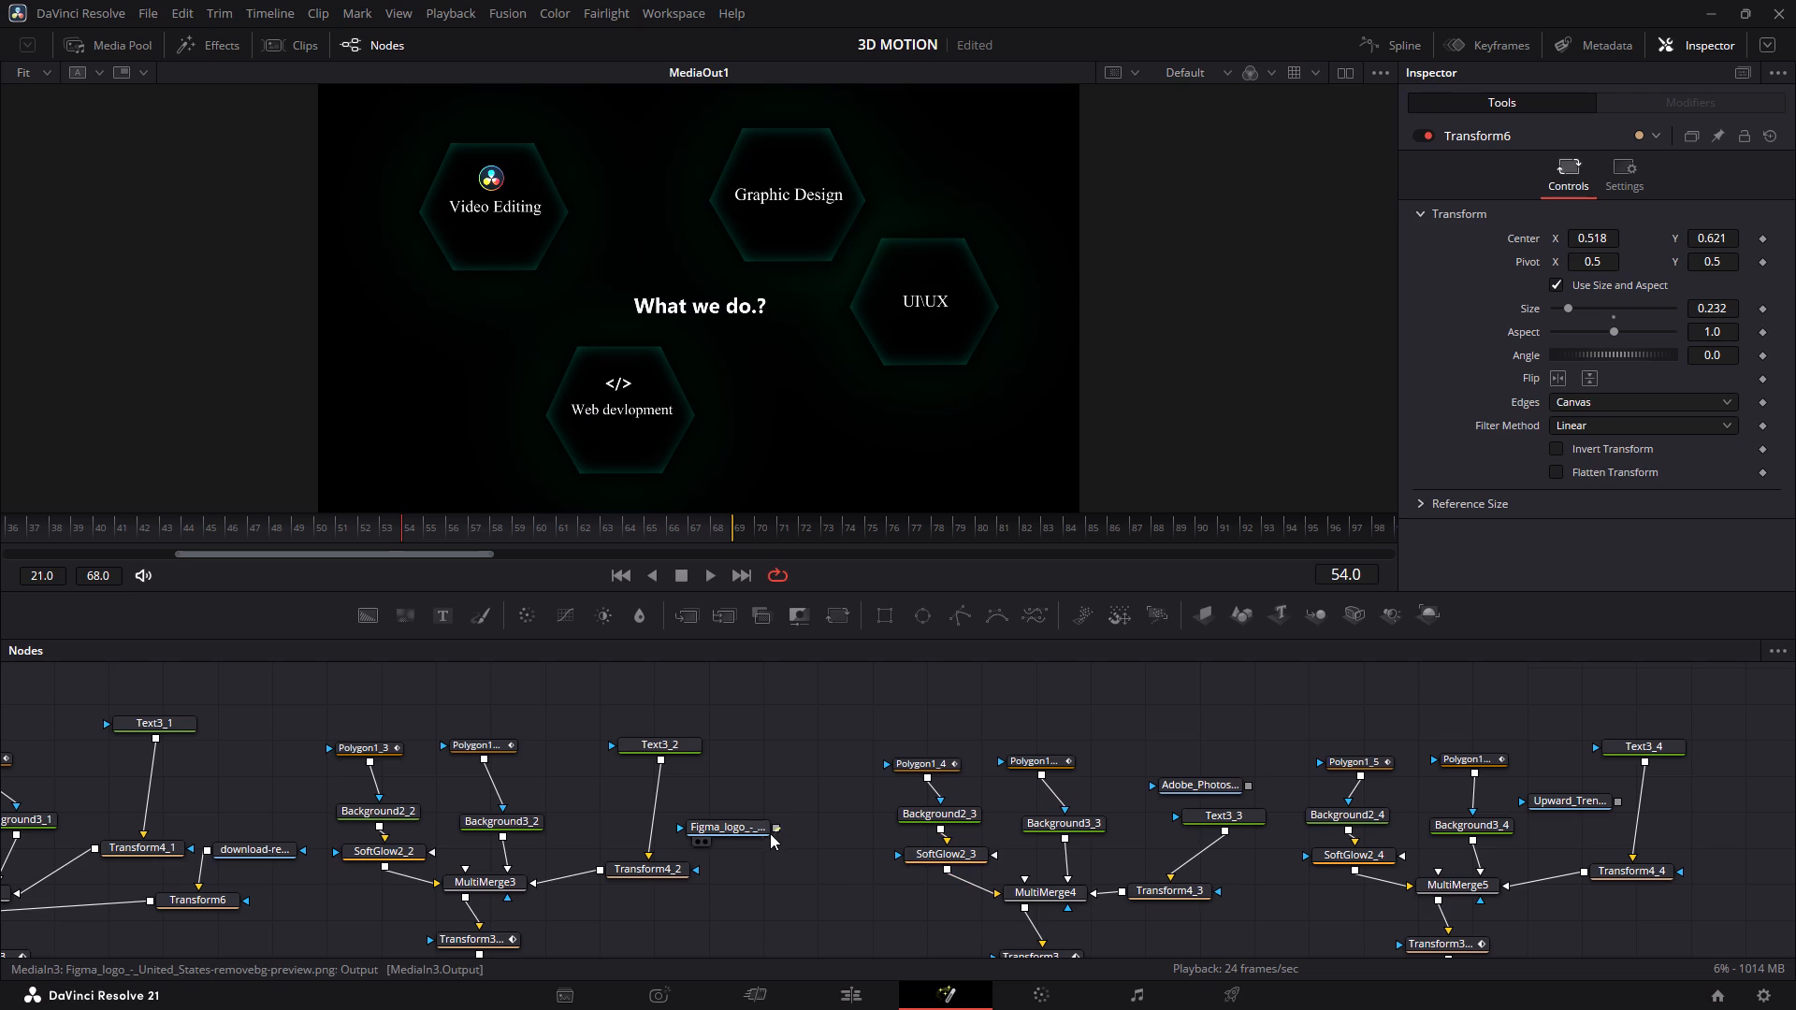
drag(770, 833, 514, 883)
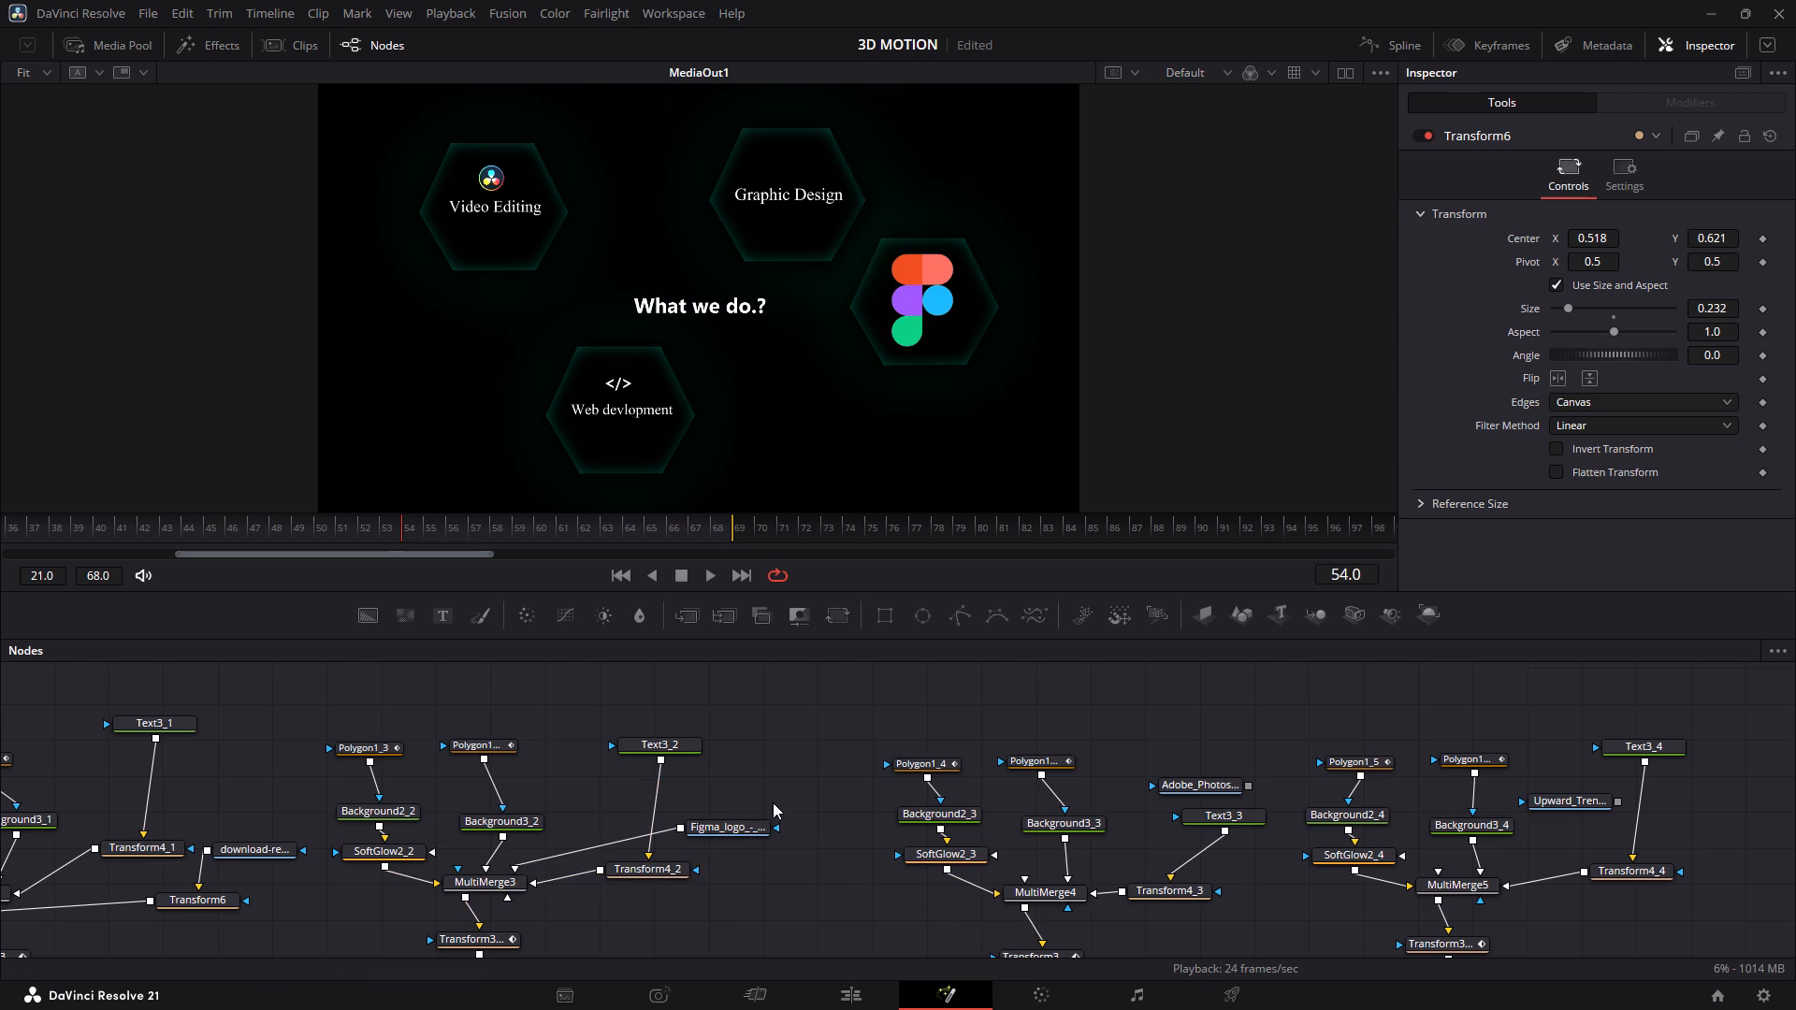
click(740, 825)
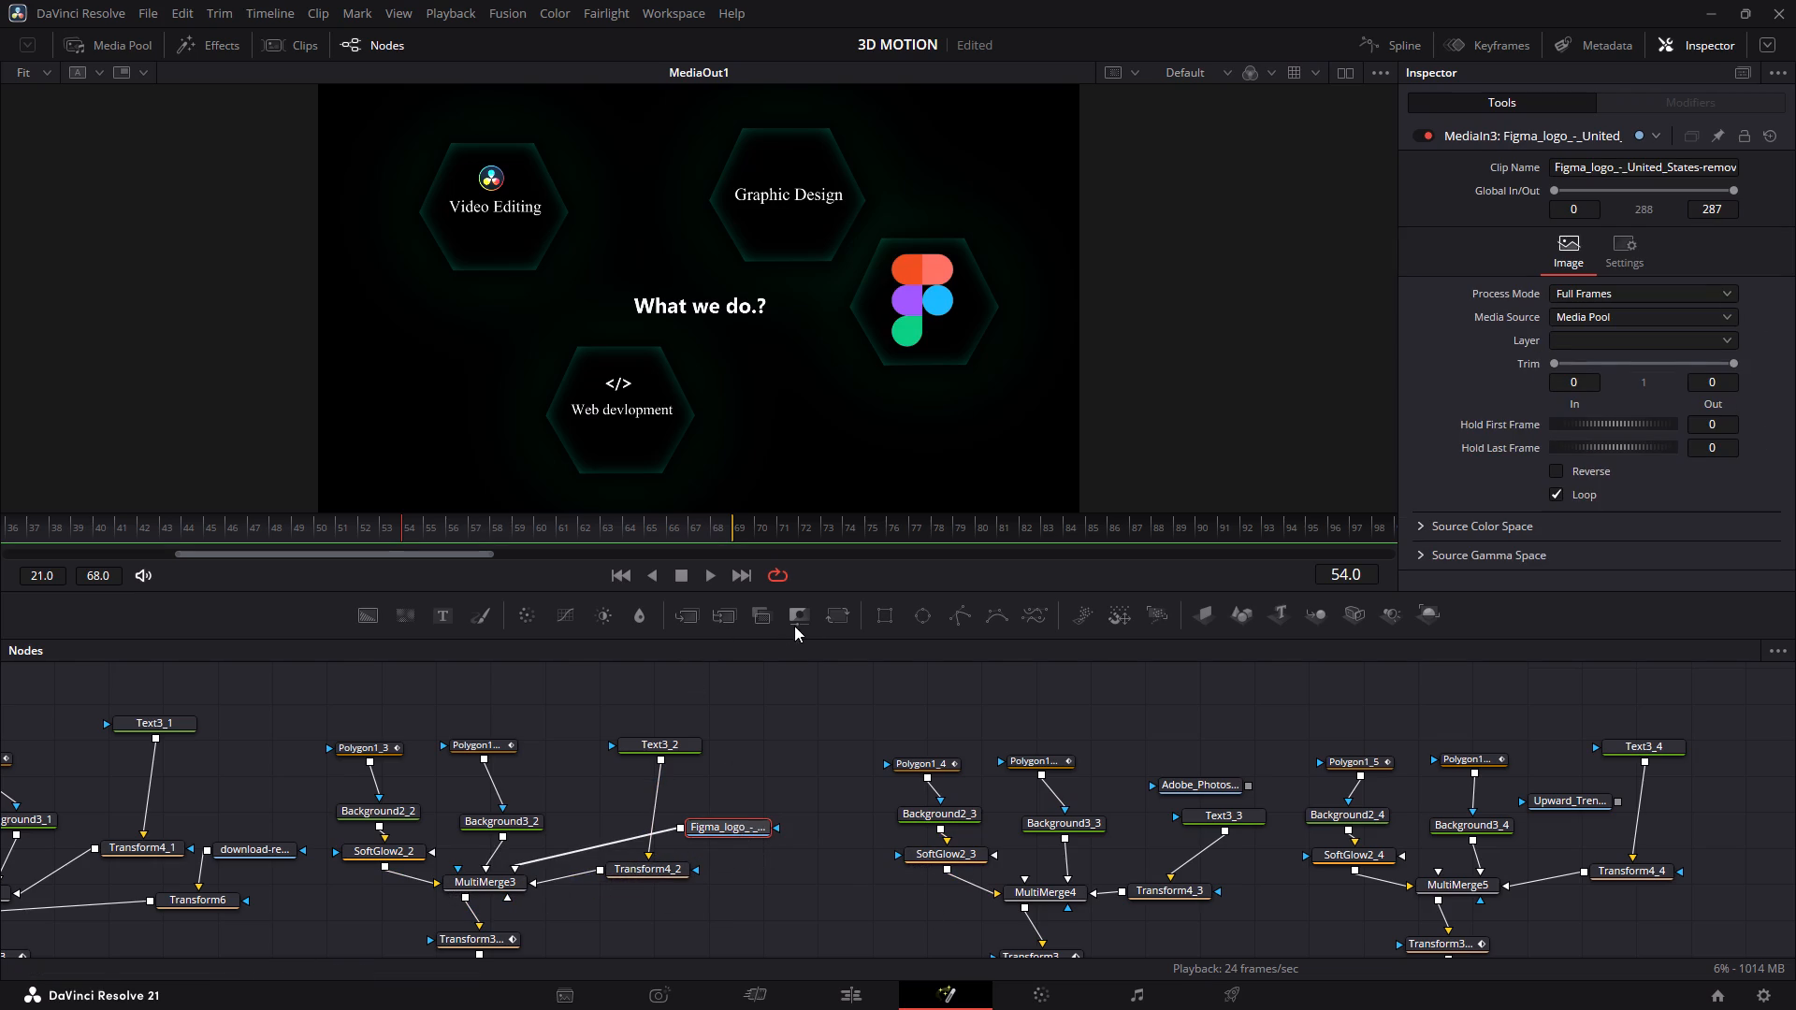
click(835, 620)
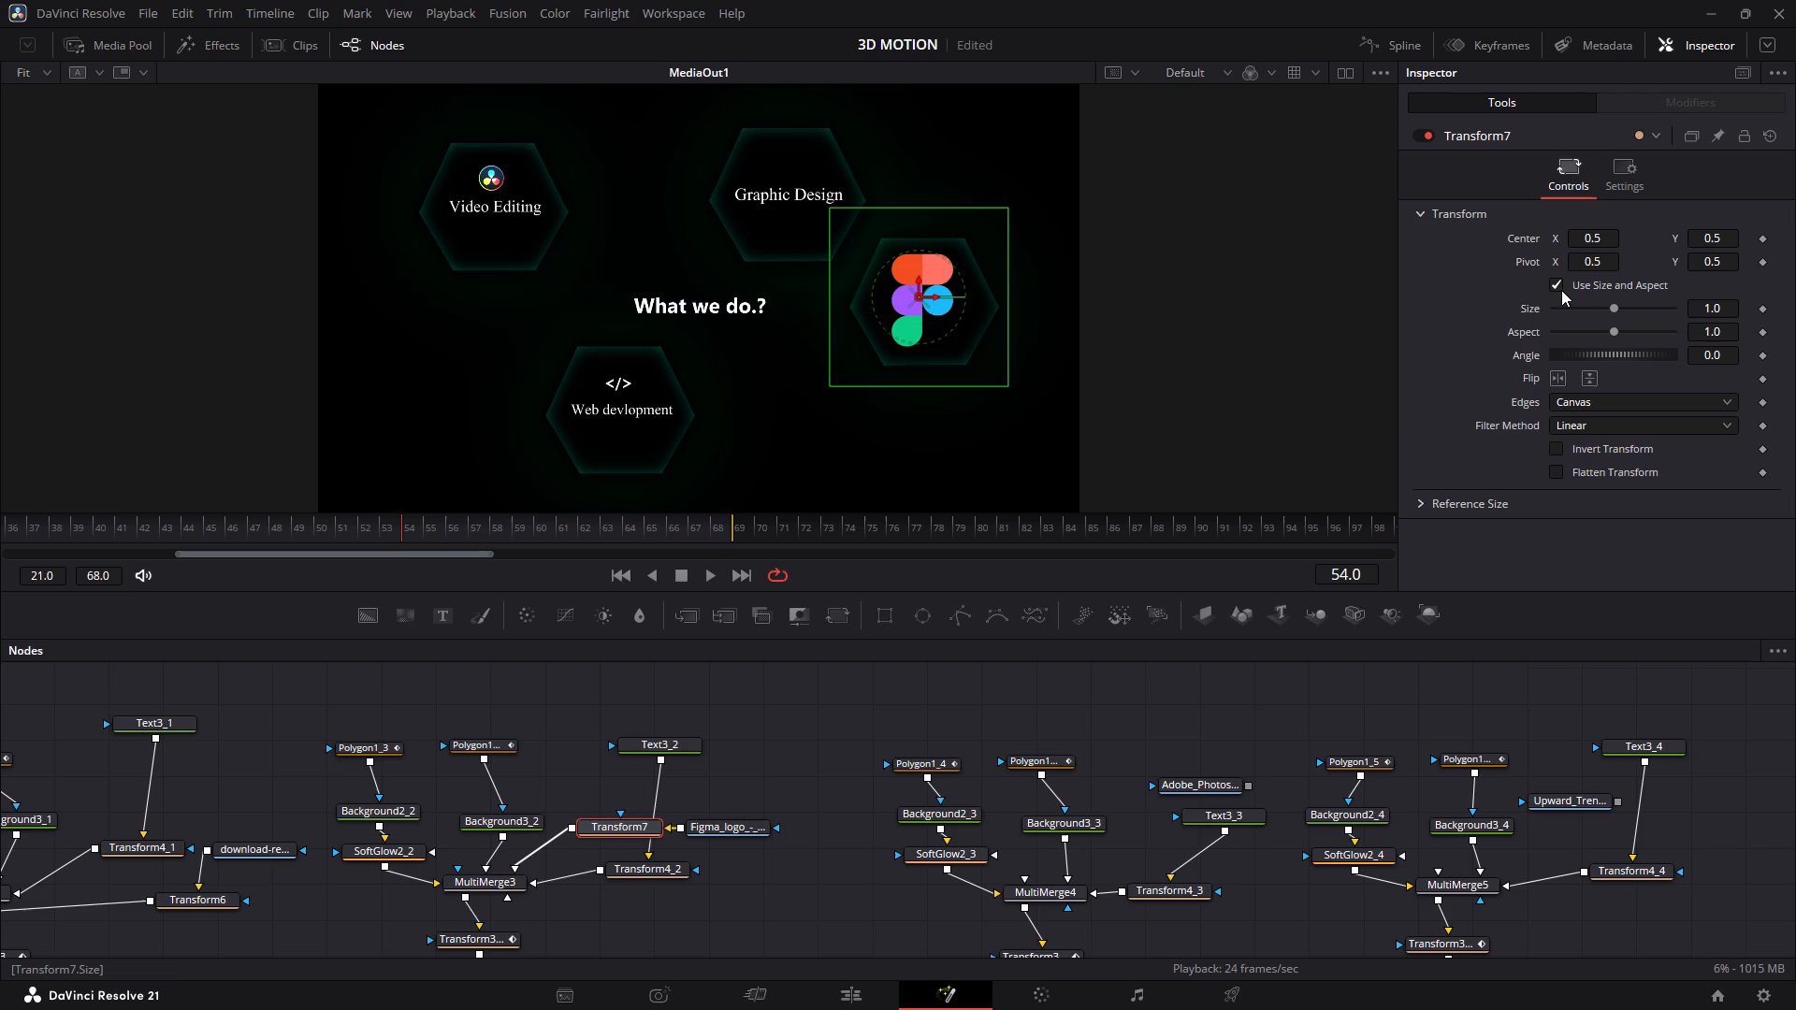
Scale the Figma logo to about 0.295 and move its center to about X 0.546, Y 0.641, above the UI\UX text.
drag(1731, 305, 1087, 352)
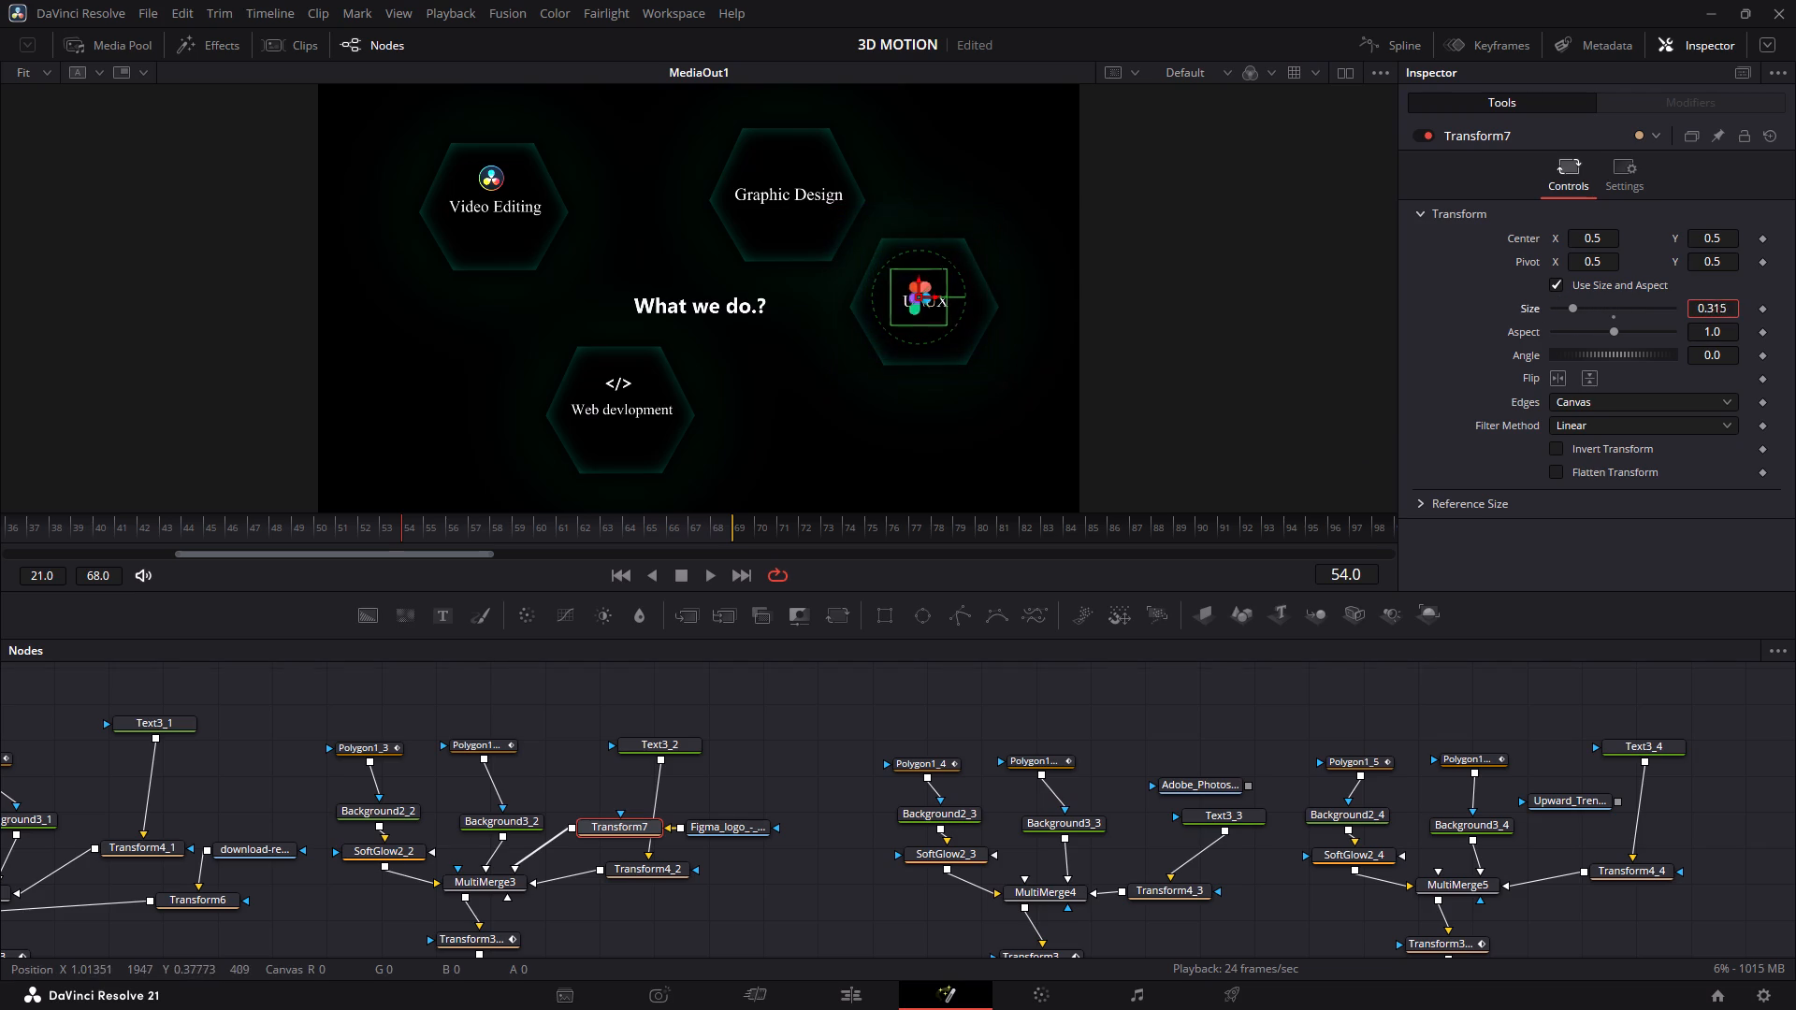
drag(1087, 352, 1071, 351)
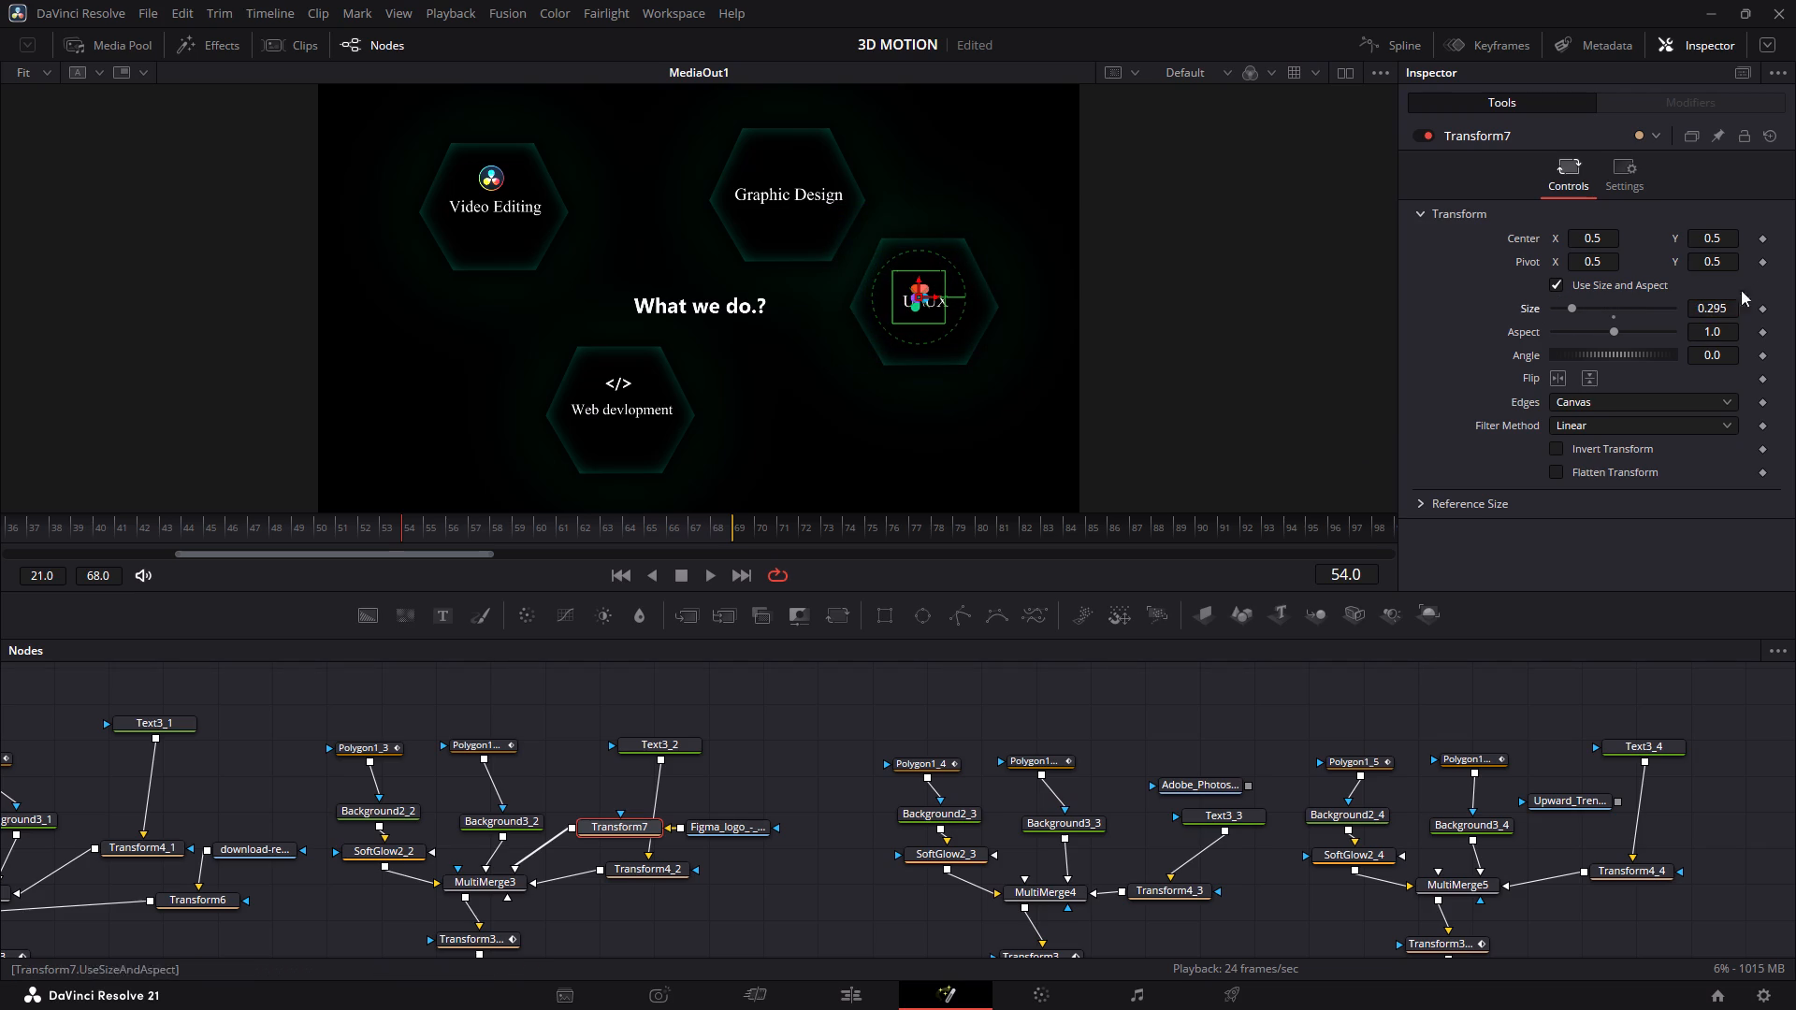
drag(1727, 241, 1696, 241)
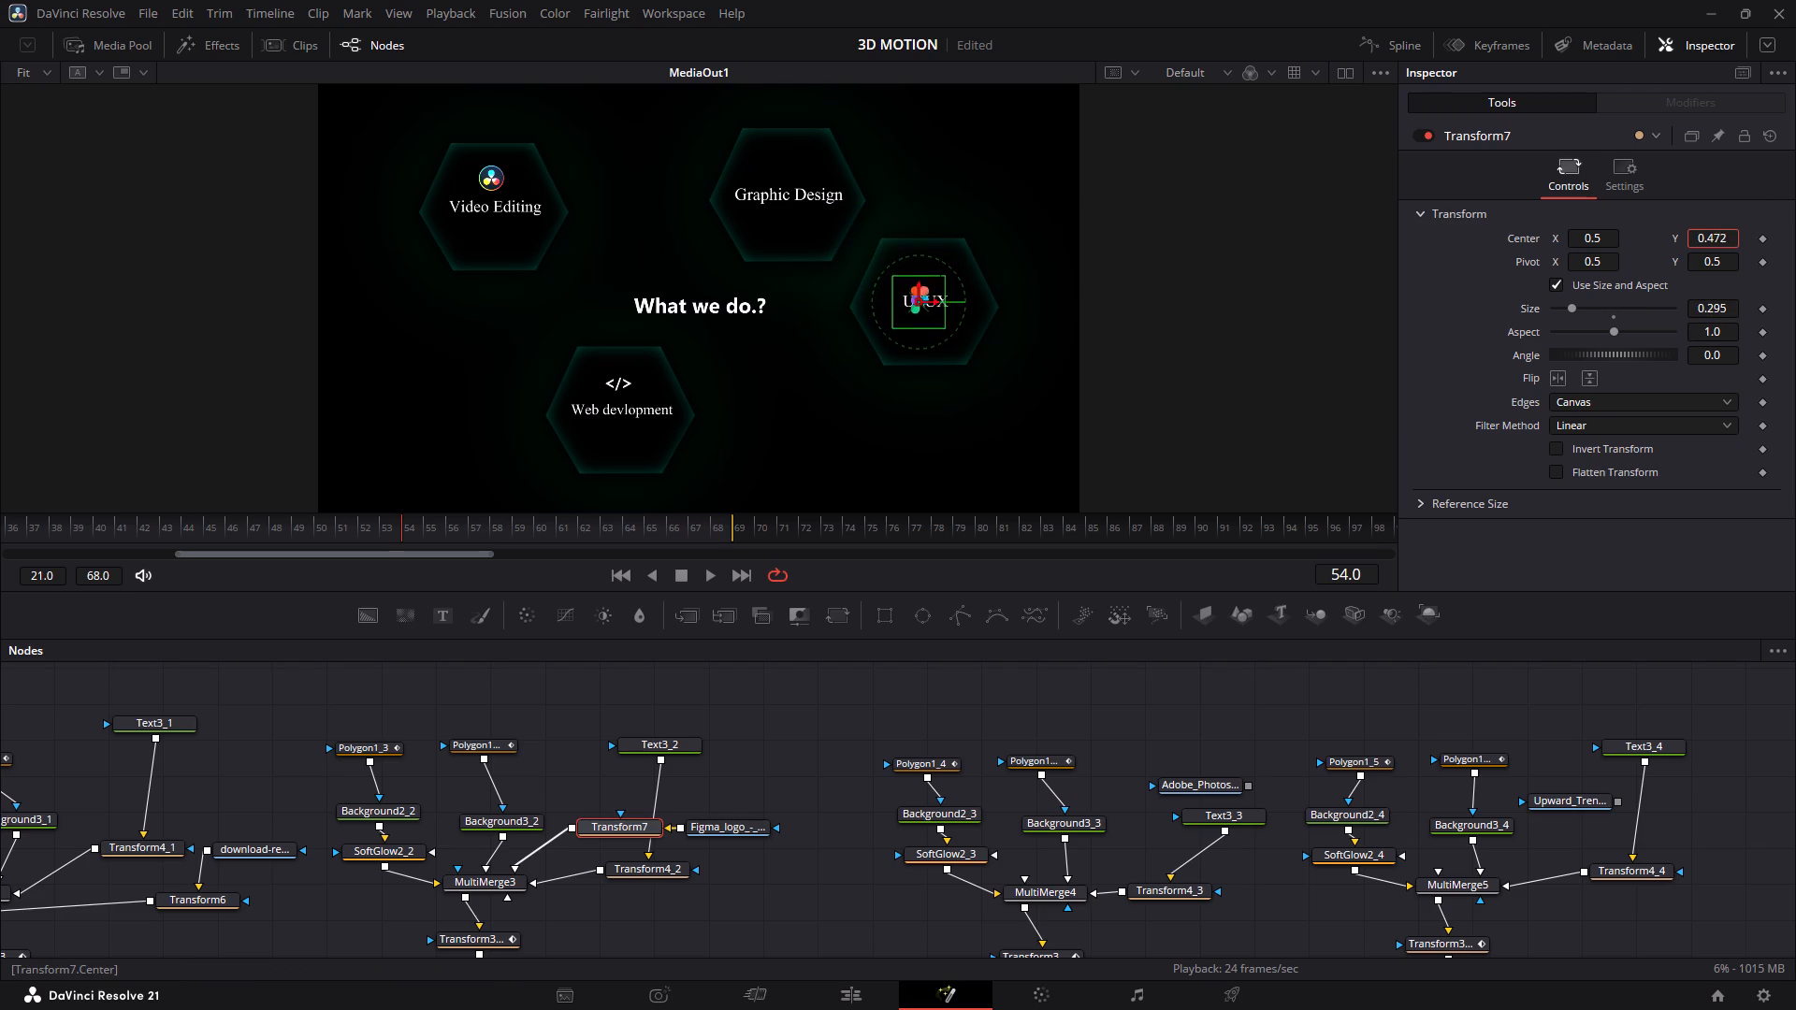
drag(1696, 241, 978, 188)
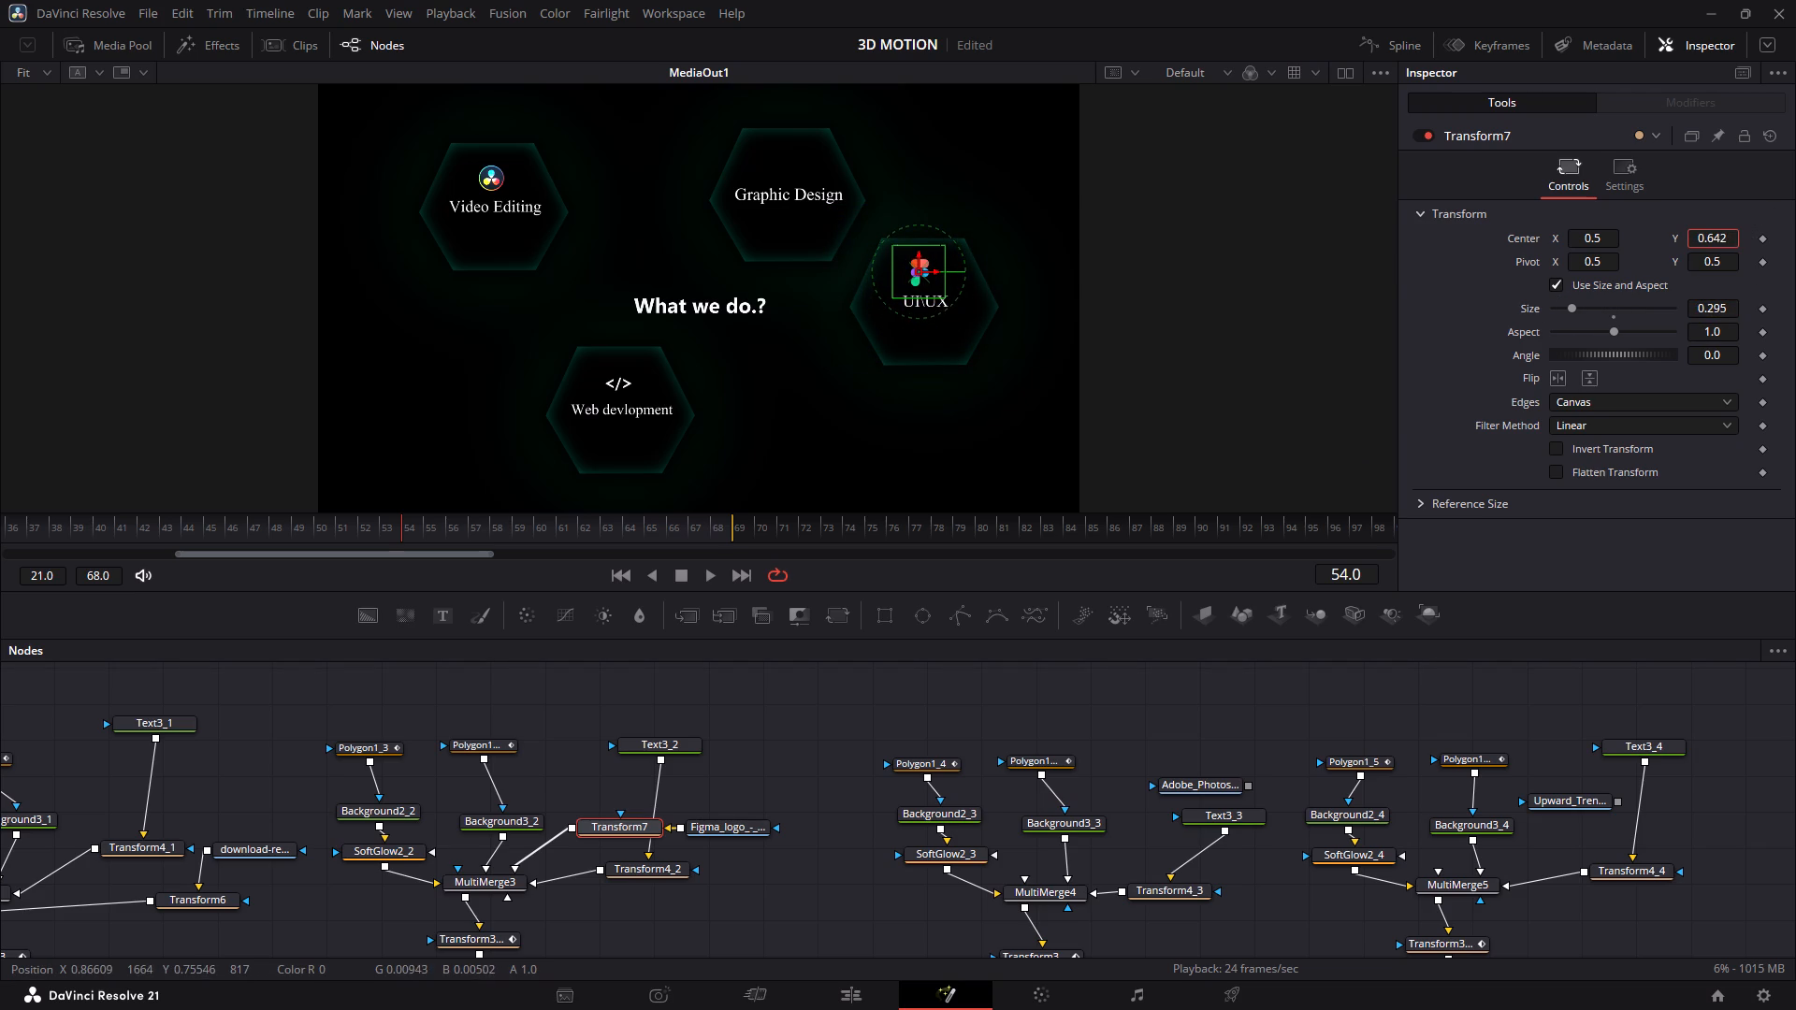
drag(978, 188, 977, 188)
drag(1611, 240, 1673, 241)
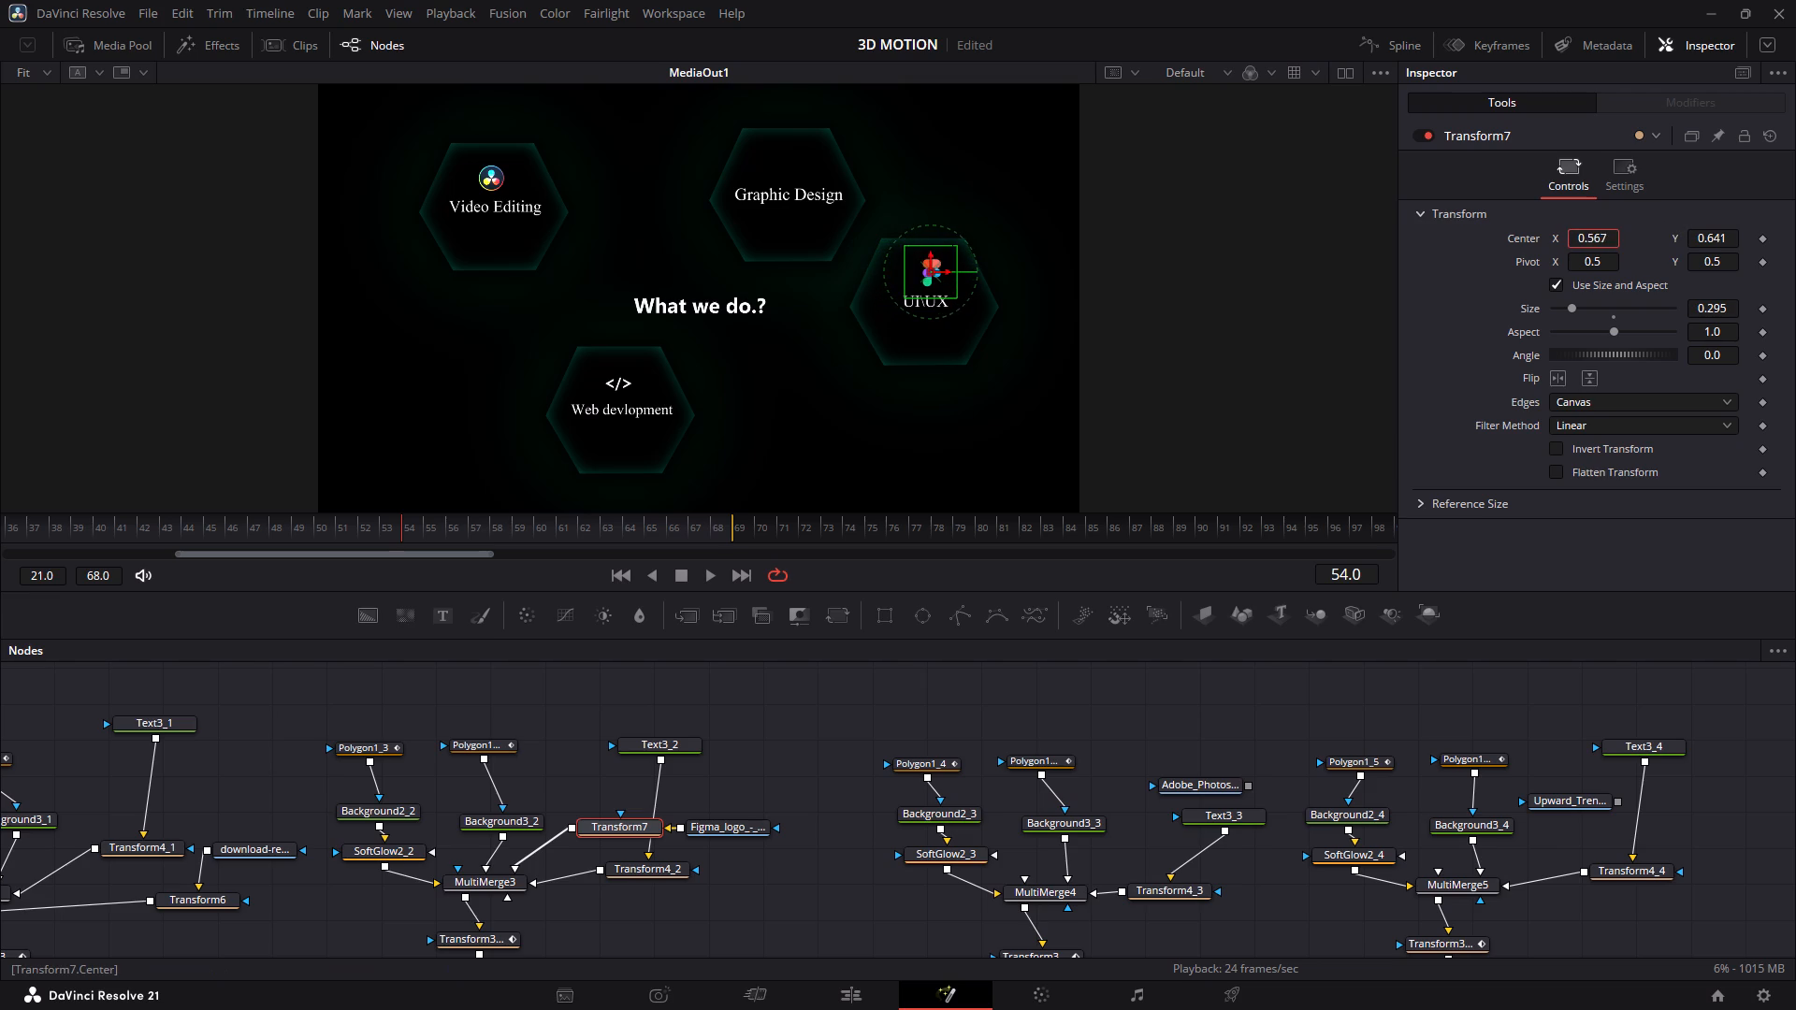
drag(1673, 241, 1654, 241)
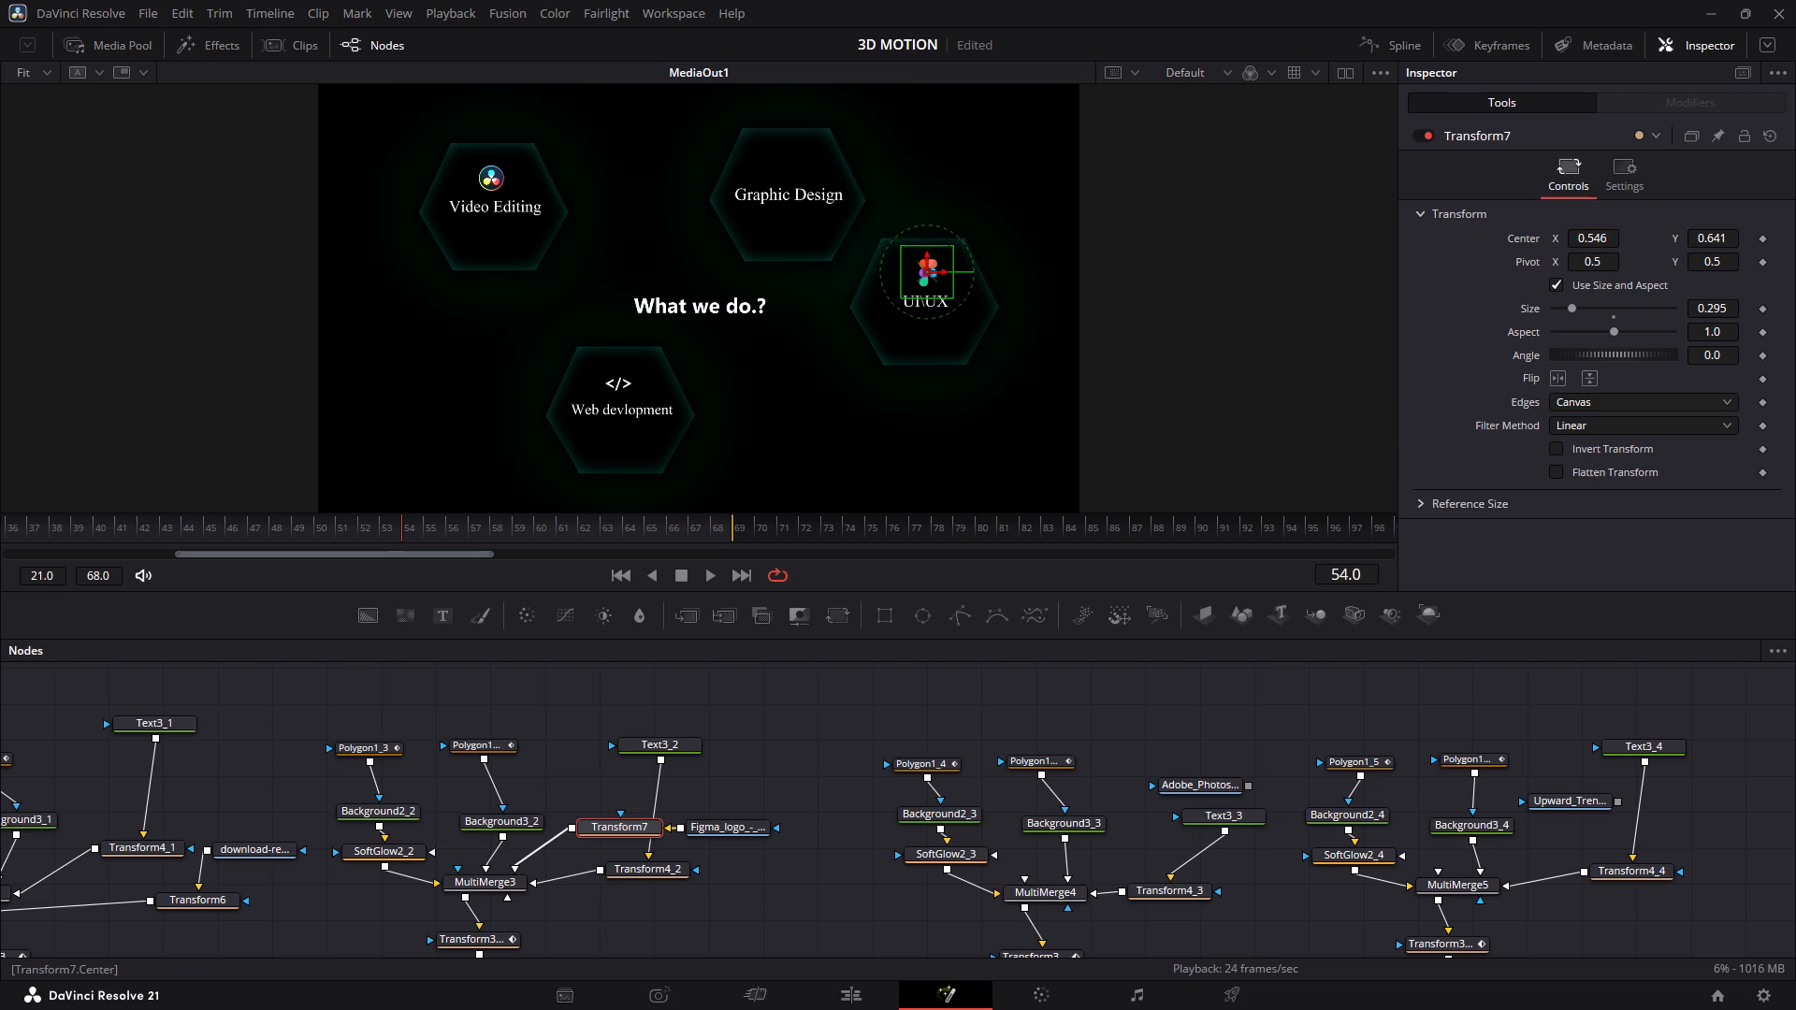
double_click(1095, 695)
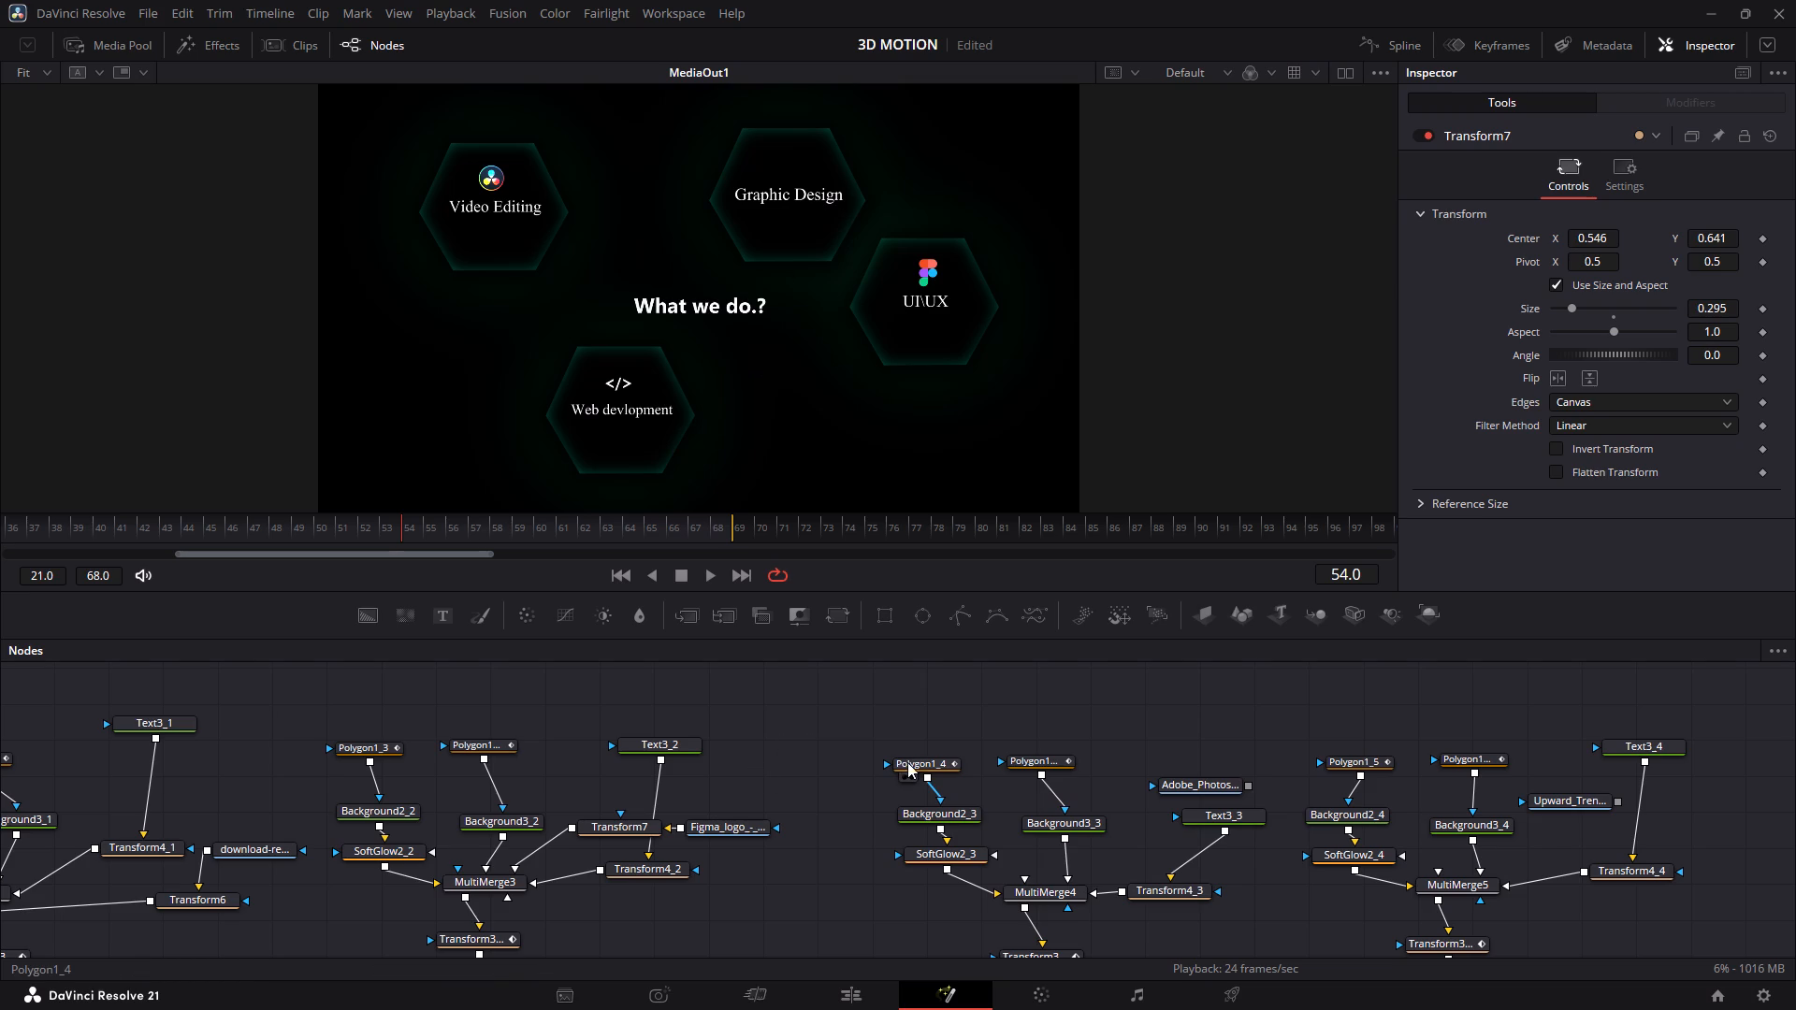
Connect the Adobe Photoshop logo node to MultiMerge4 and add a Transform node after the logo.
scroll(915, 757, left, 2)
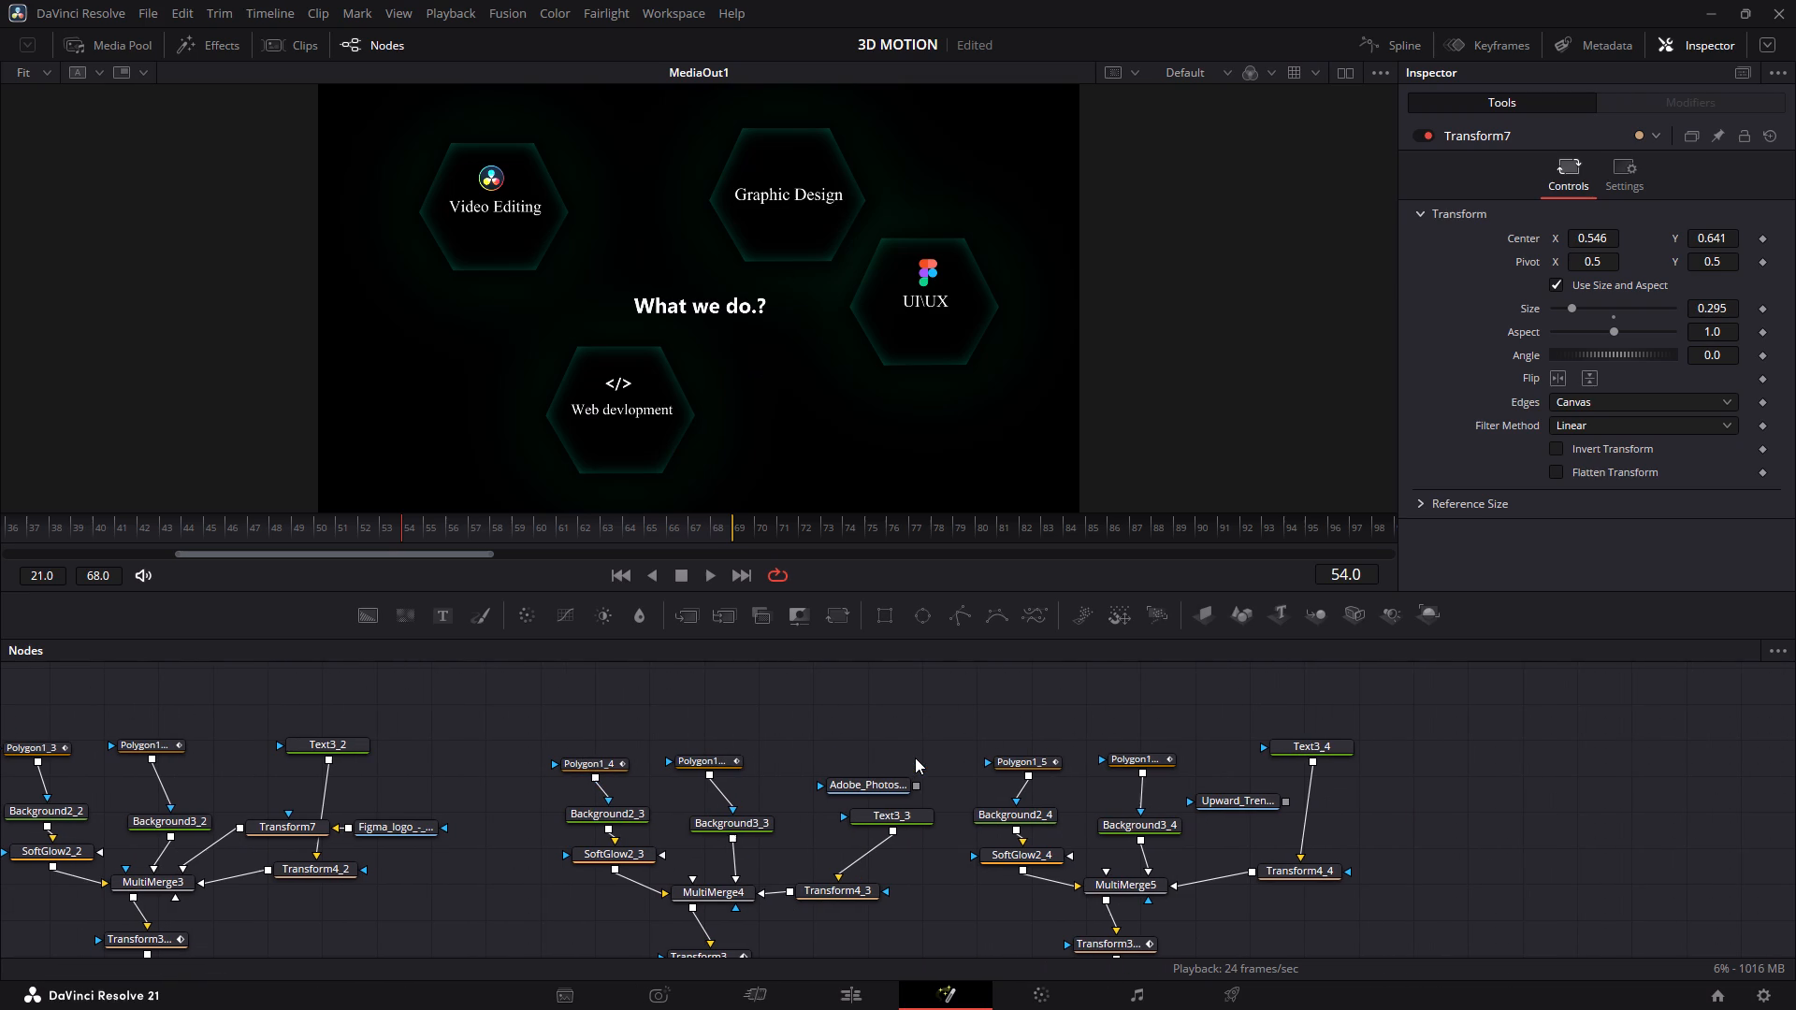
drag(874, 779, 856, 757)
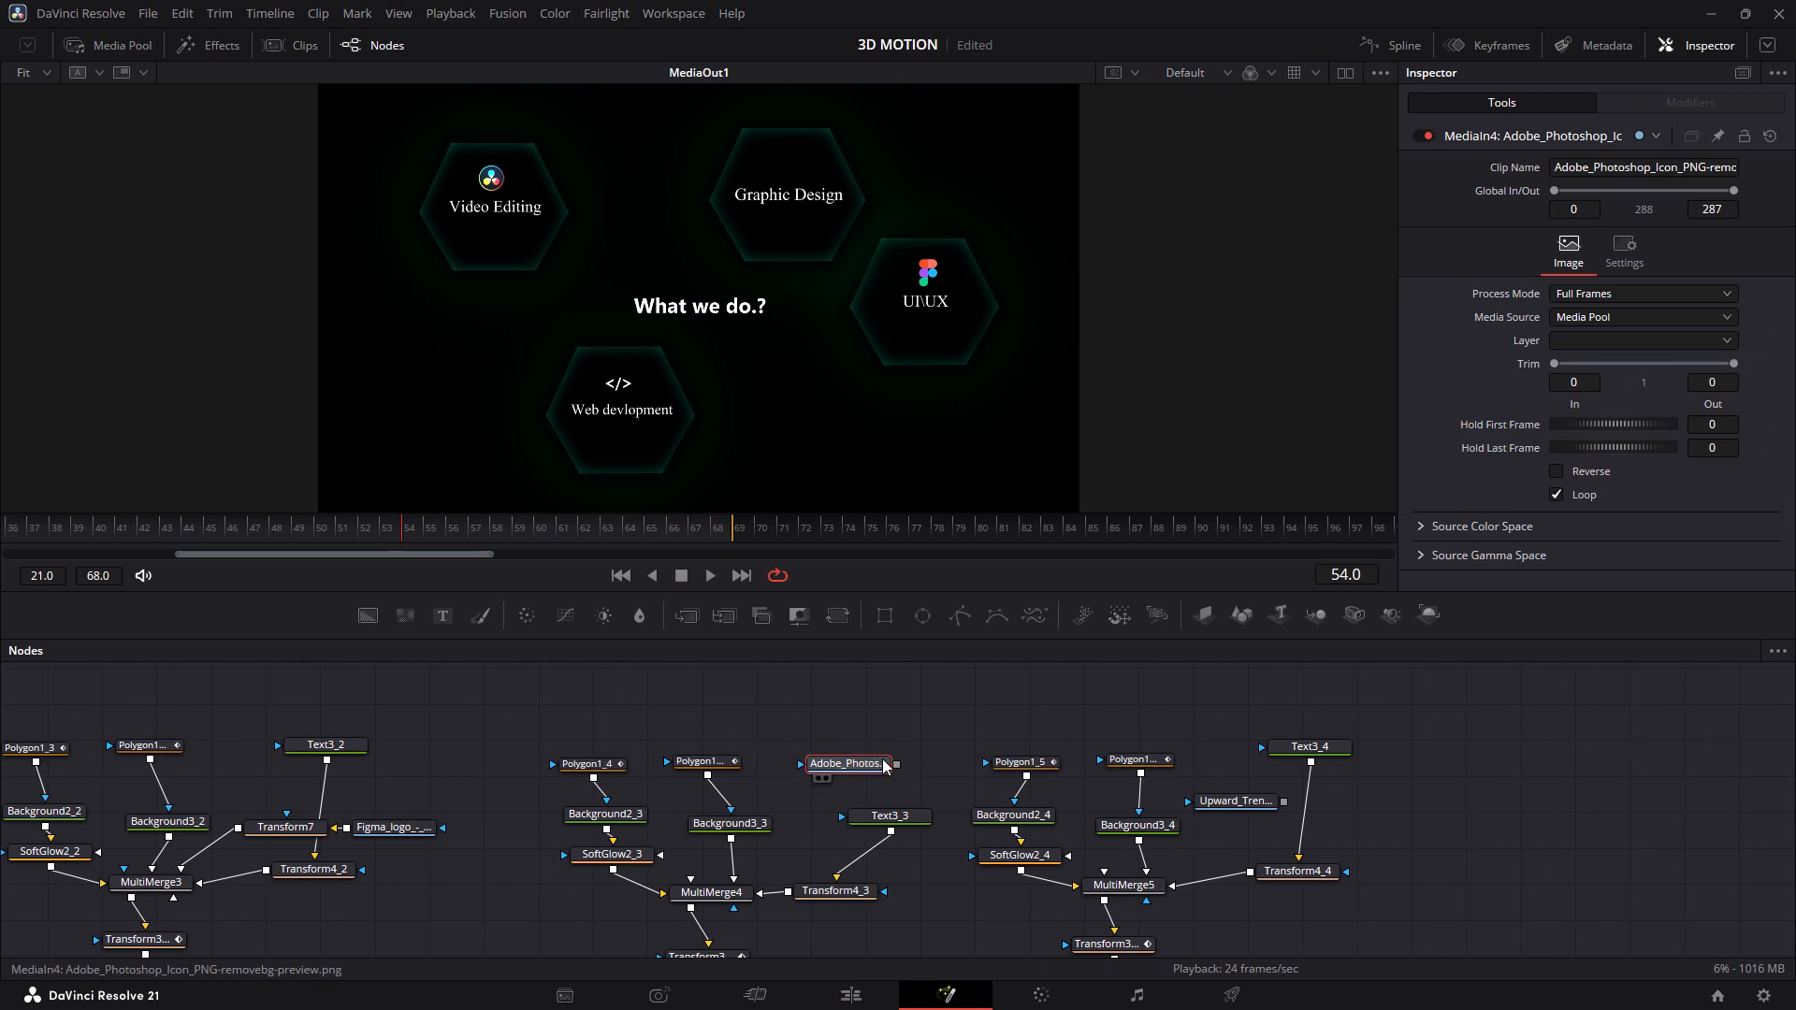
drag(899, 764, 742, 893)
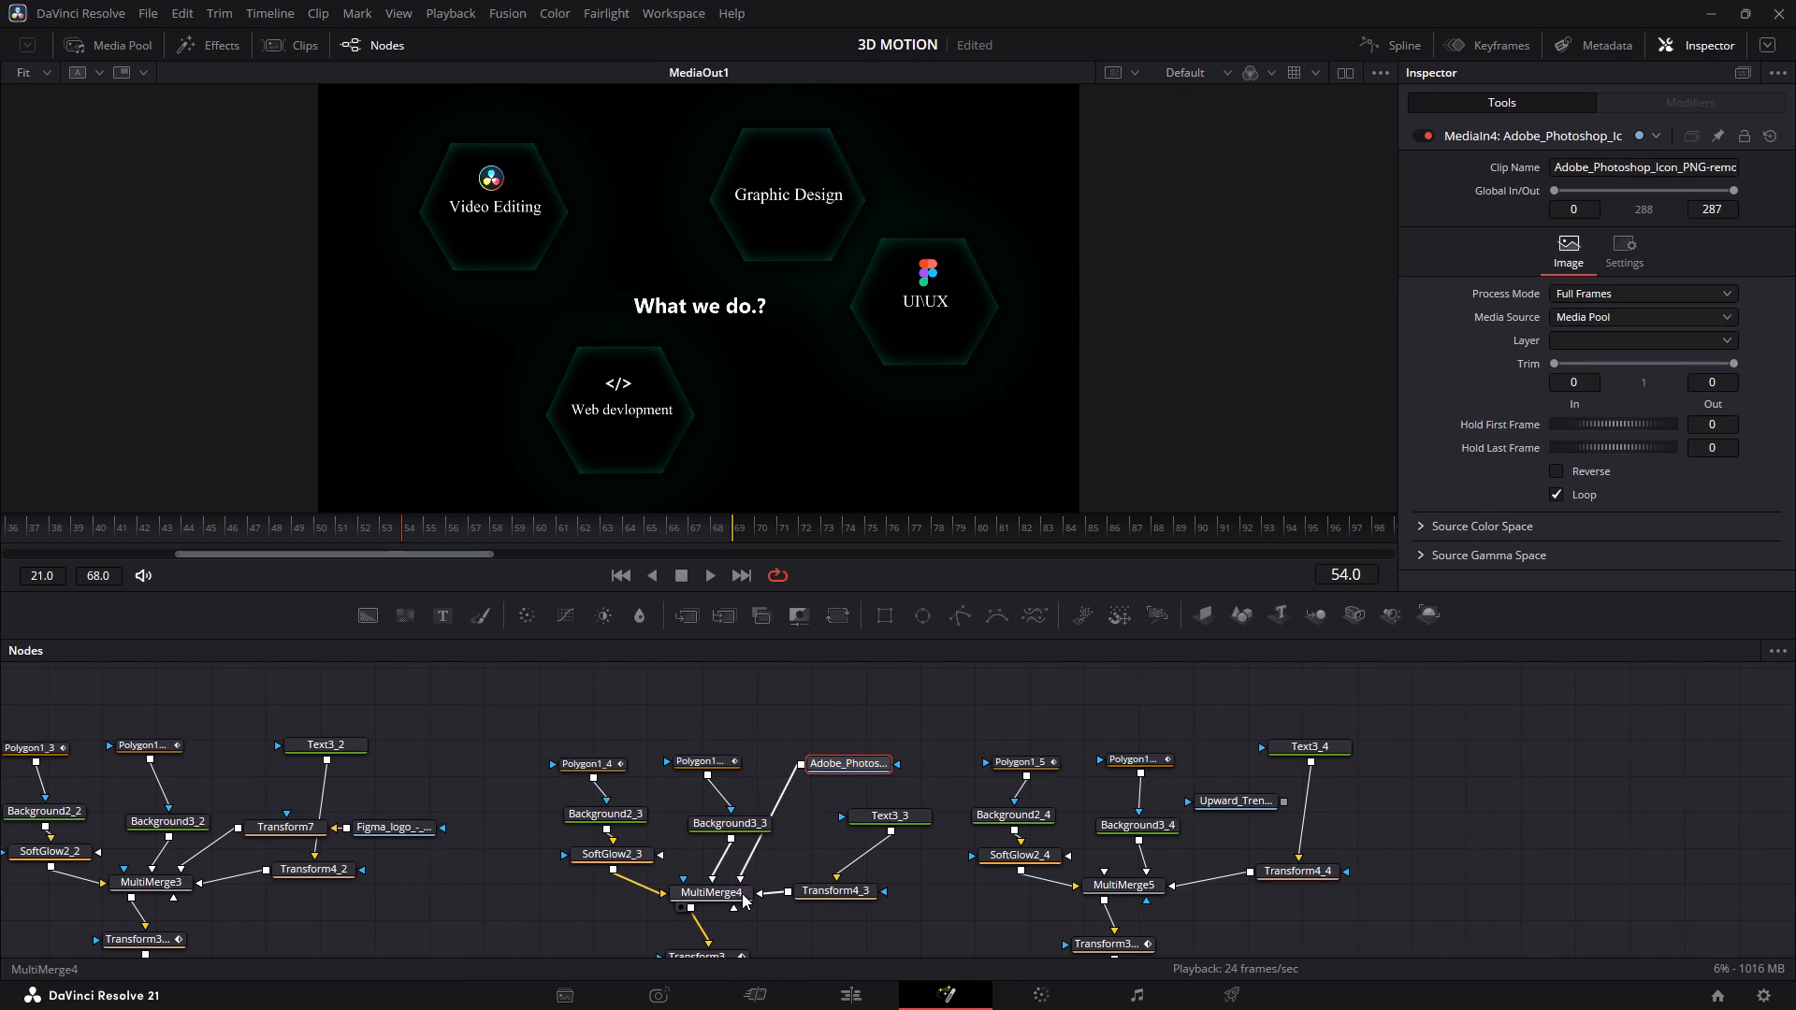
click(842, 614)
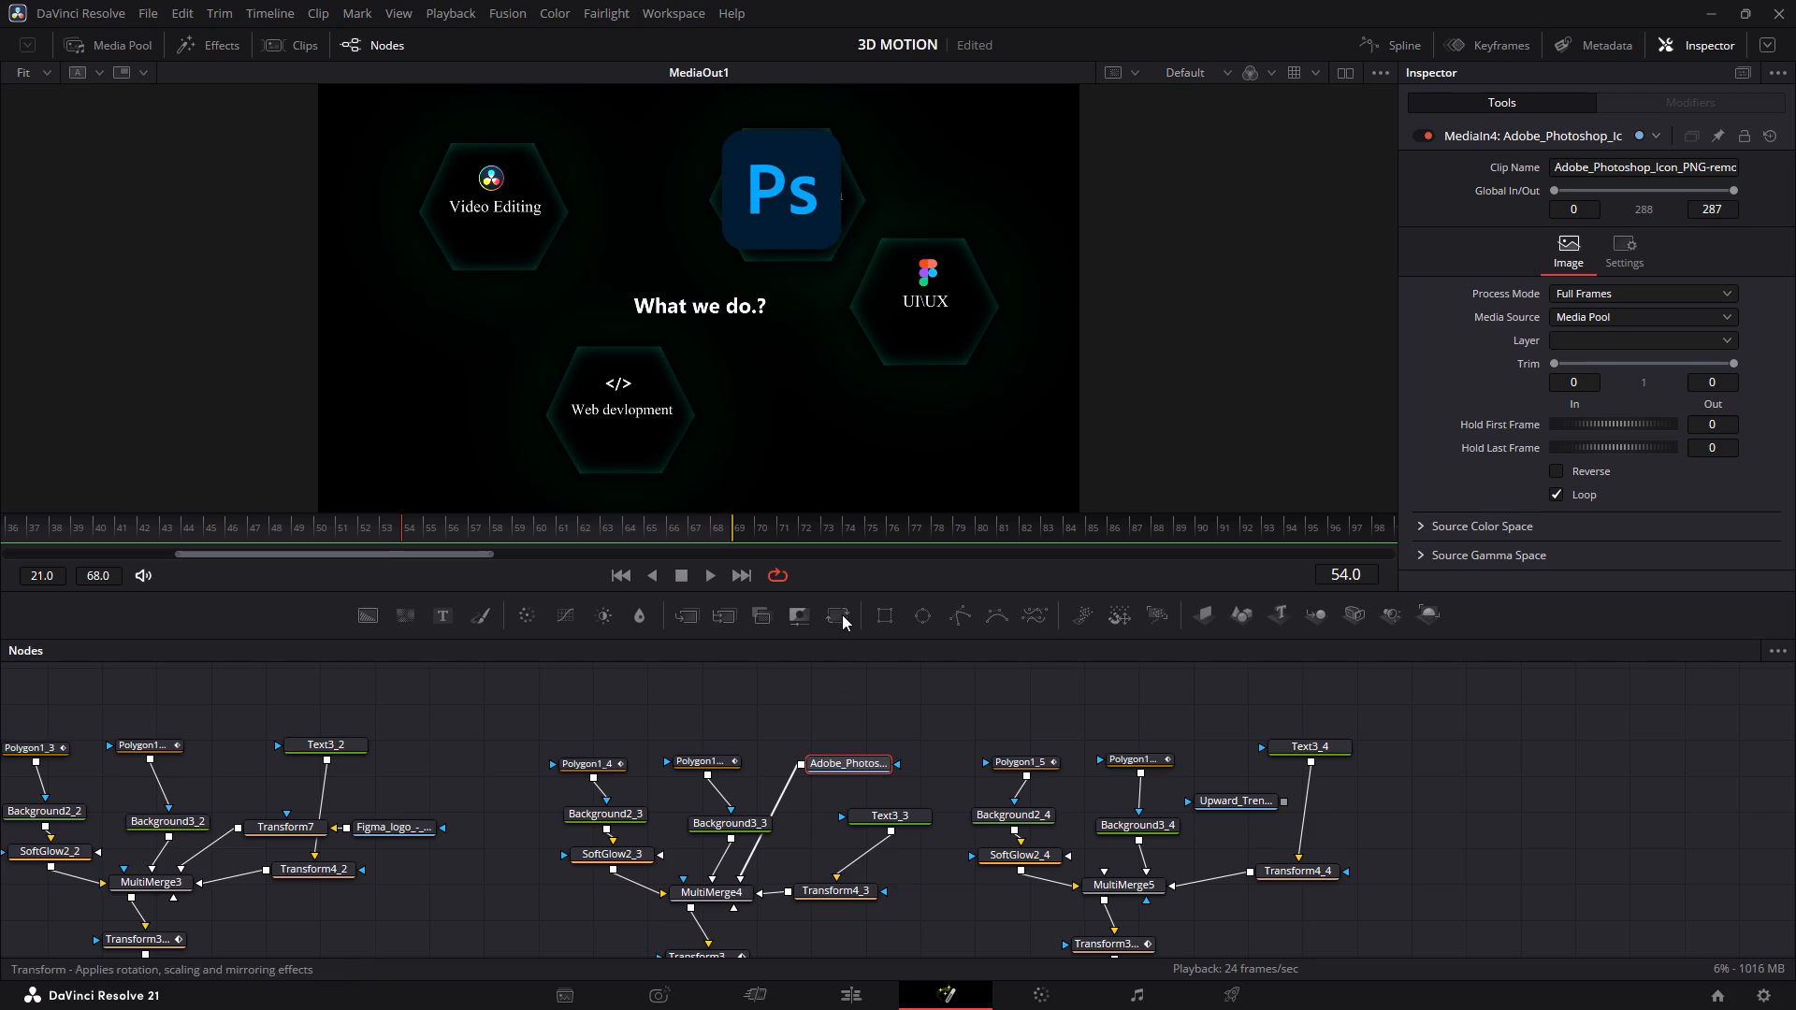
Rearrange the nodes so the Photoshop logo sits above its Transform8 node, which feeds MultiMerge4, and select Transform8.
drag(833, 758, 840, 710)
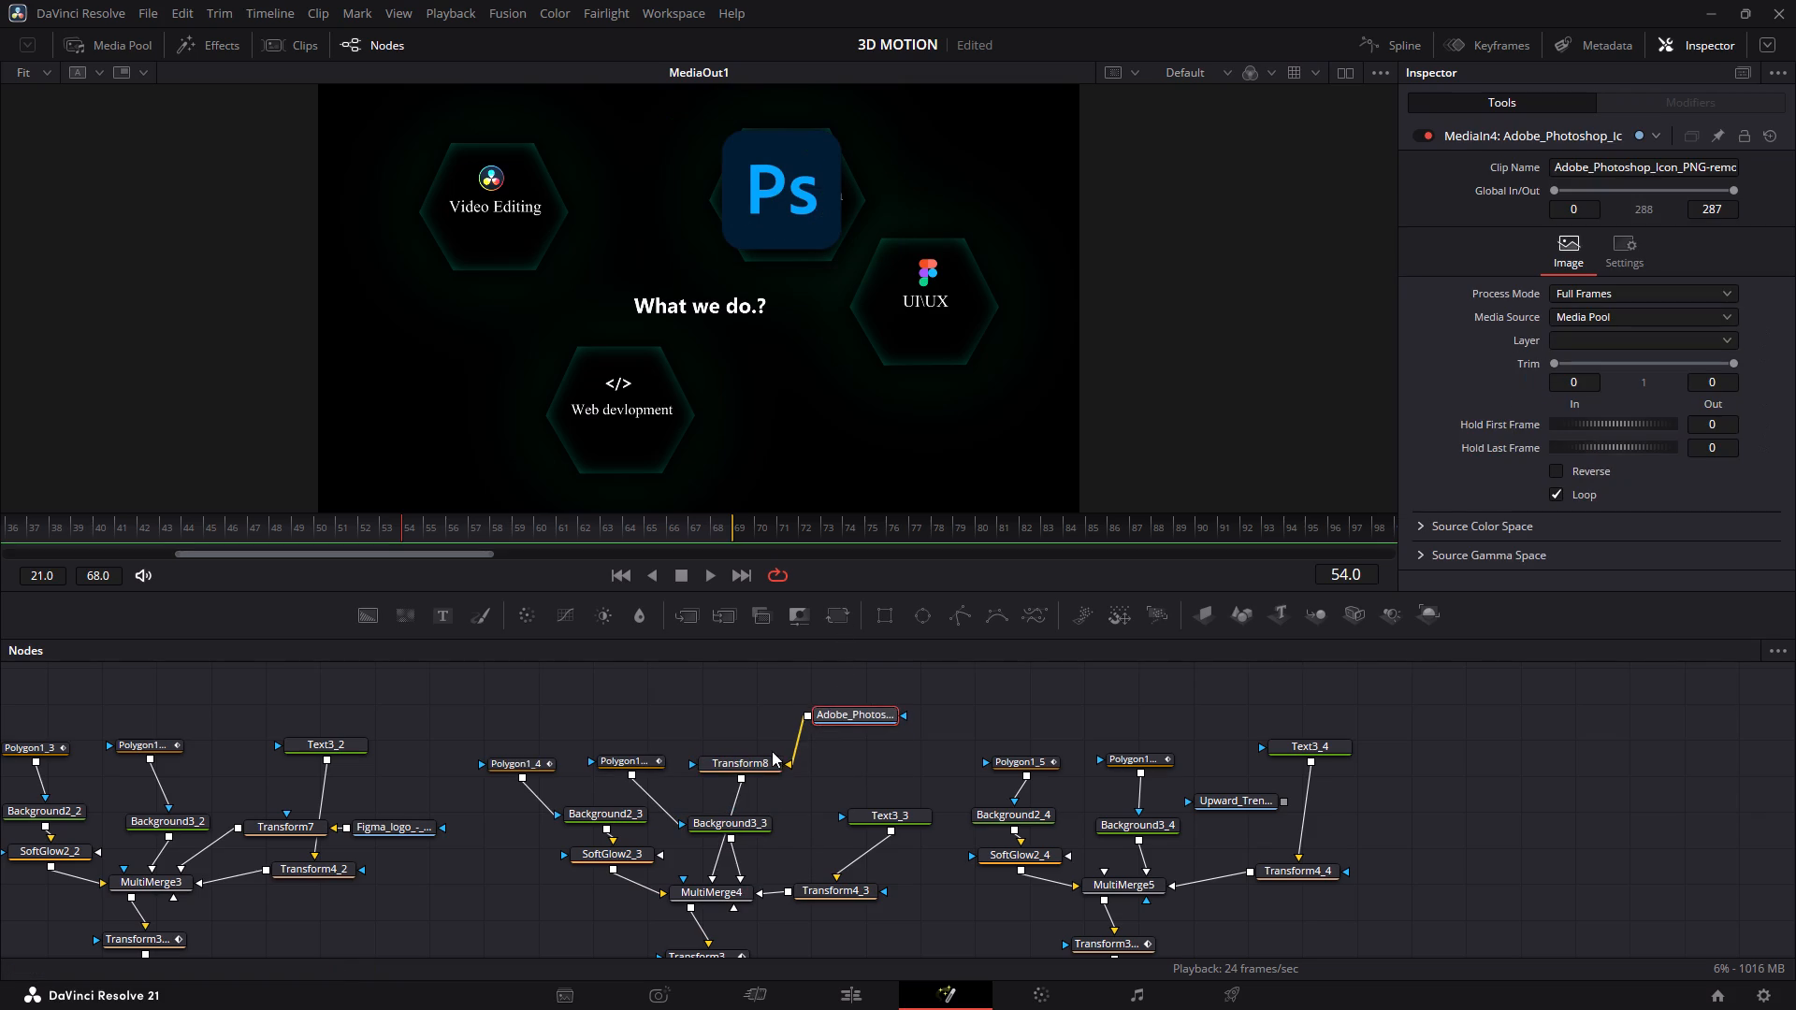
drag(758, 763, 818, 779)
click(818, 779)
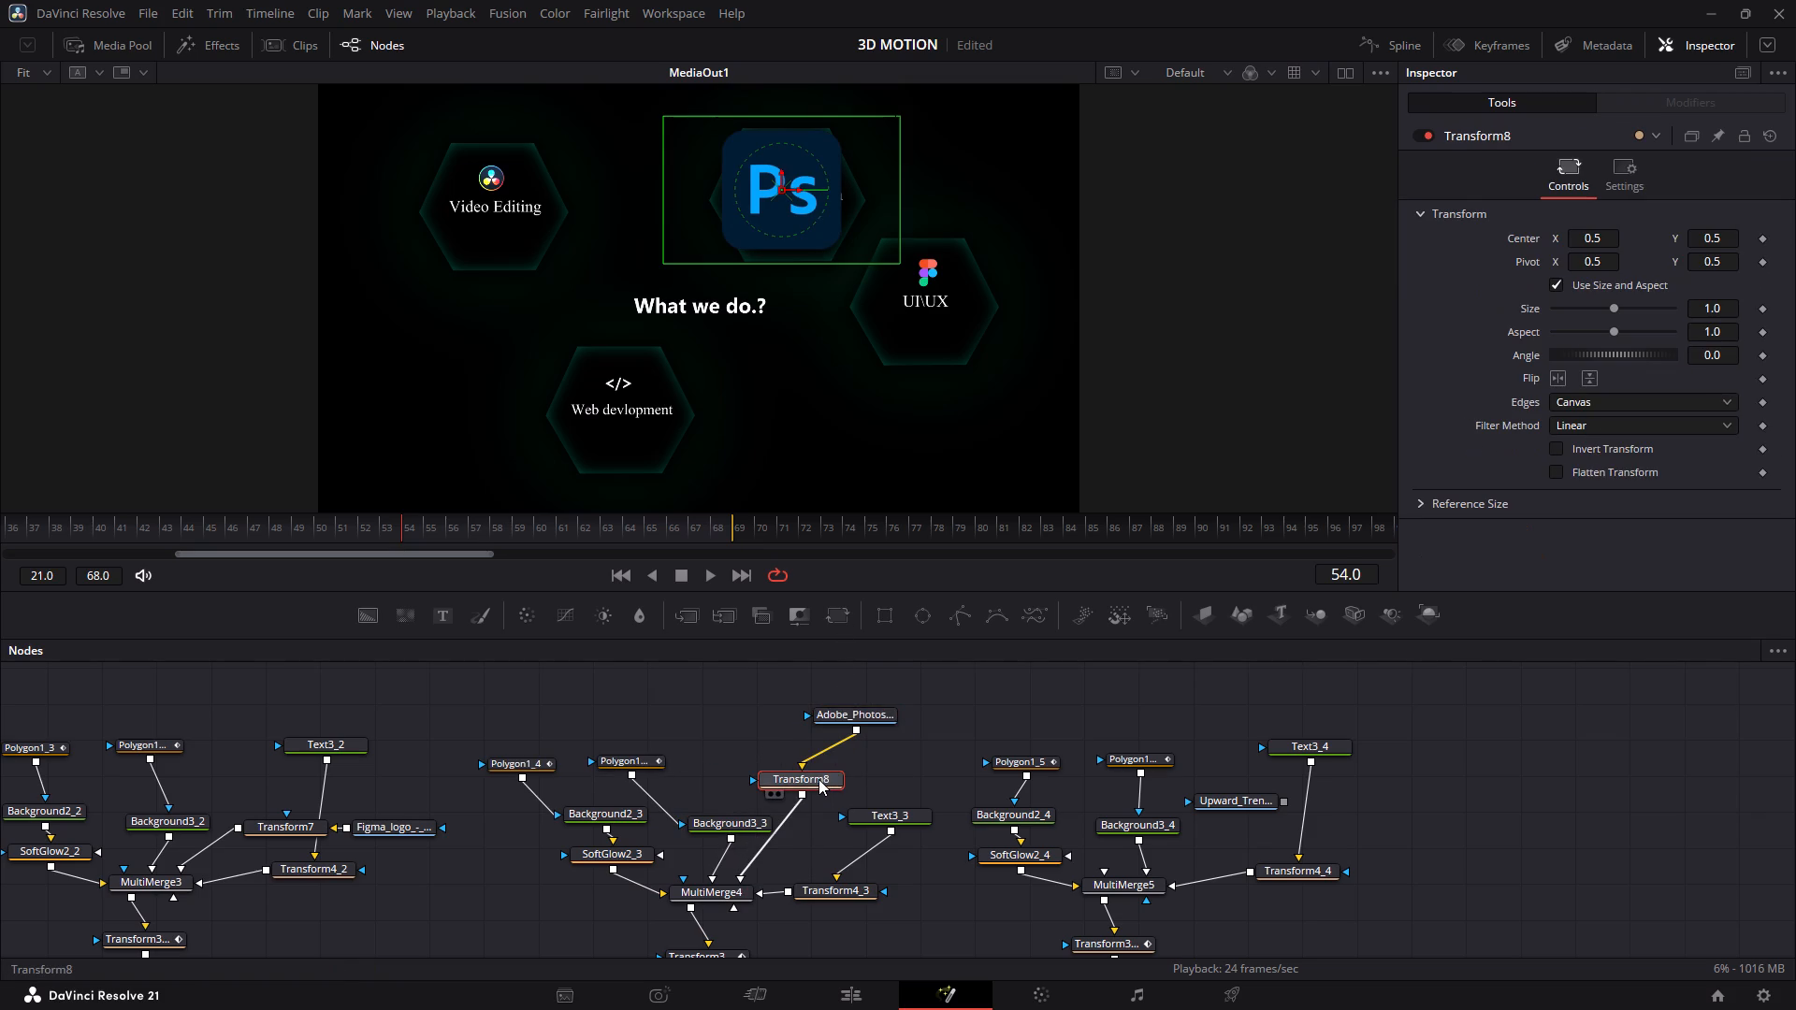
Scale the Photoshop logo to about 0.264 and move its center to about X 0.526, Y 0.662, above the Graphic Design text.
drag(1733, 310, 1621, 308)
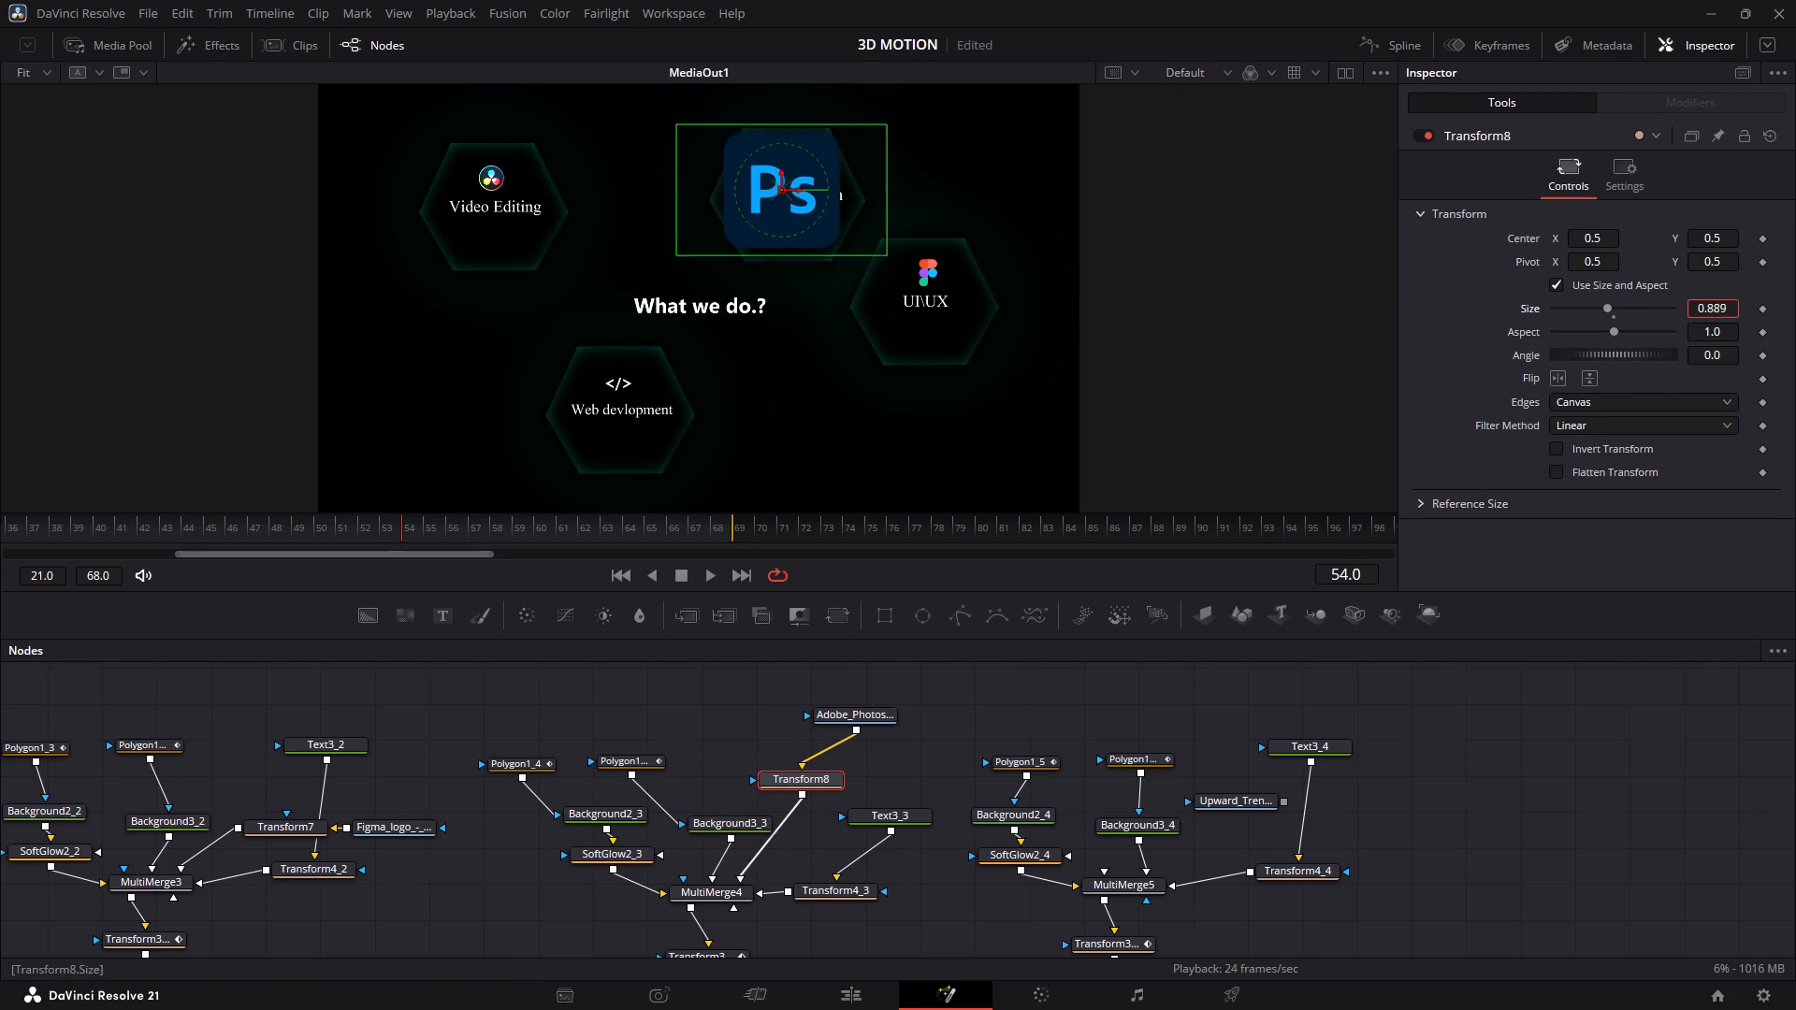
drag(1621, 308, 1152, 313)
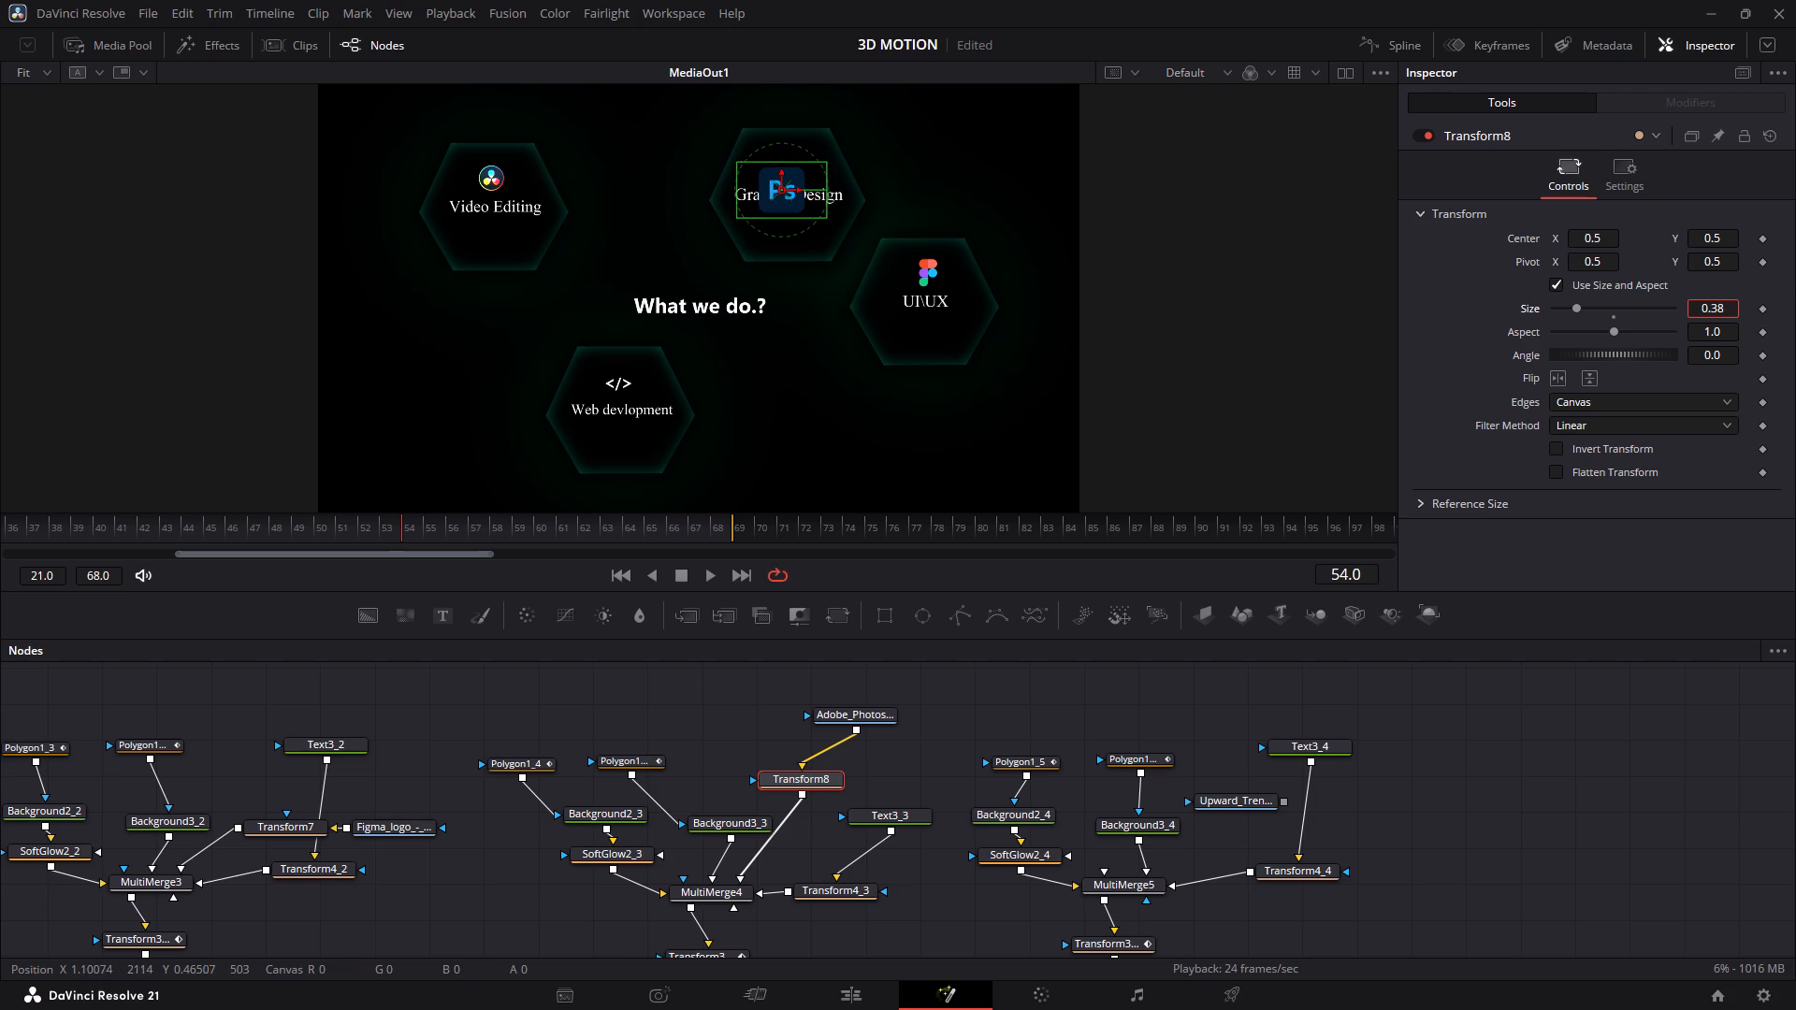
drag(1152, 313, 1151, 313)
drag(1730, 243, 1764, 224)
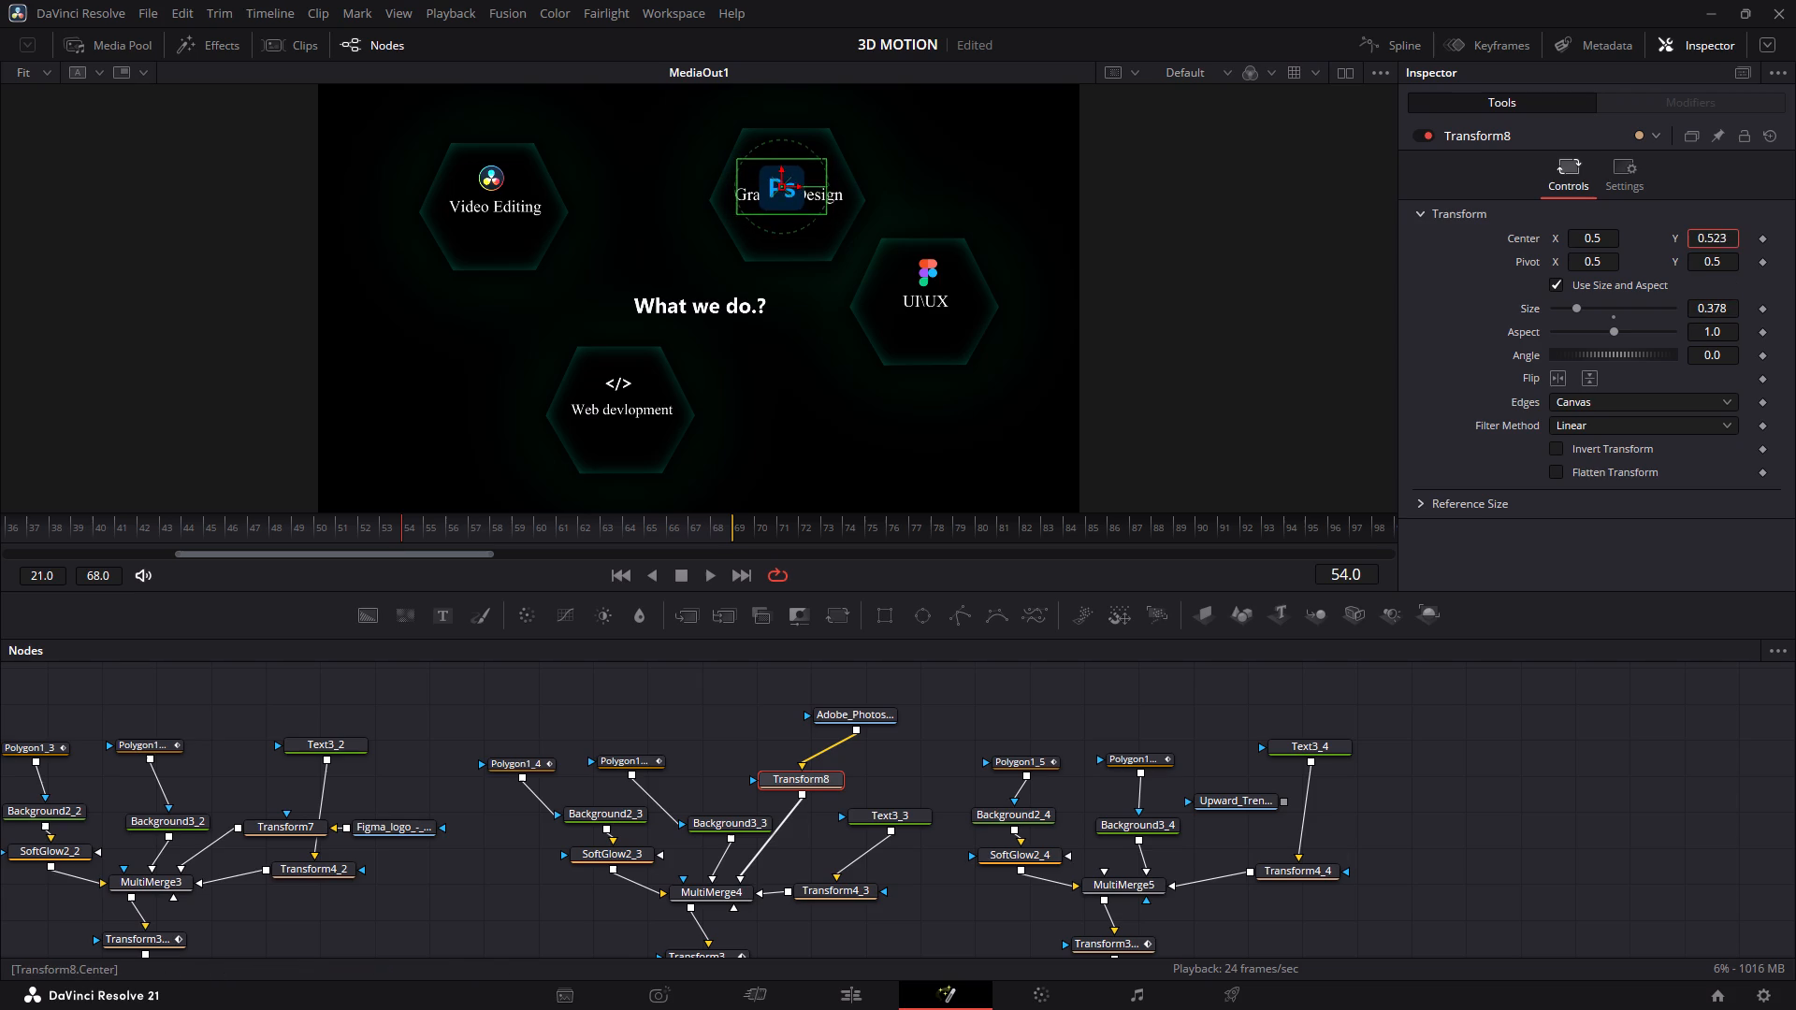
drag(1764, 224, 1037, 156)
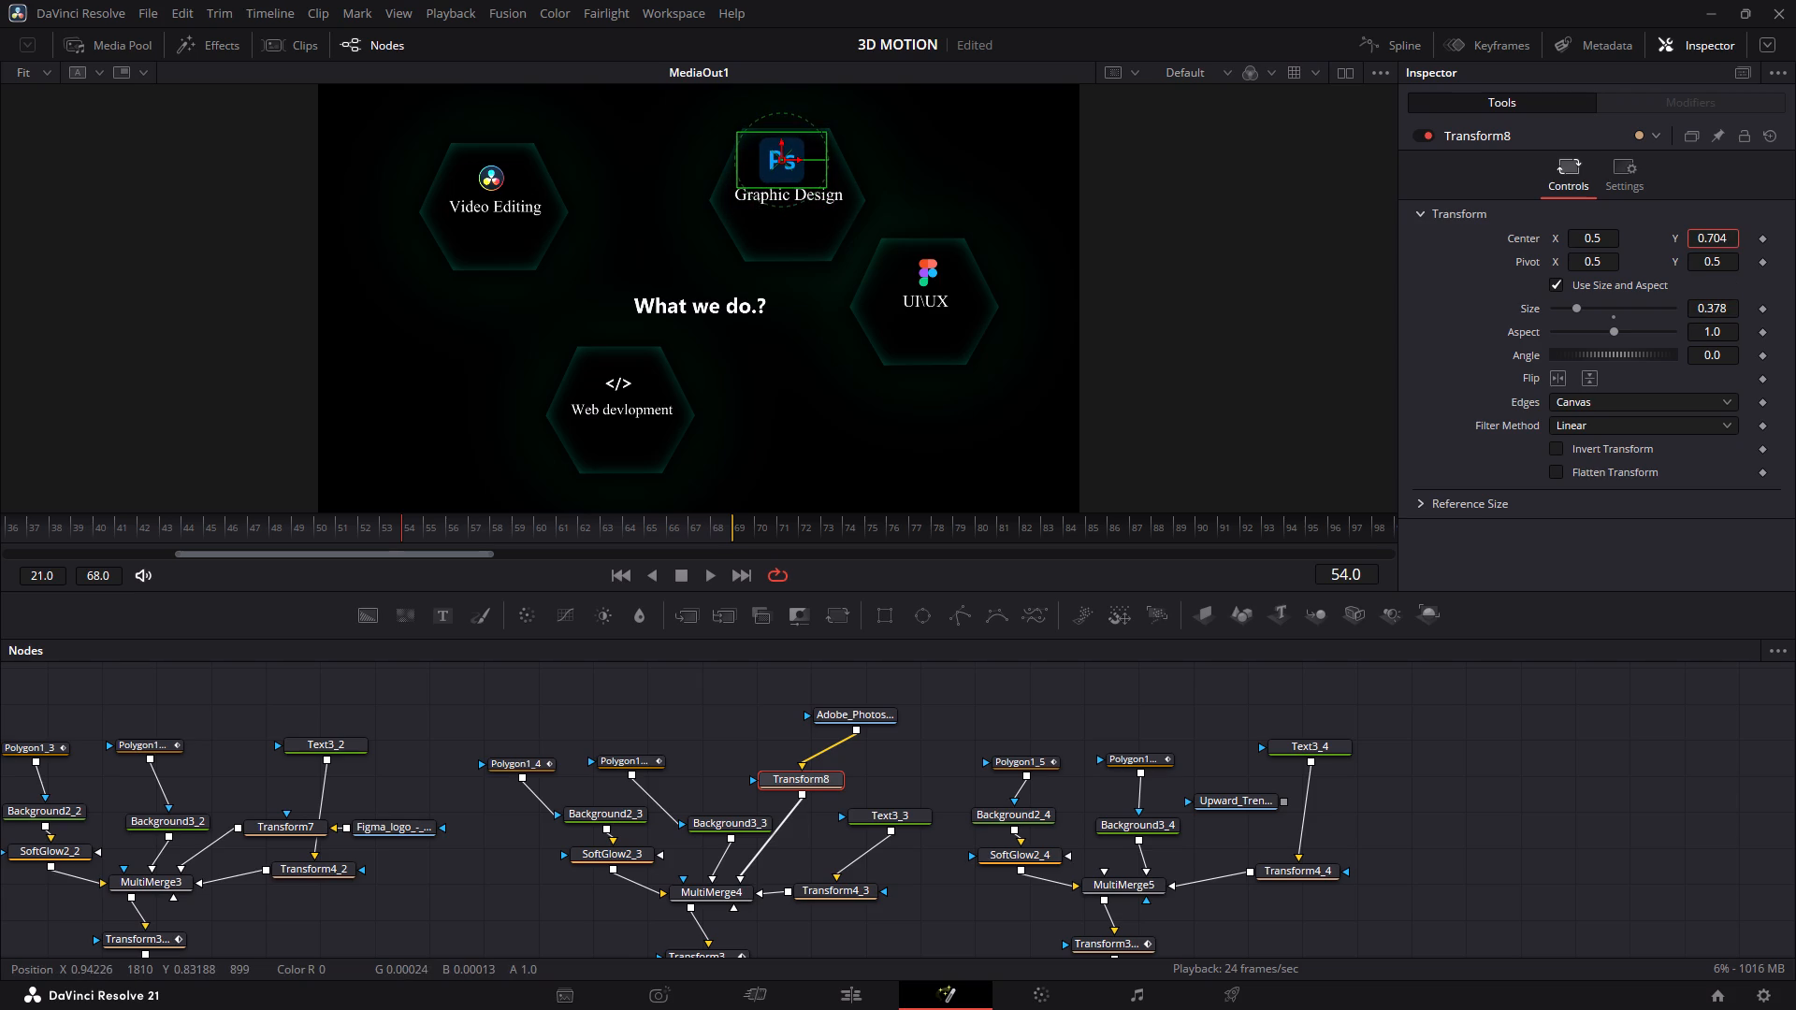
drag(1037, 156, 1039, 156)
drag(1729, 310, 1622, 292)
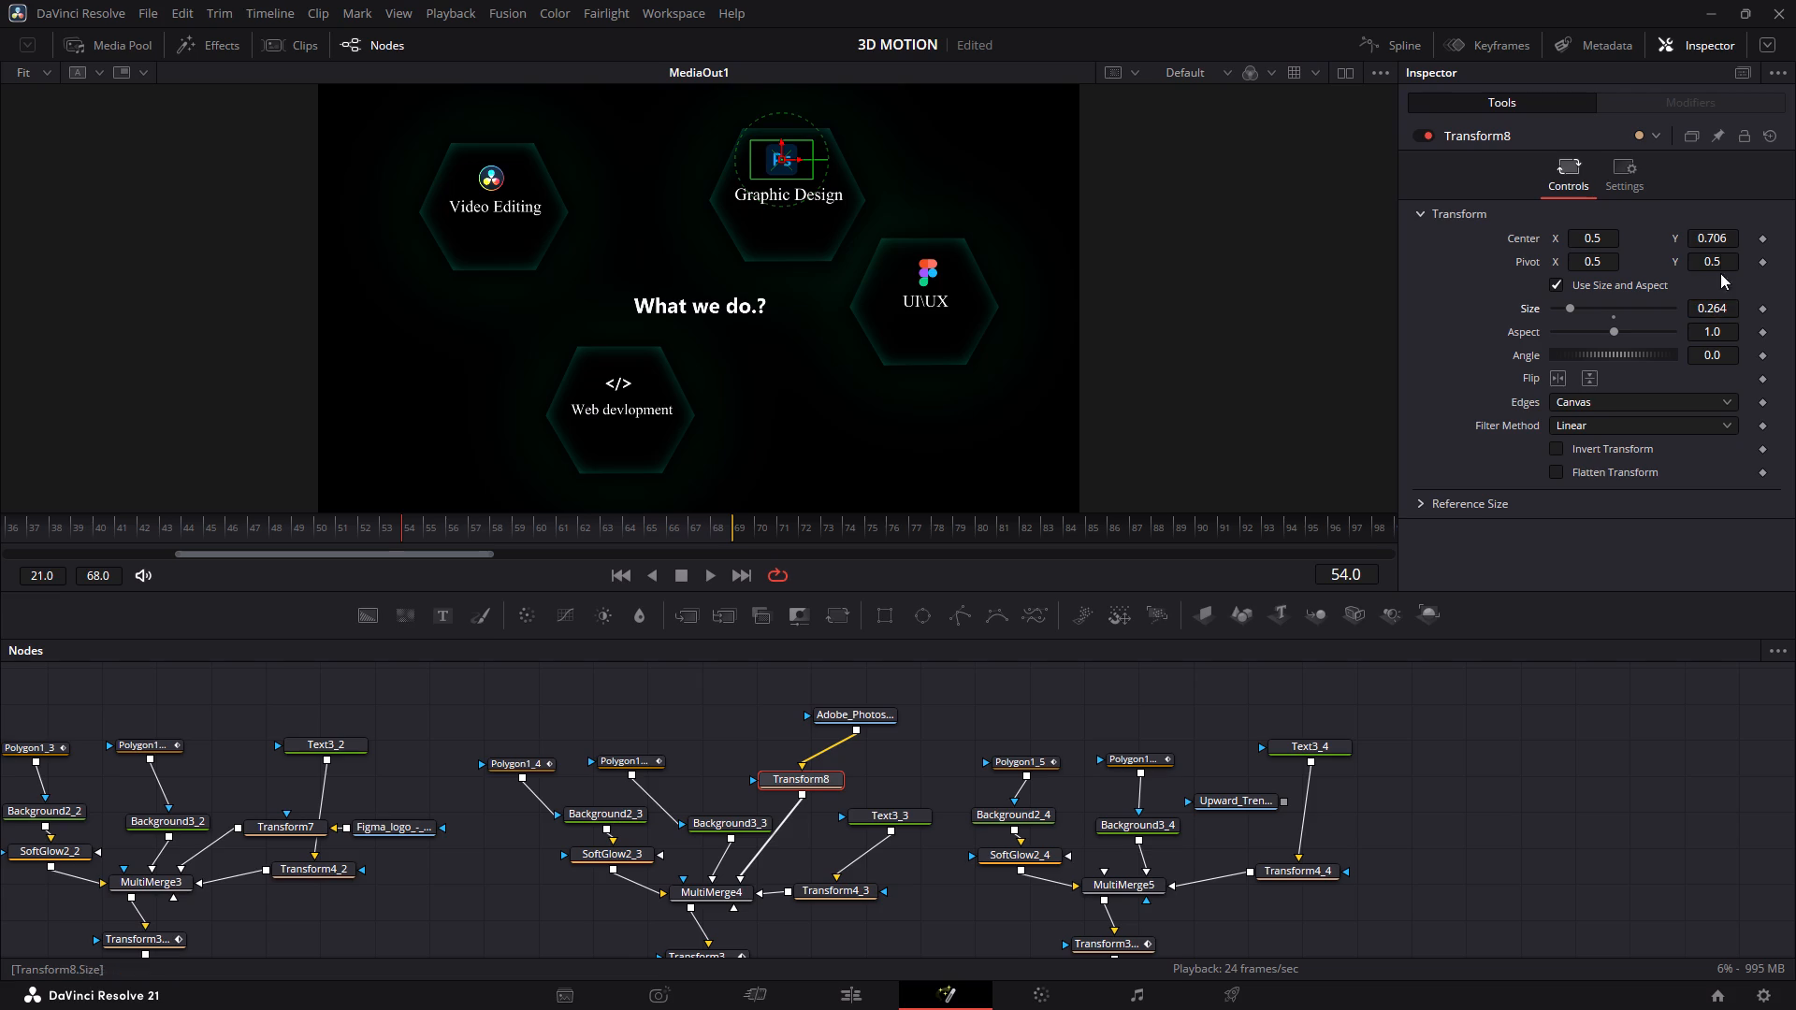
drag(1724, 238, 1683, 231)
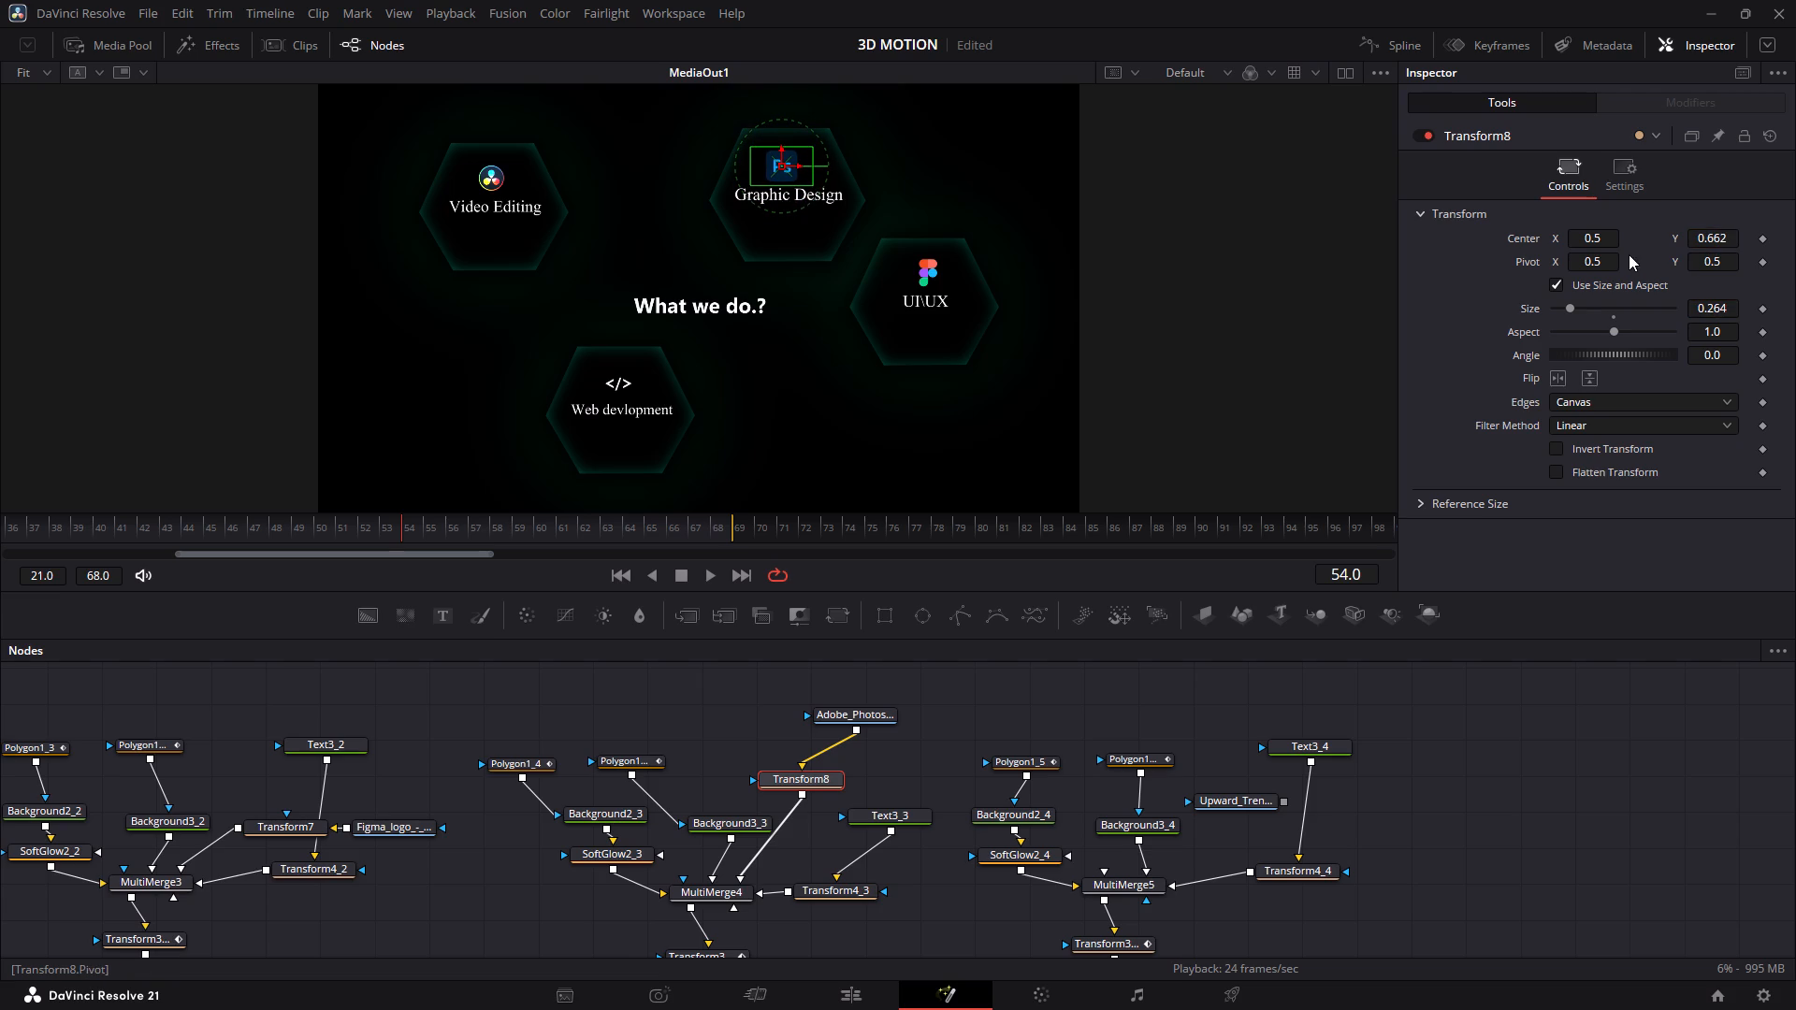
drag(1605, 243, 1644, 245)
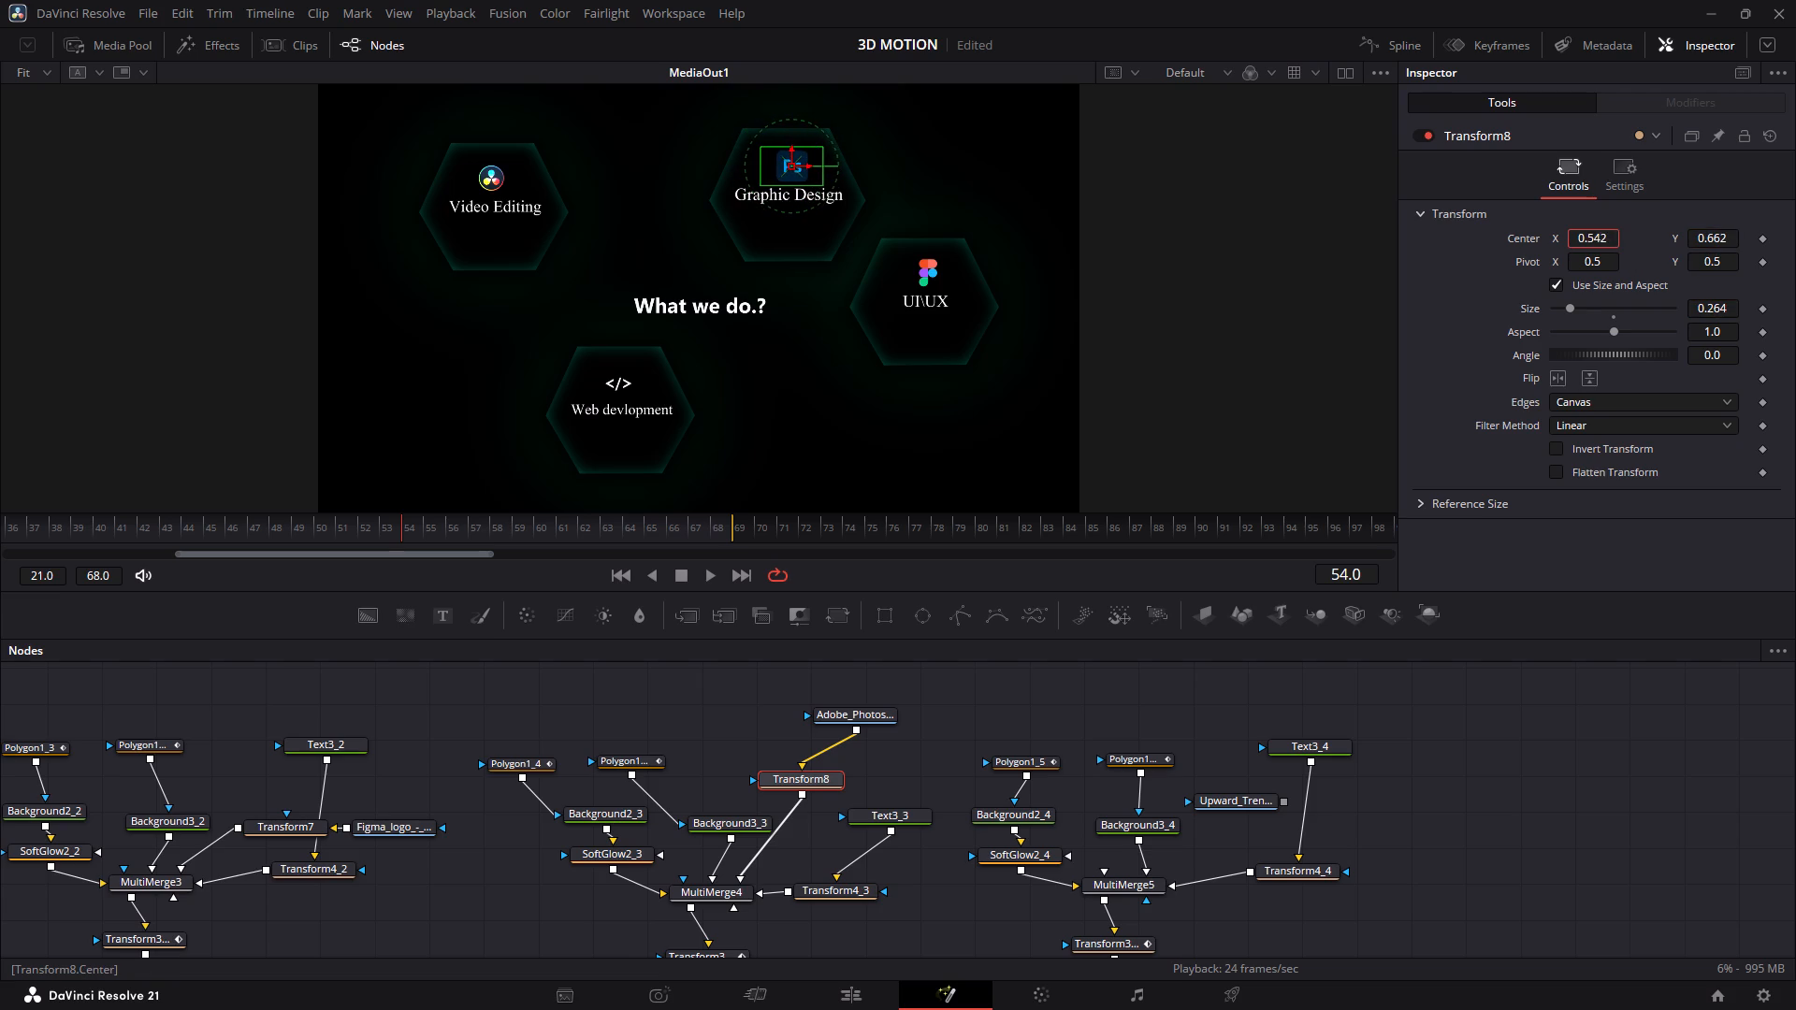
drag(1644, 245, 1641, 245)
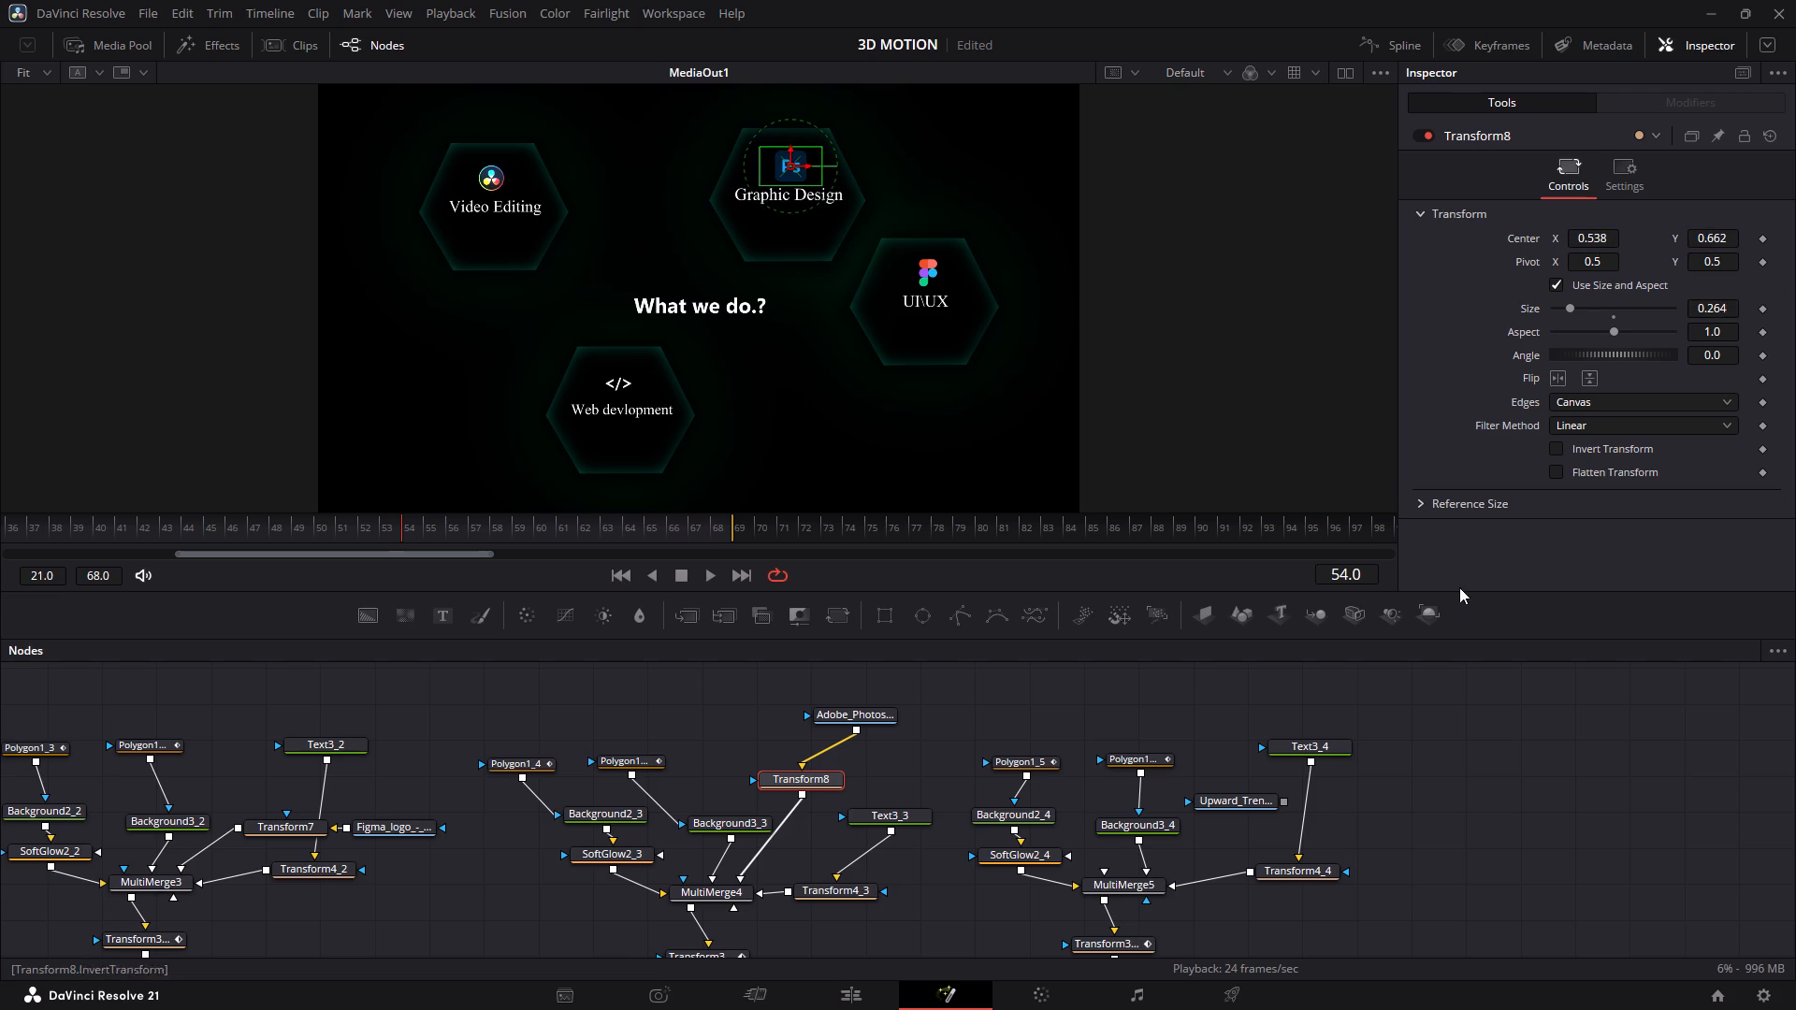
double_click(1441, 715)
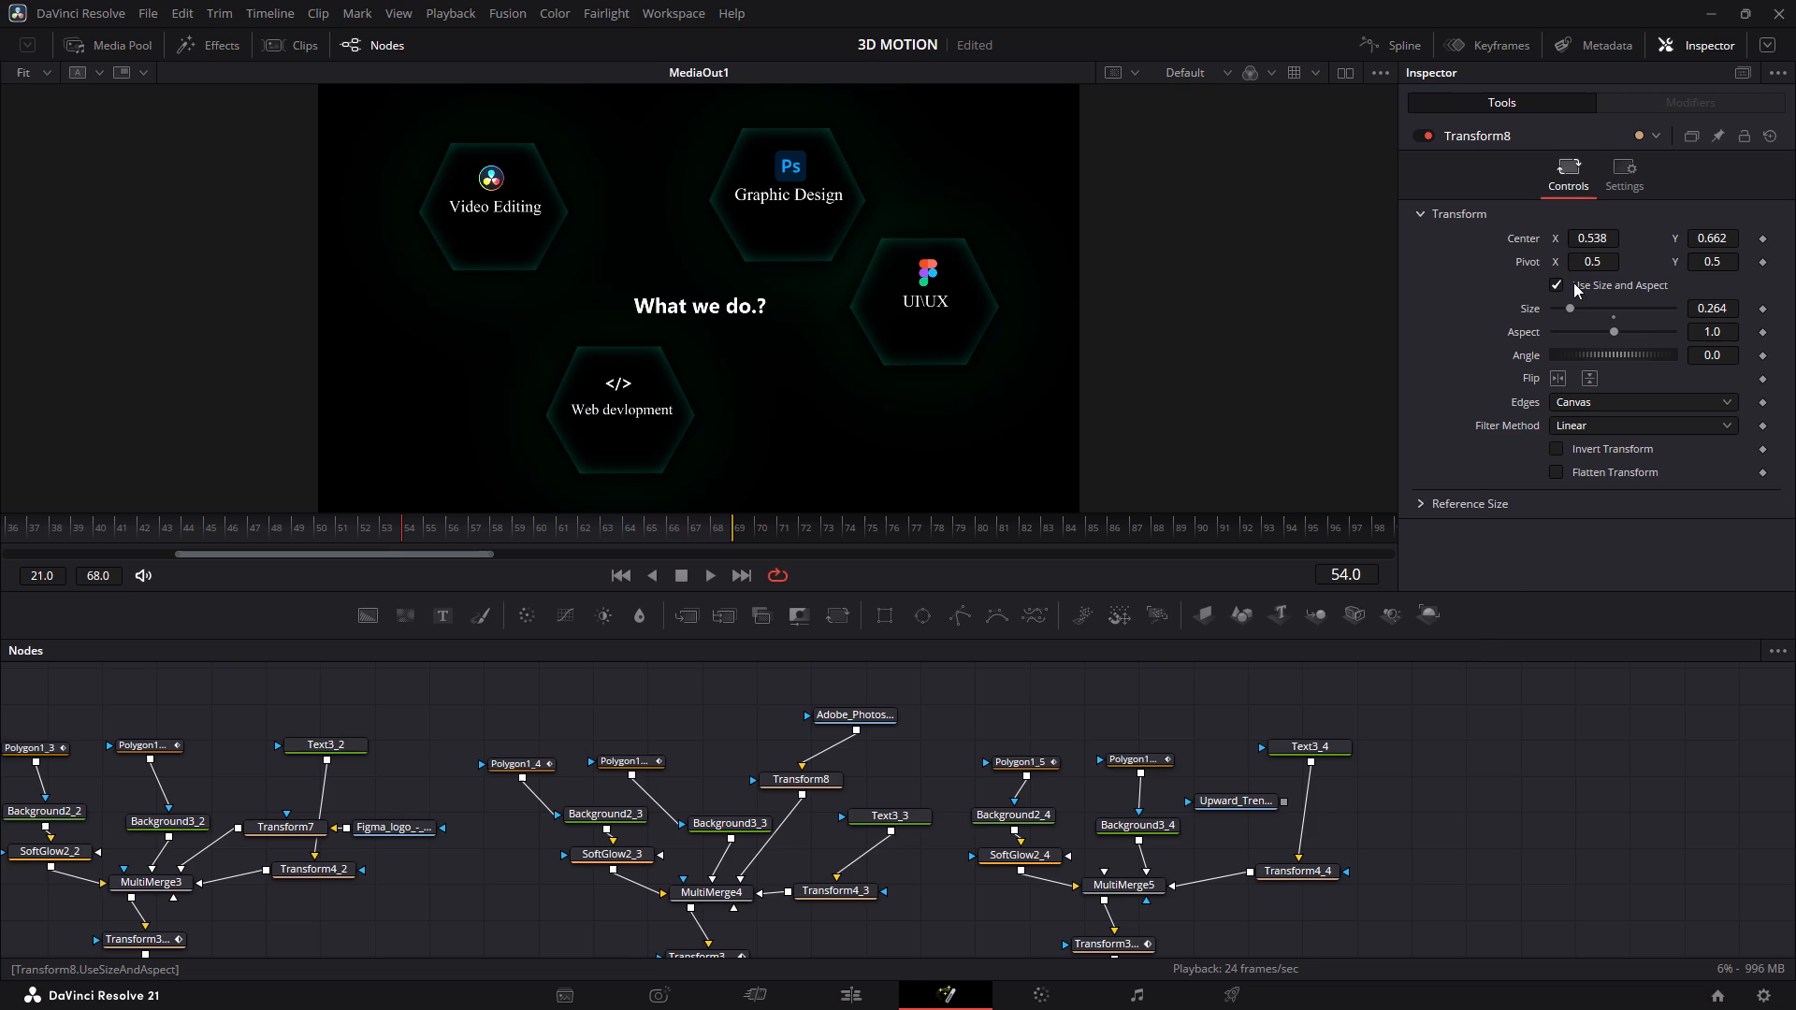
drag(1618, 240, 1608, 240)
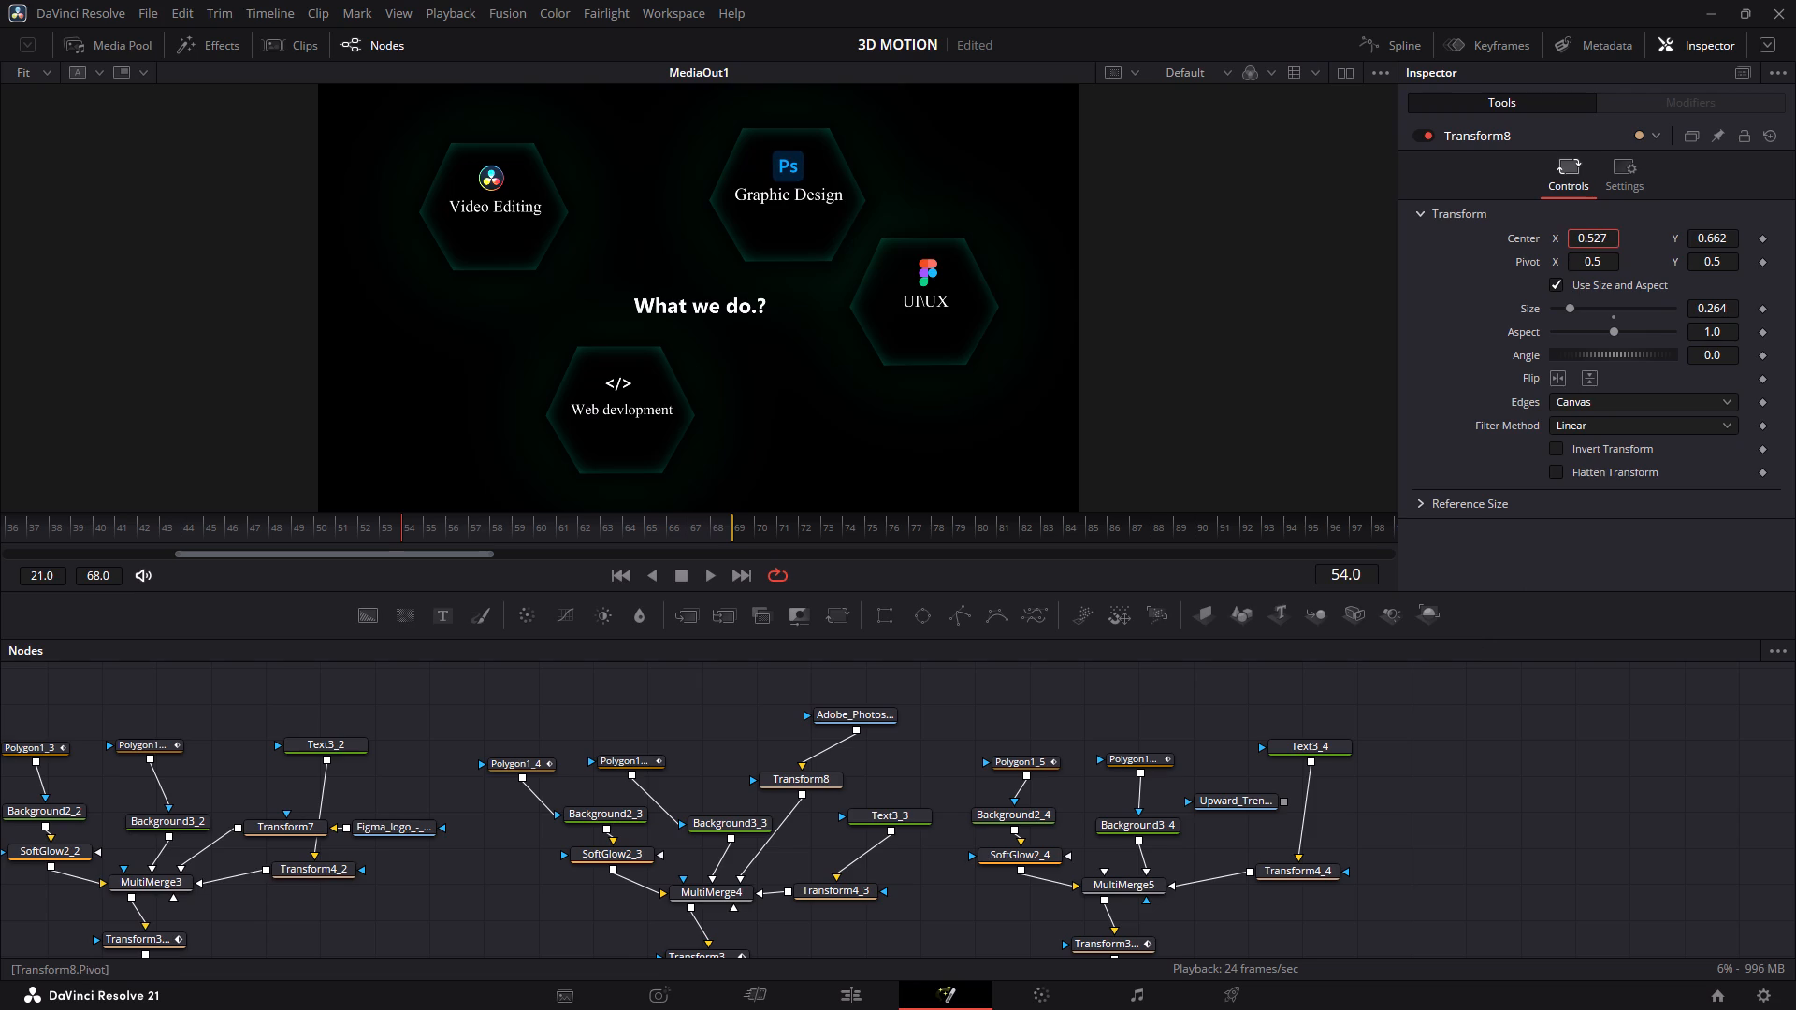
drag(1608, 240, 1607, 240)
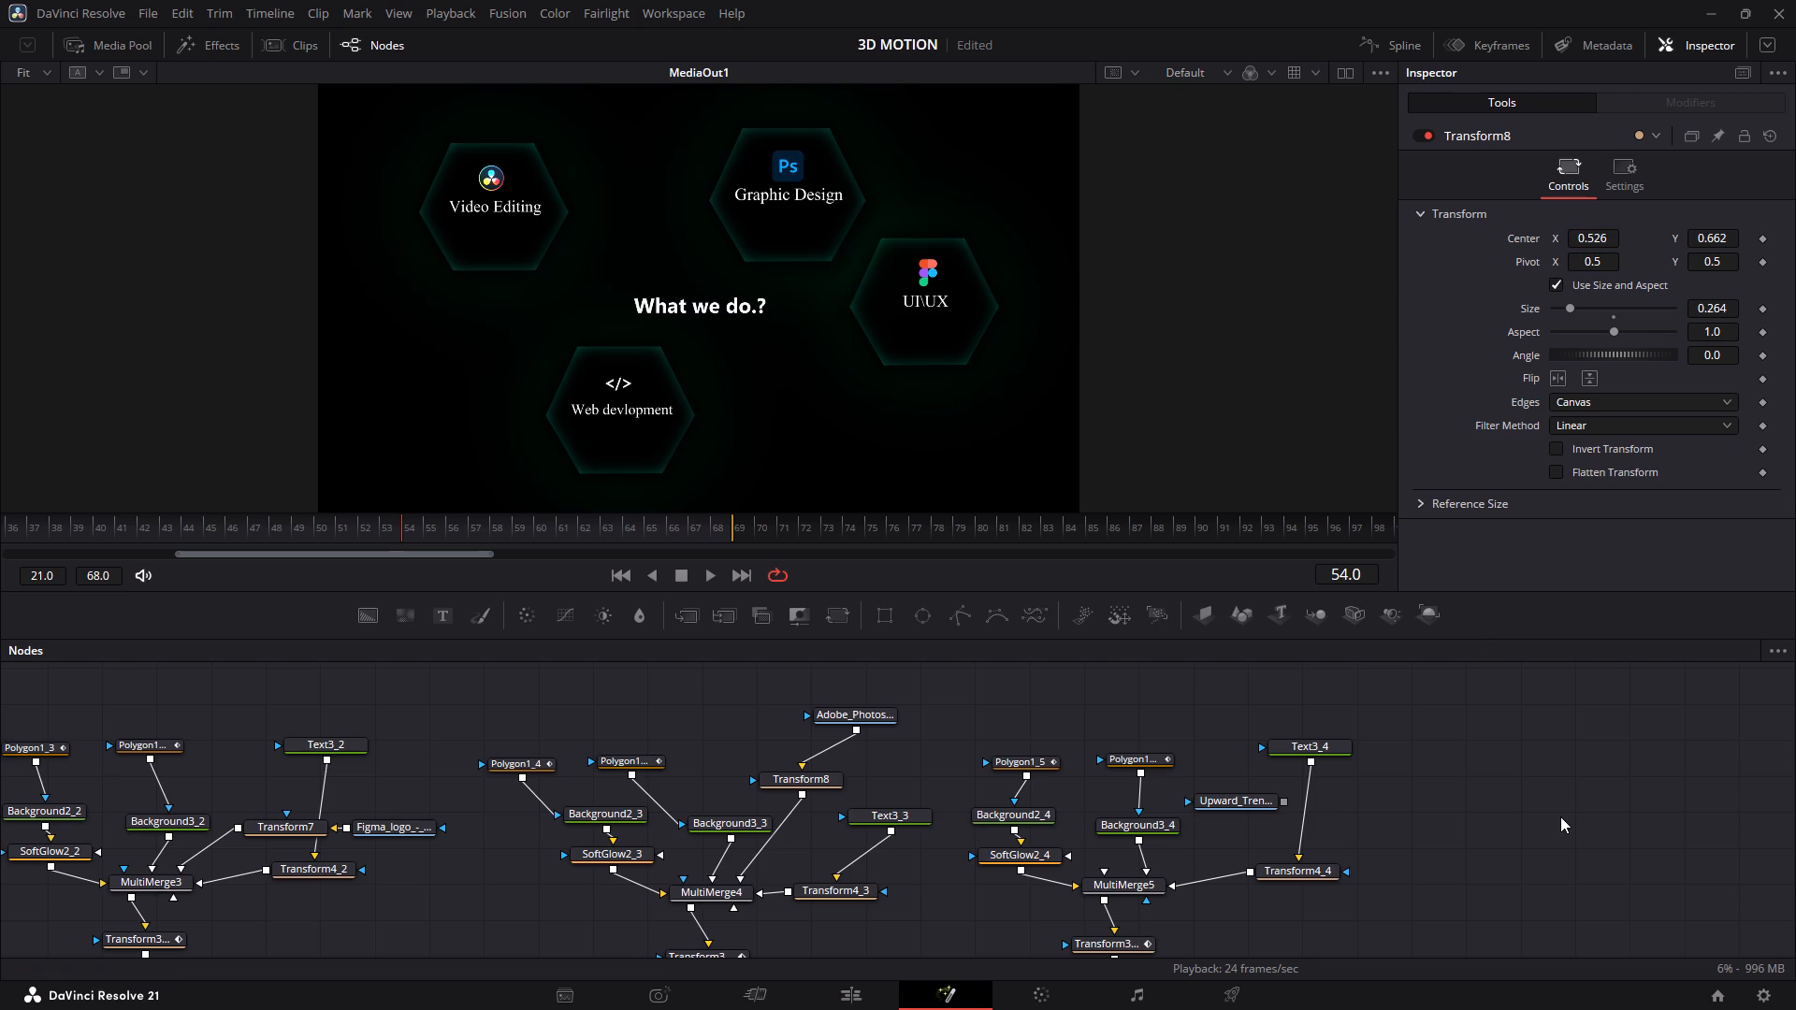
double_click(1557, 811)
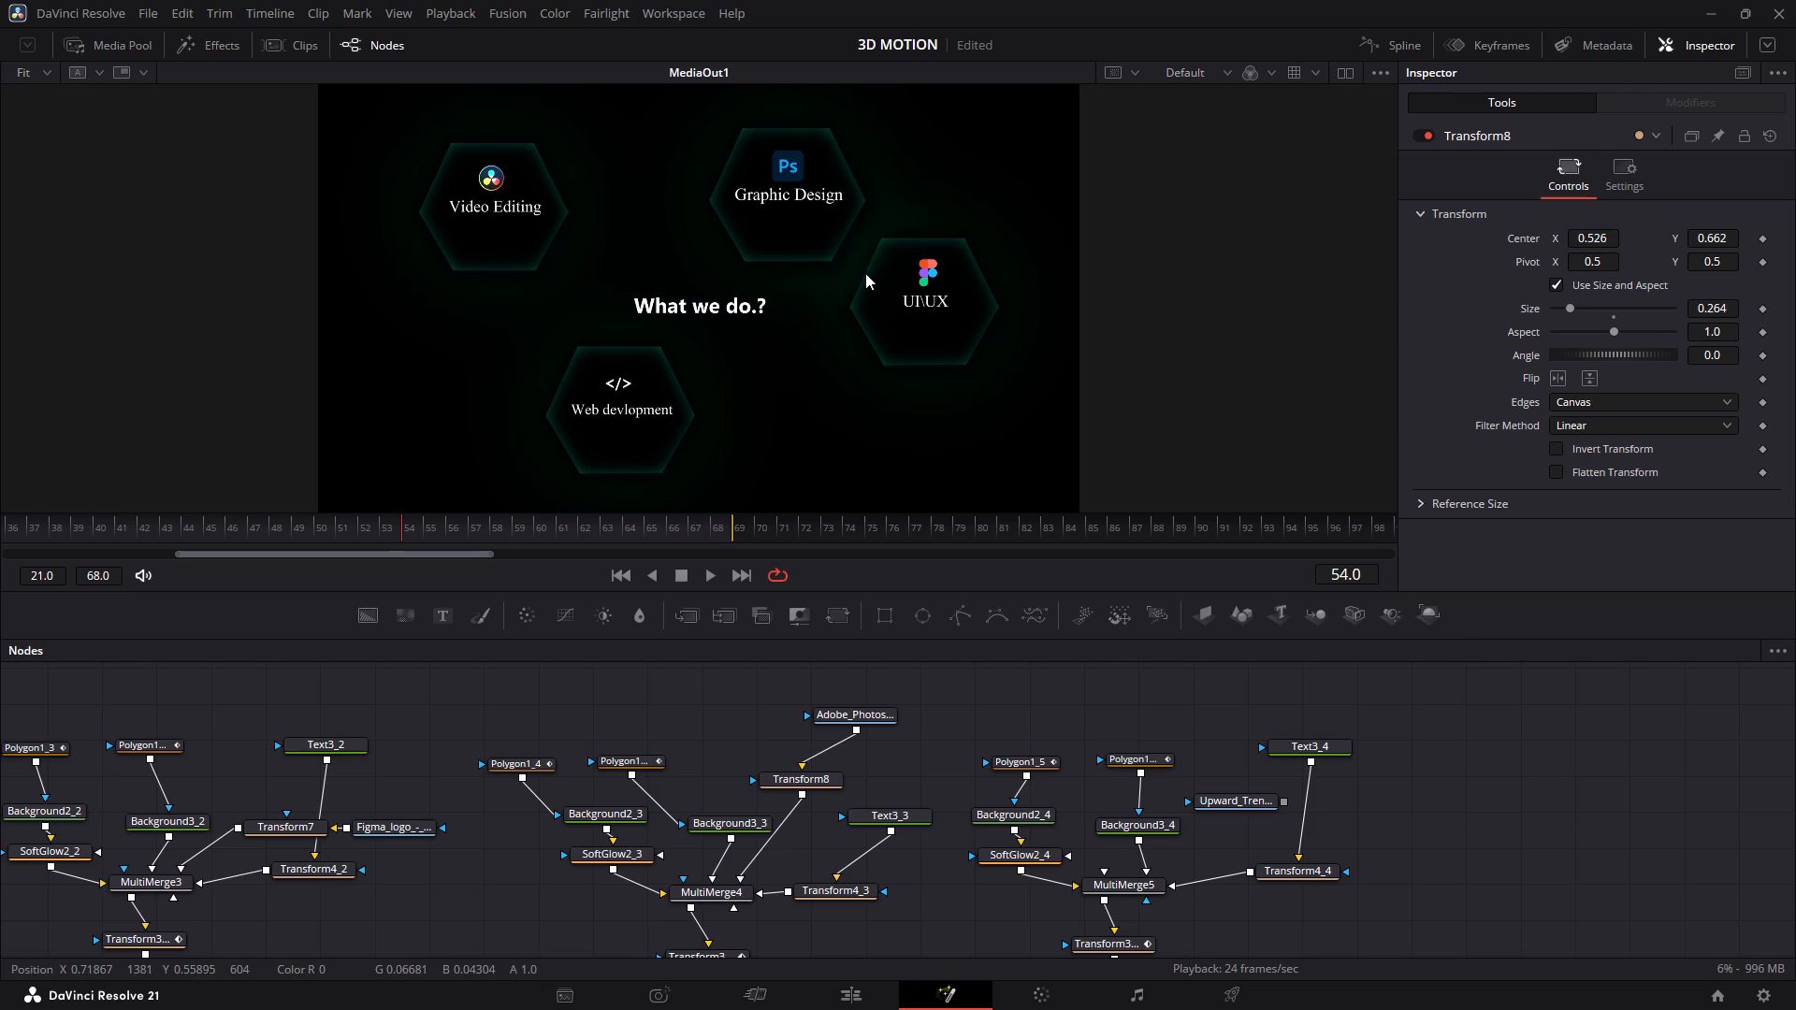
At frame 62, connect the Upward Trend graphic node to MultiMerge5 and insert a Transform node after the graphic.
key(Right)
key(Right)
key(Right)
key(Right)
key(Right)
key(Right)
key(Right)
key(Right)
key(Right)
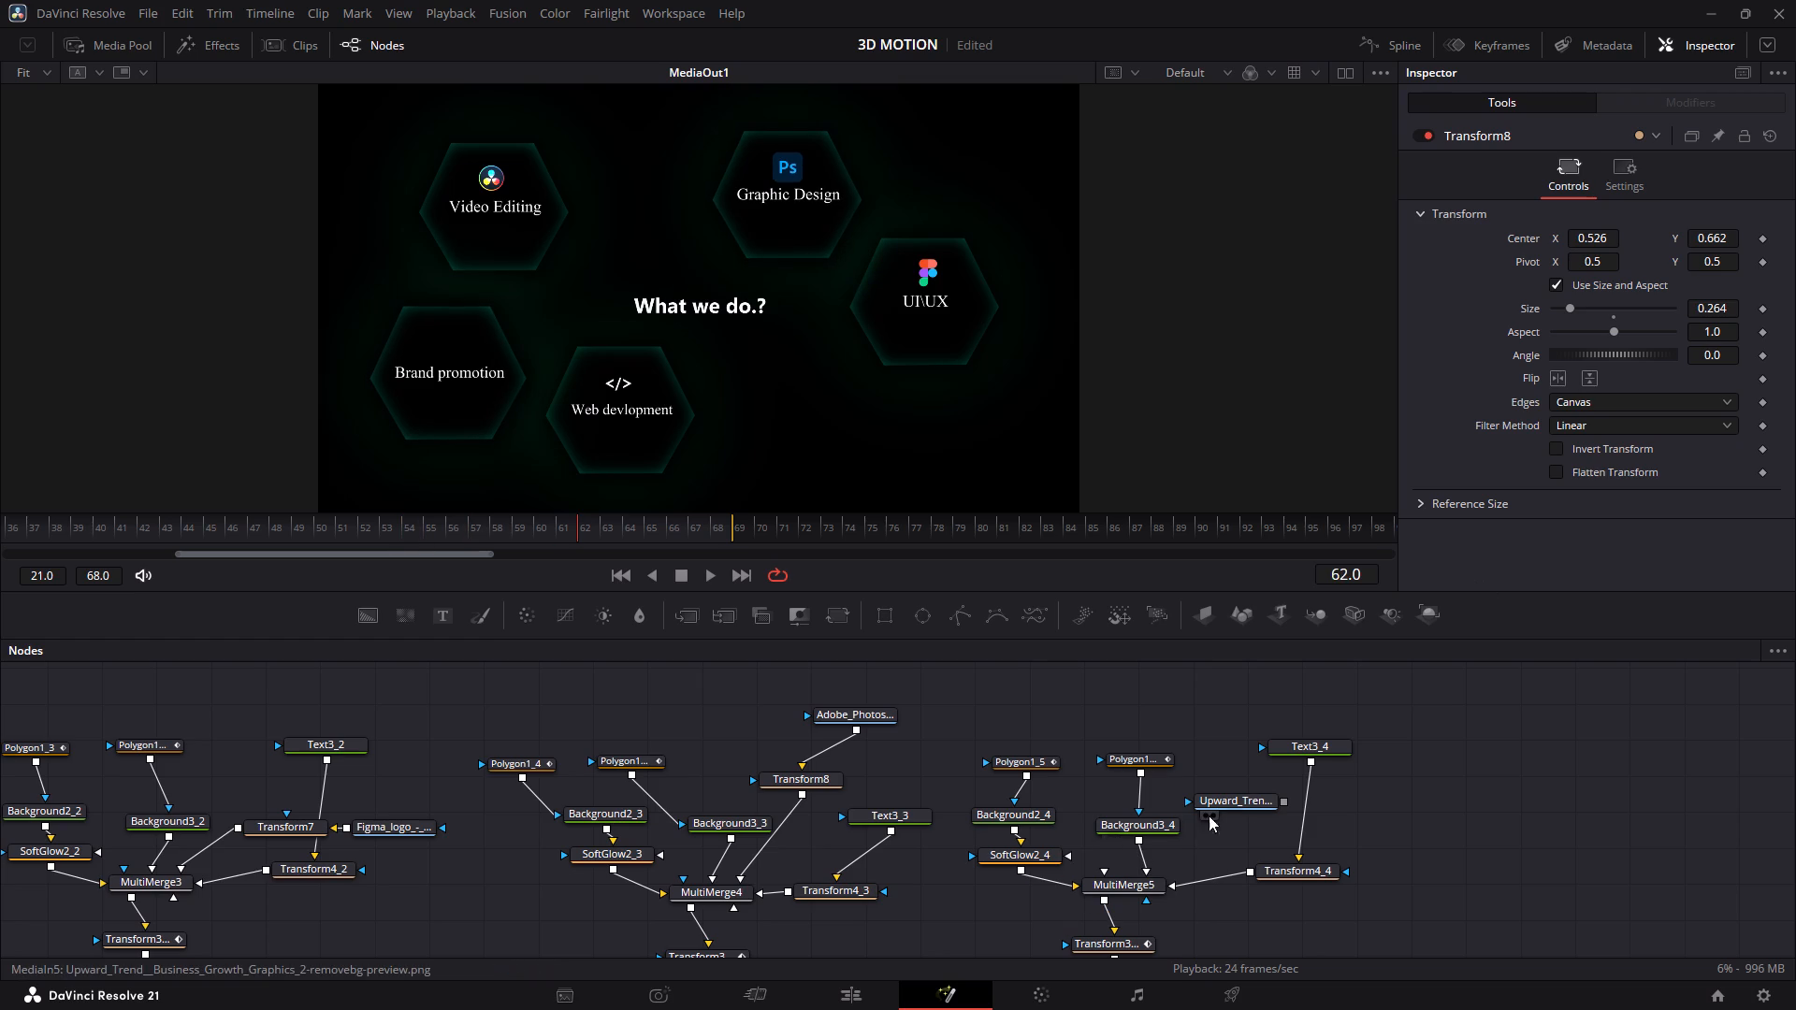
drag(1286, 800, 1147, 884)
click(1249, 801)
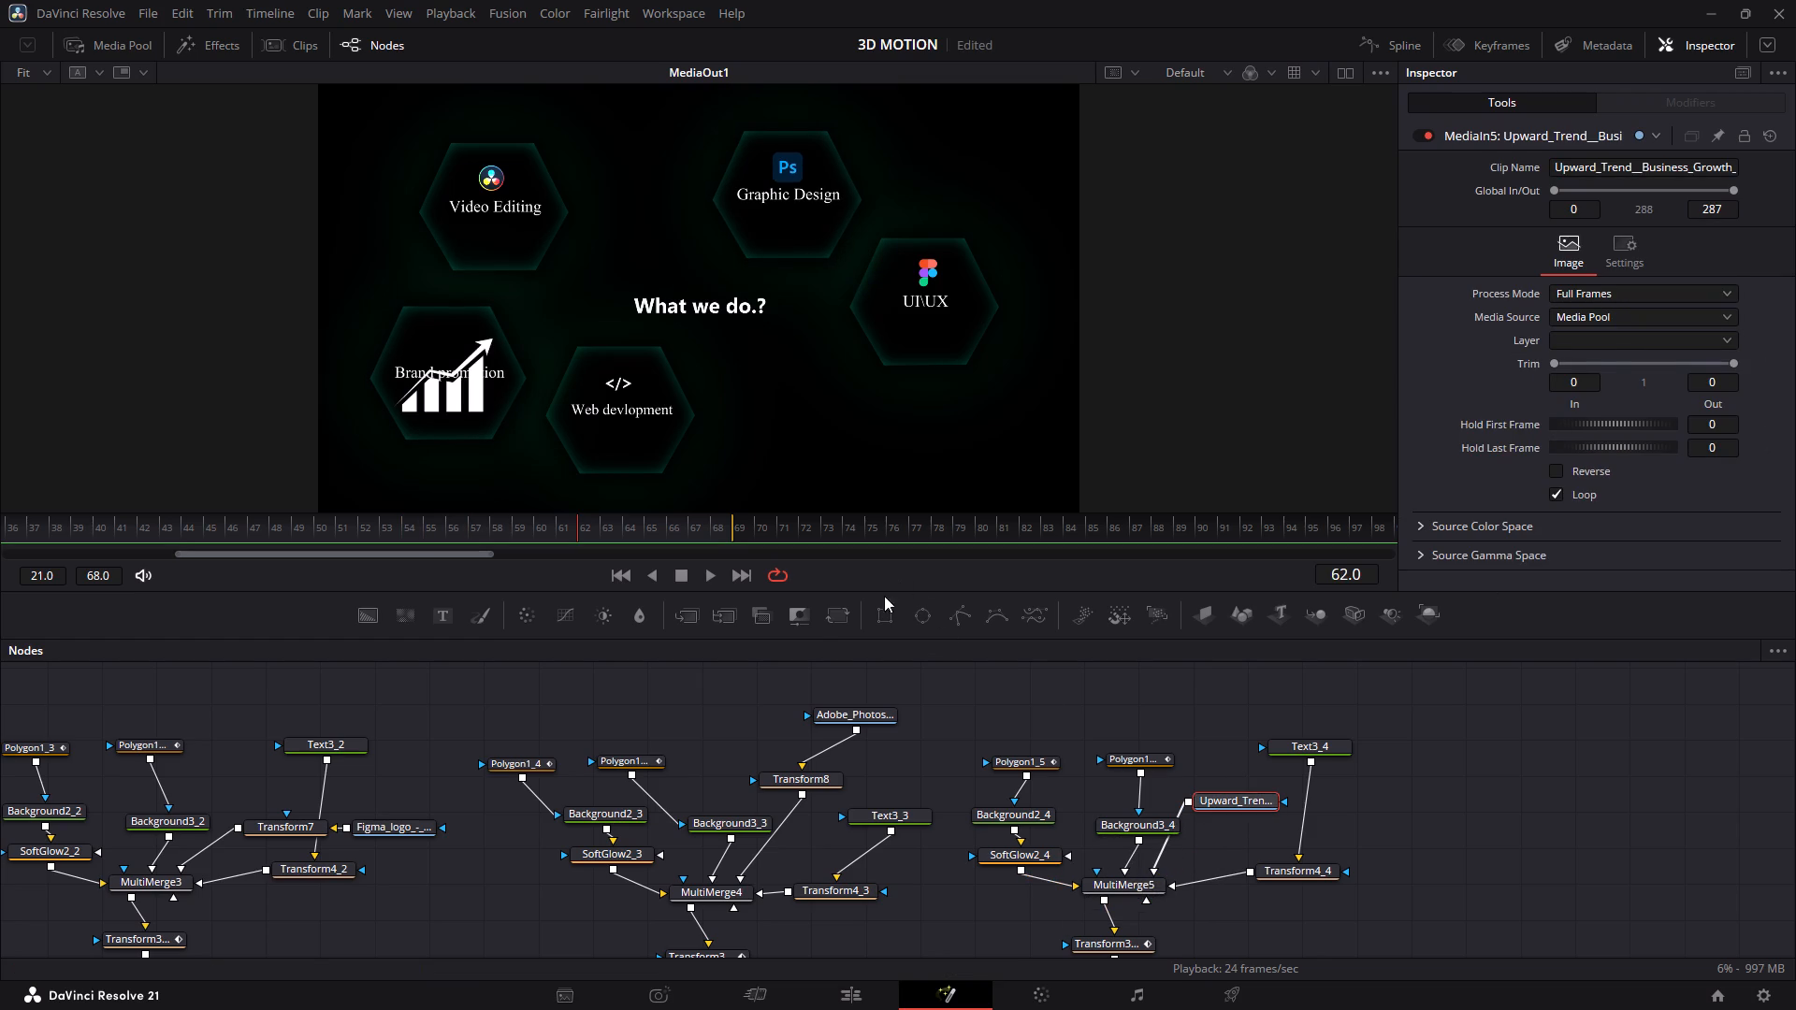
click(835, 622)
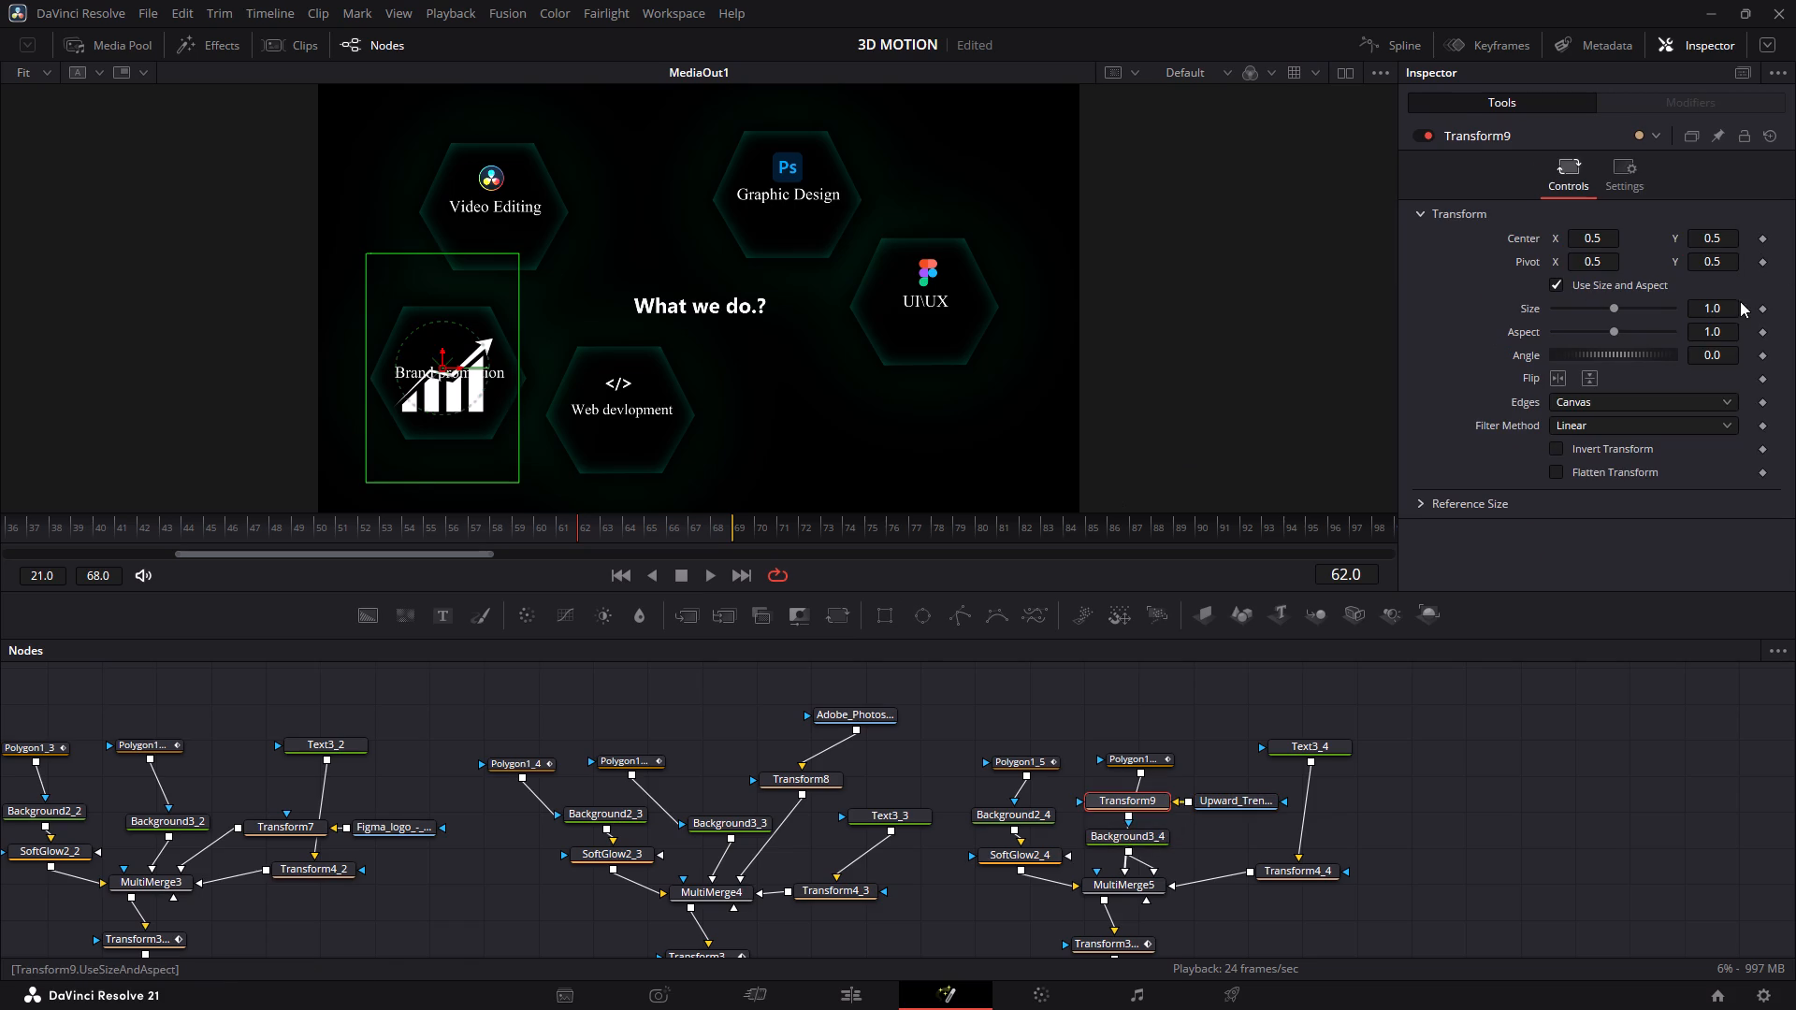
Scale the upward-trend graphic to about 0.372 and raise its center Y to about 0.621, above the Brand promotion text.
drag(1731, 310, 1238, 334)
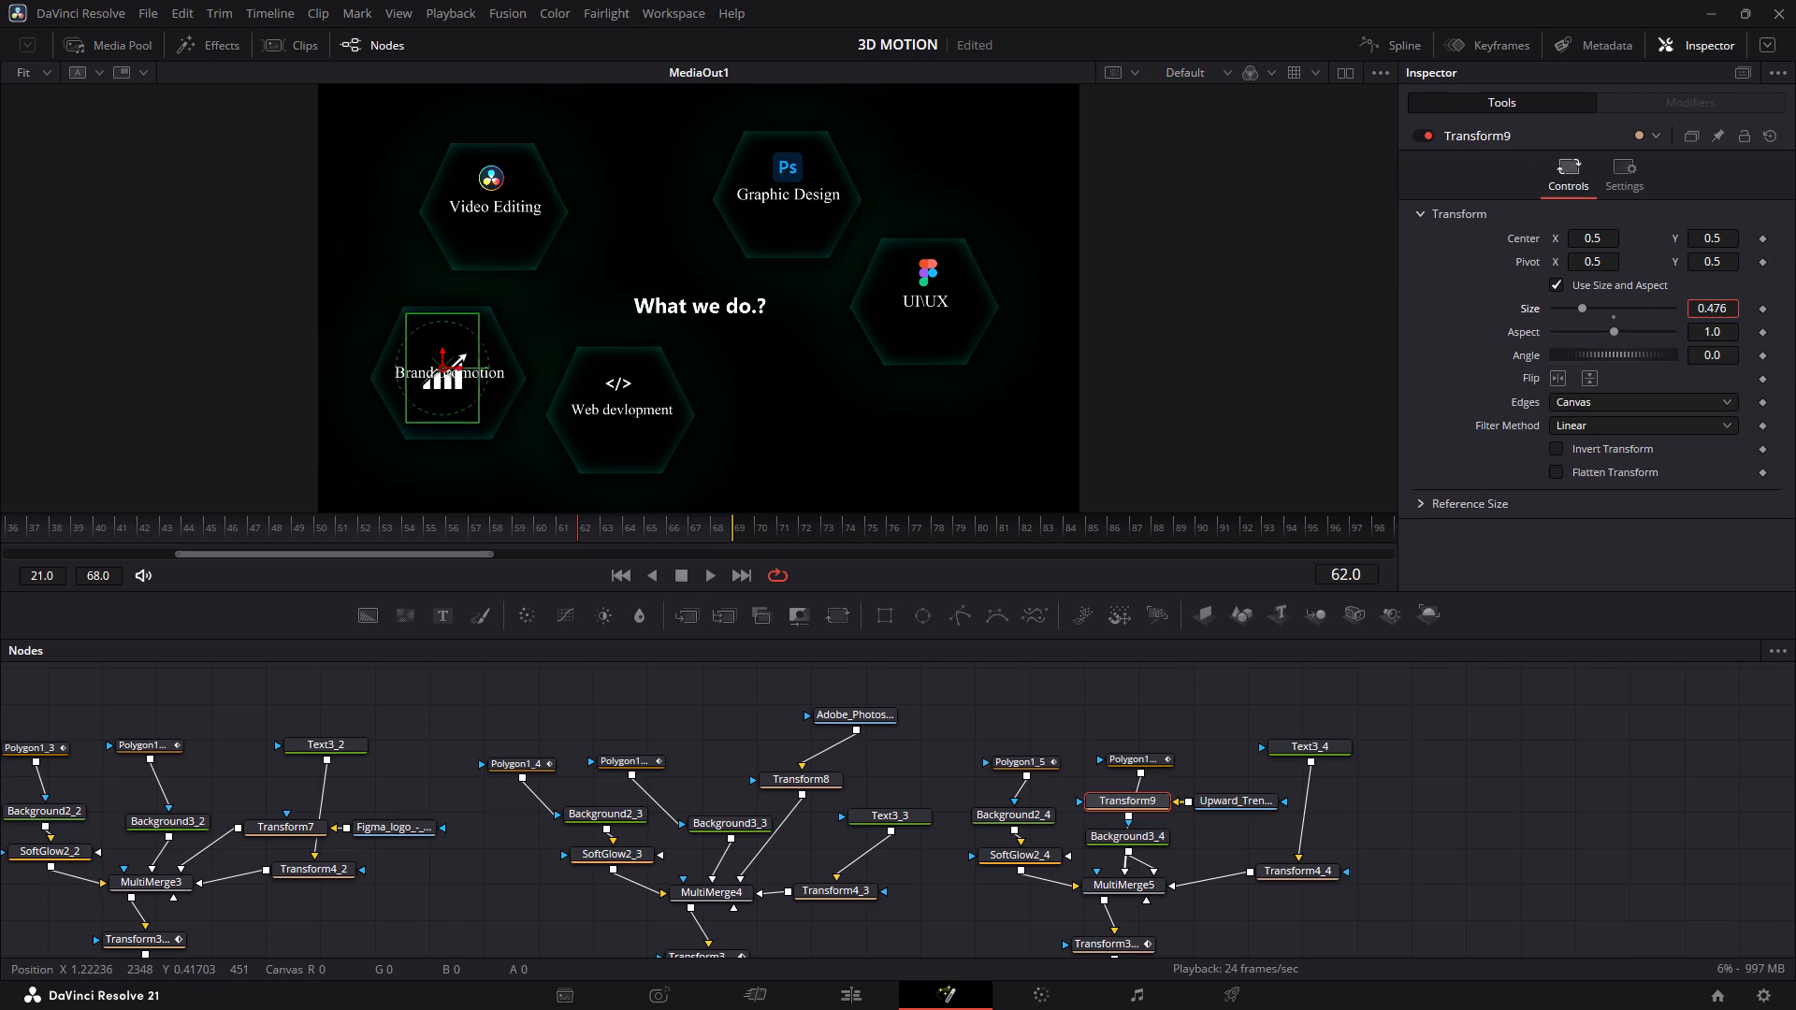
drag(1238, 334, 1169, 335)
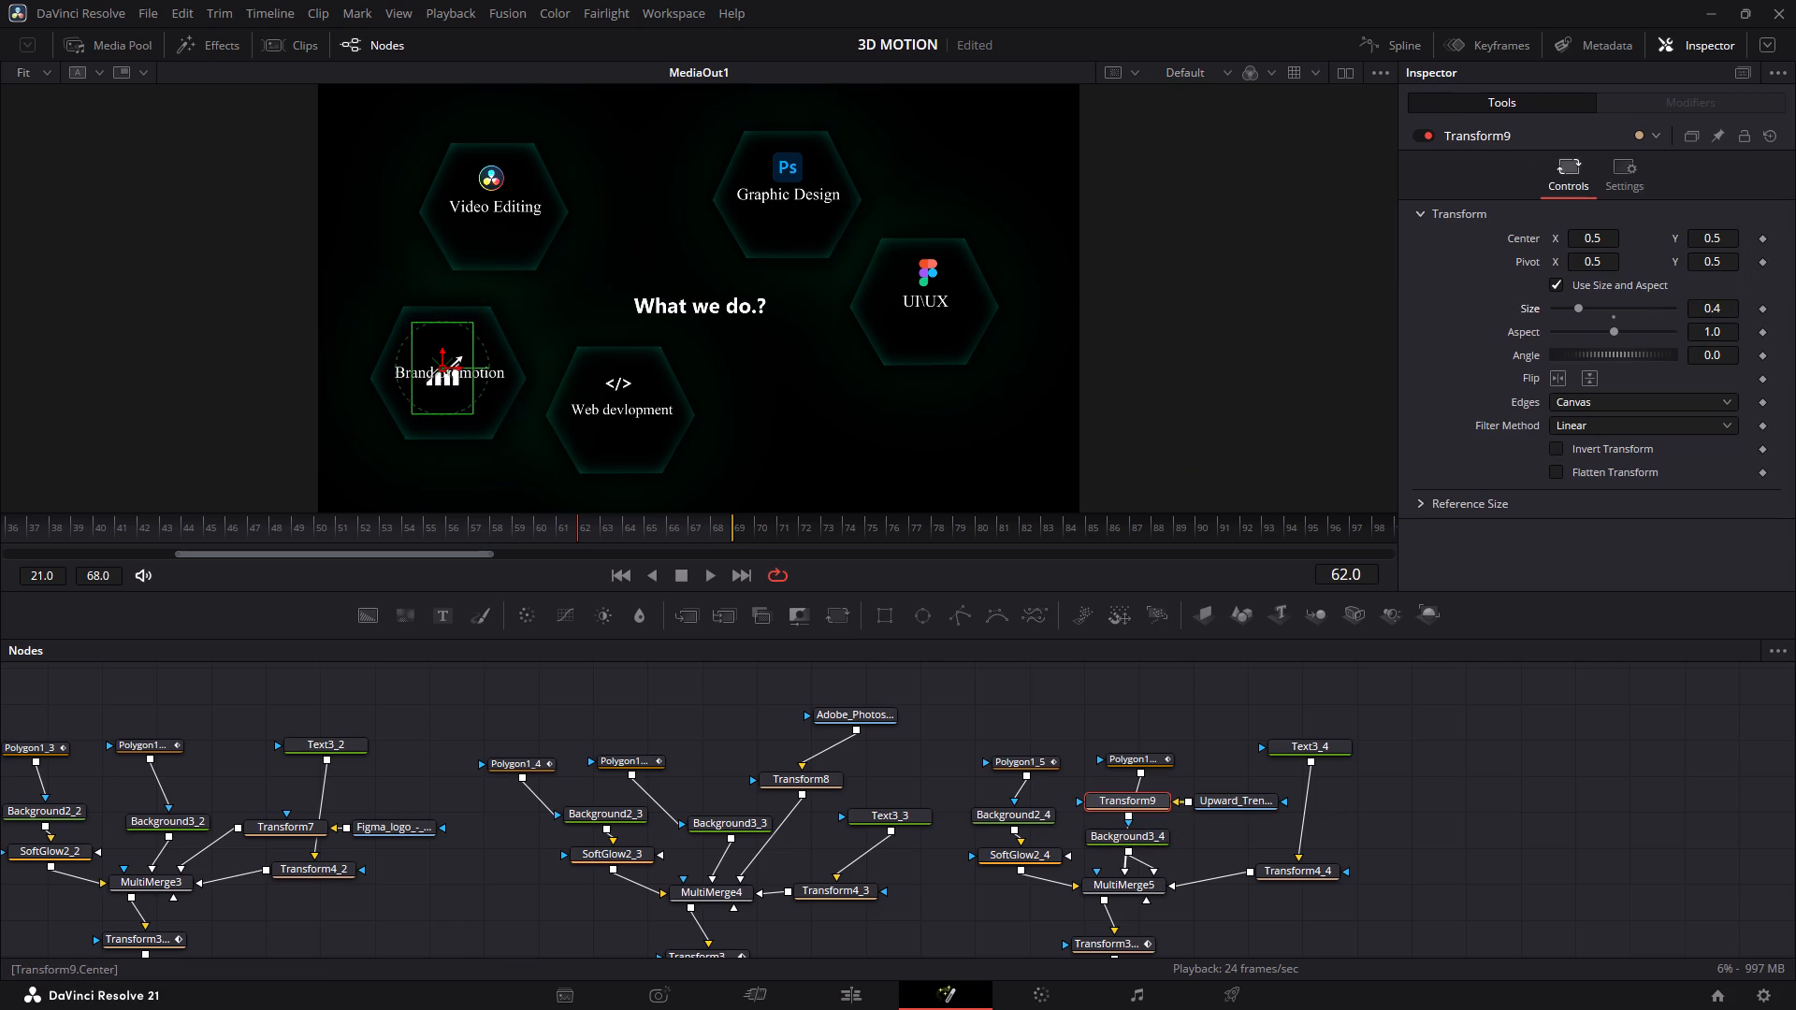
drag(1725, 242, 951, 217)
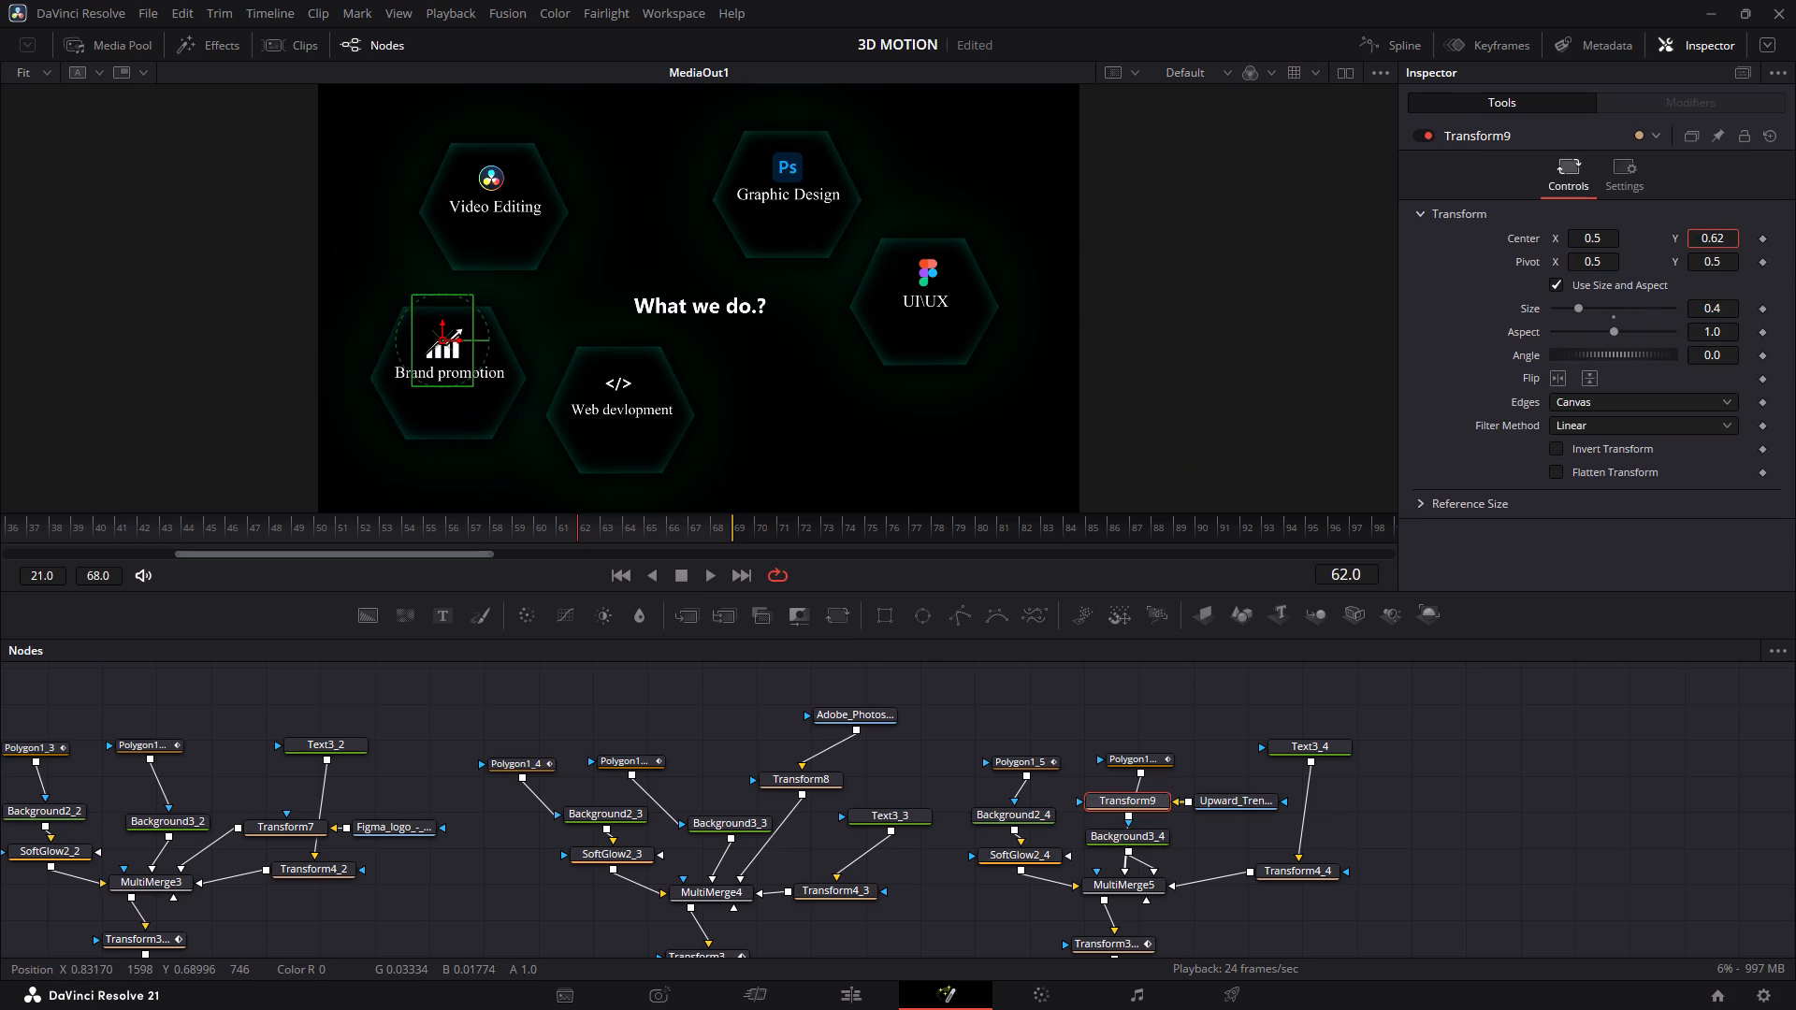
drag(951, 217, 961, 216)
click(1725, 242)
drag(1726, 305, 1700, 308)
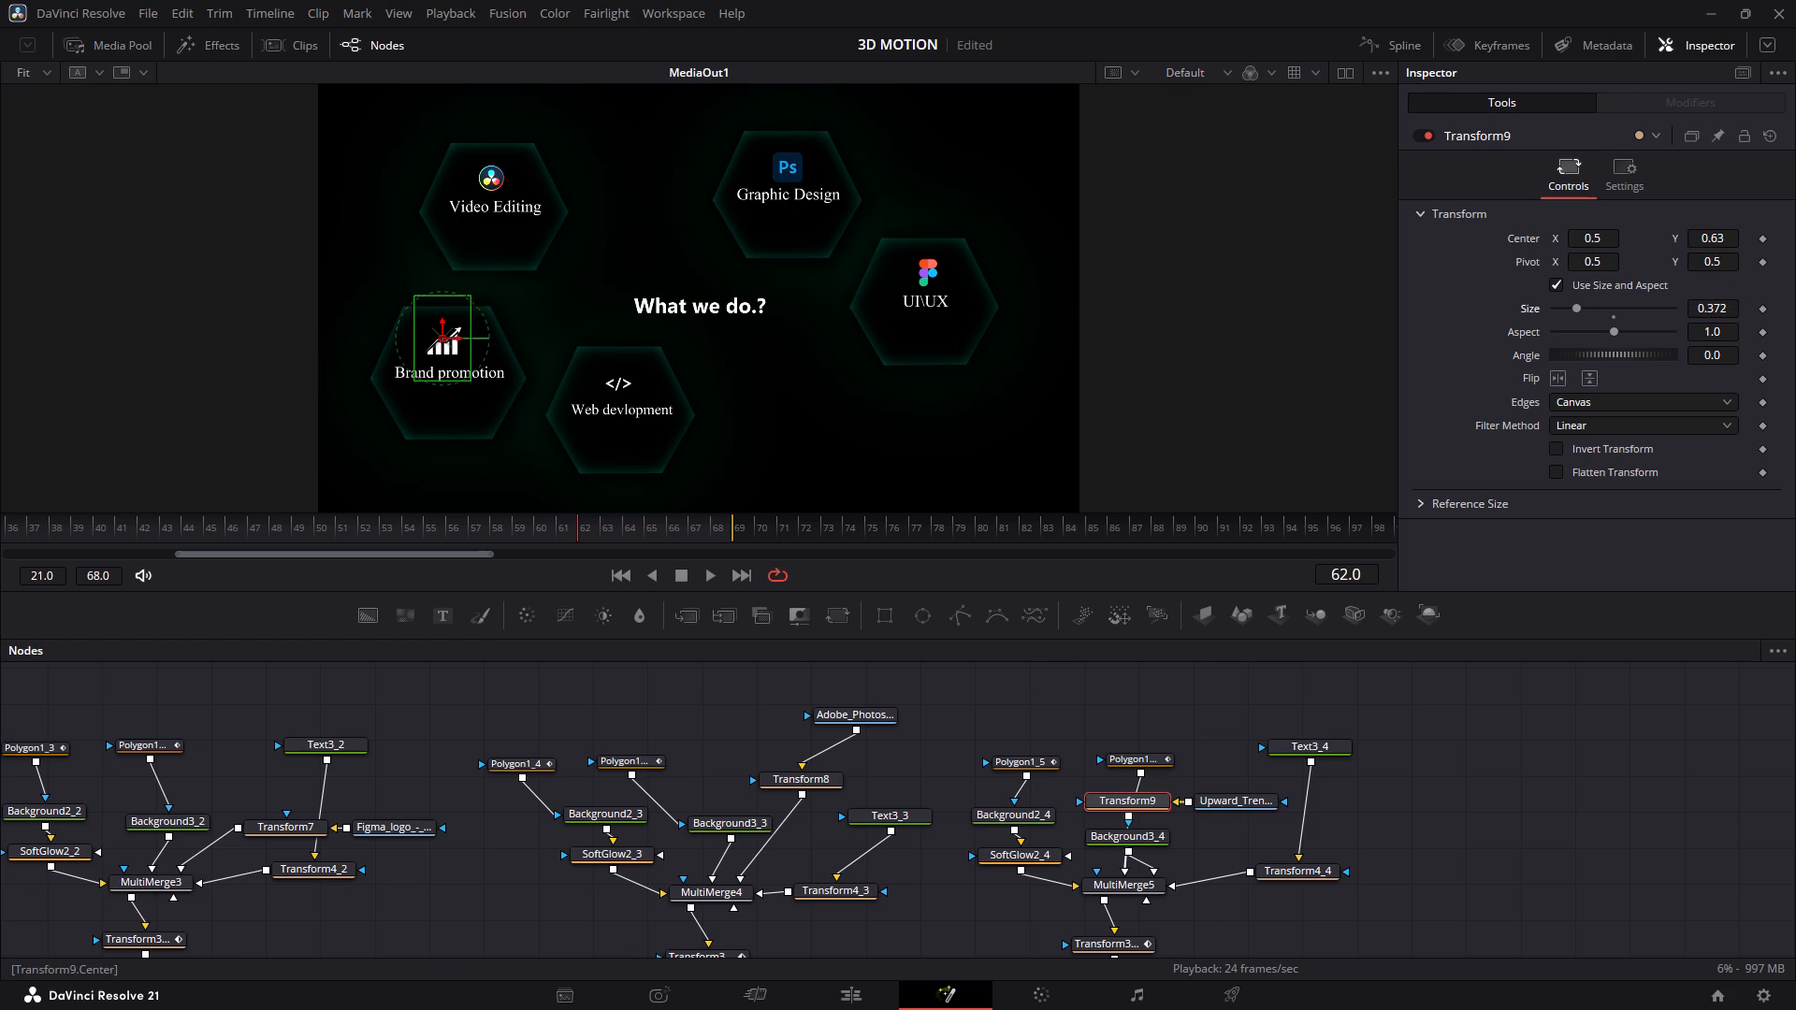
drag(1732, 238, 1724, 238)
double_click(1476, 826)
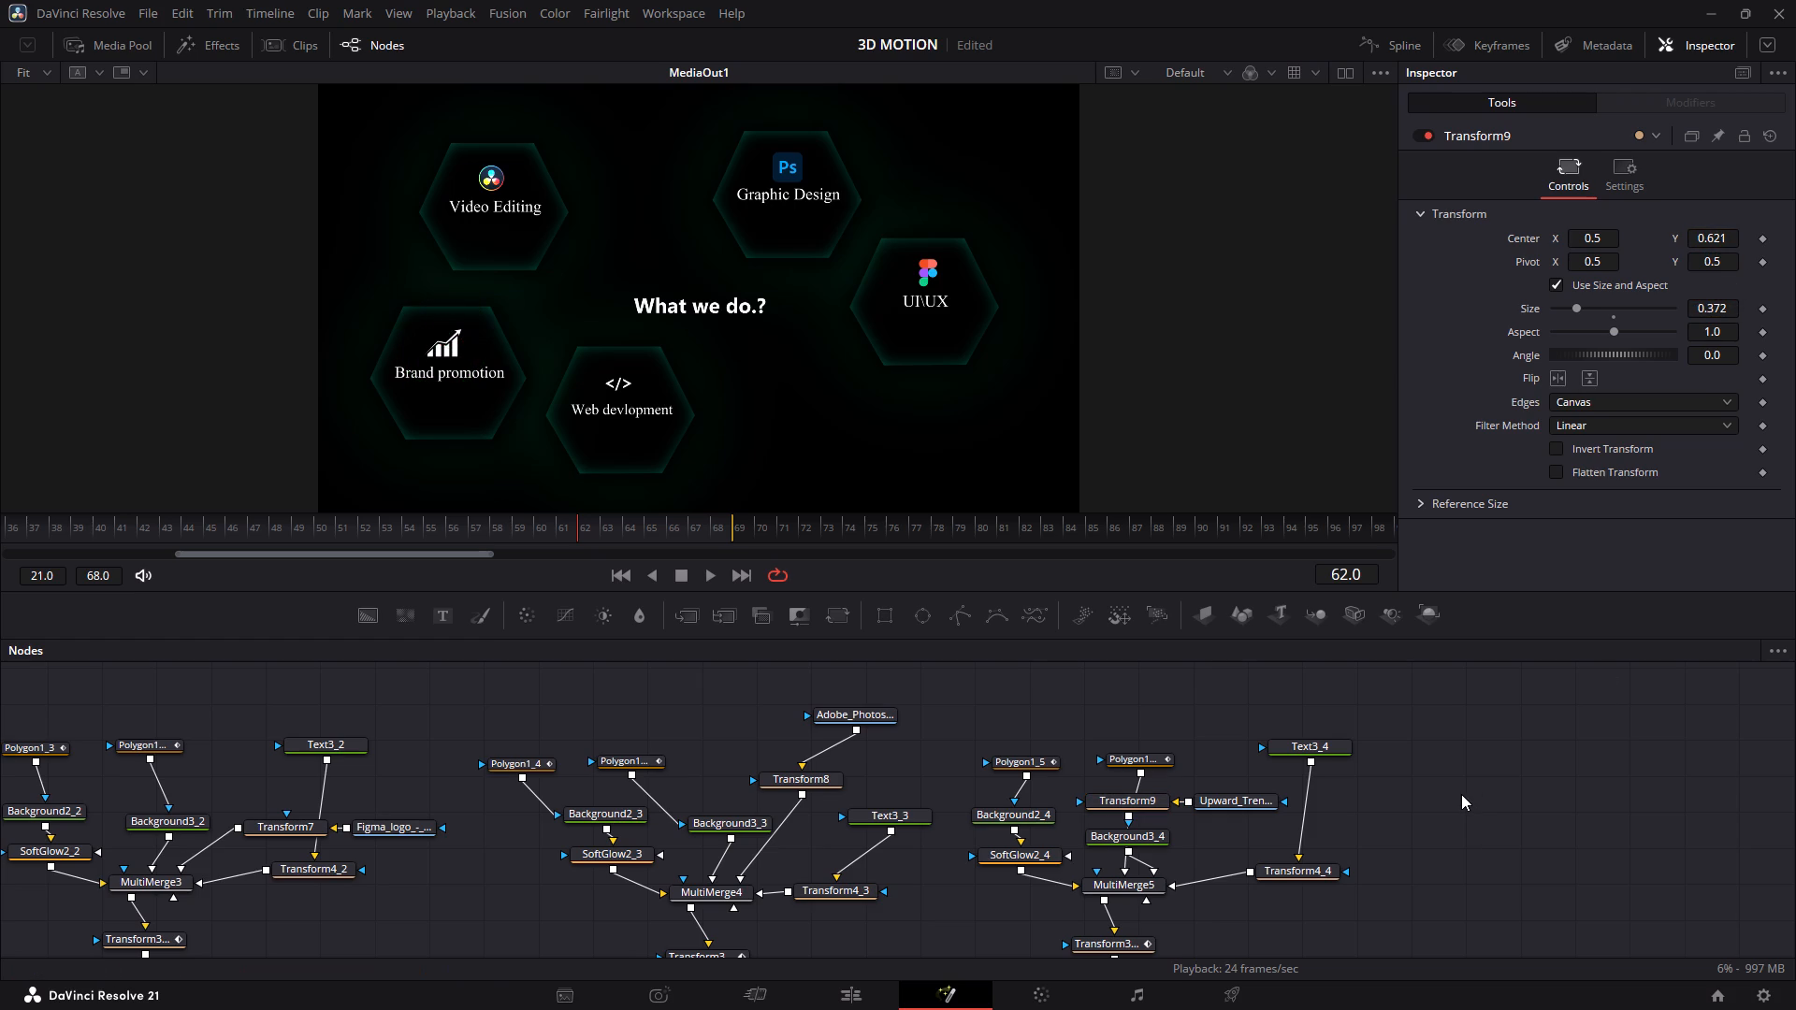
Play back the composition to review the hexagon animation with all logos.
key(space)
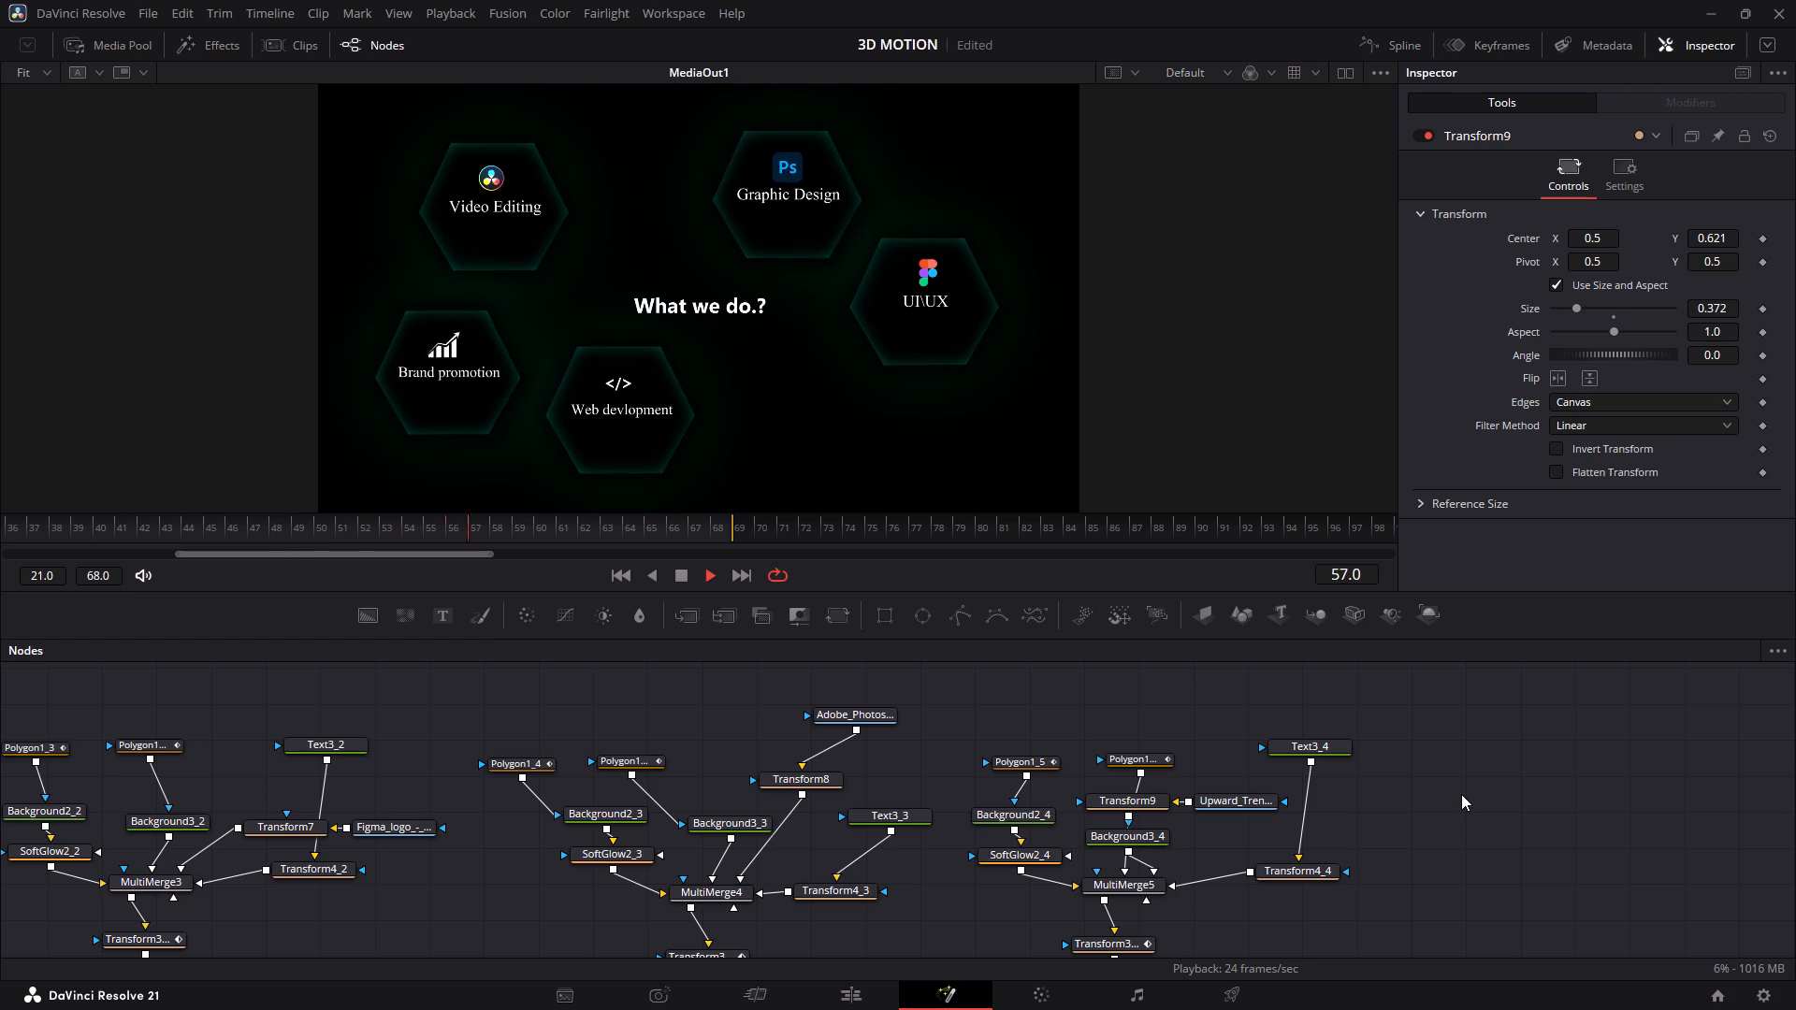
key(space)
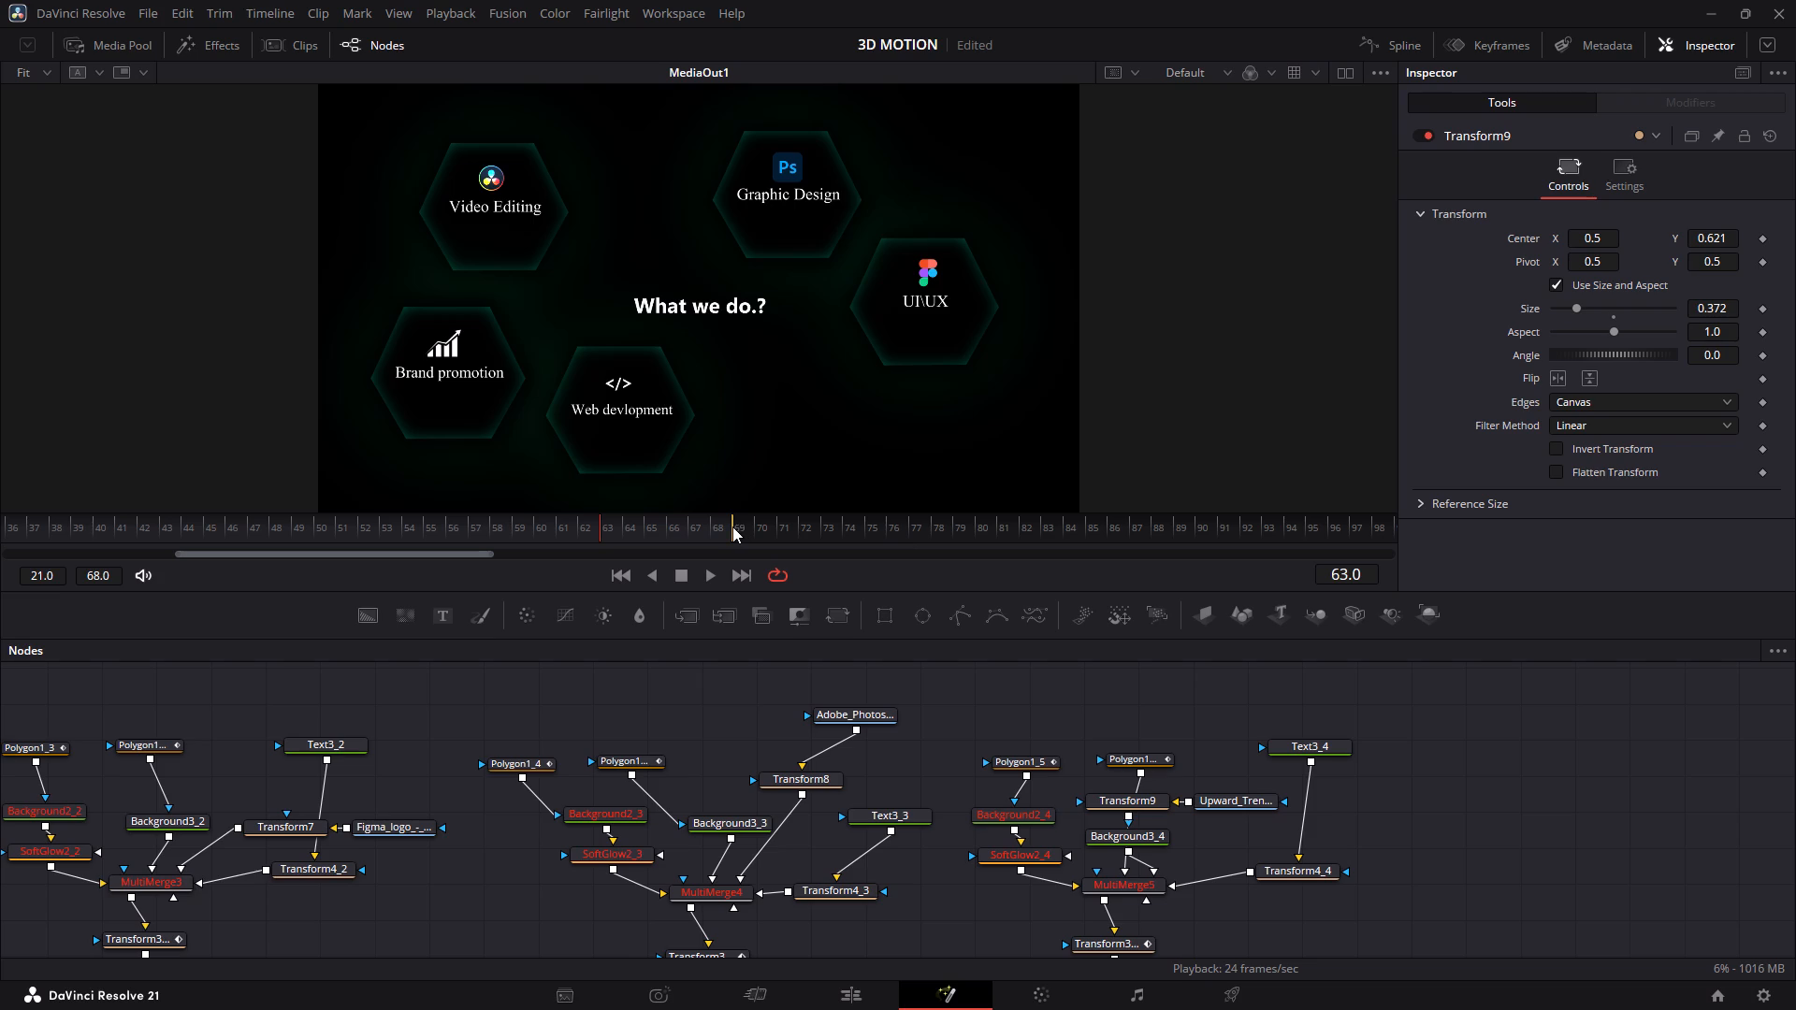
Extend the end of the render range to frame 95 and preview the playback.
drag(732, 527, 1564, 512)
drag(1564, 512, 1325, 530)
click(1315, 432)
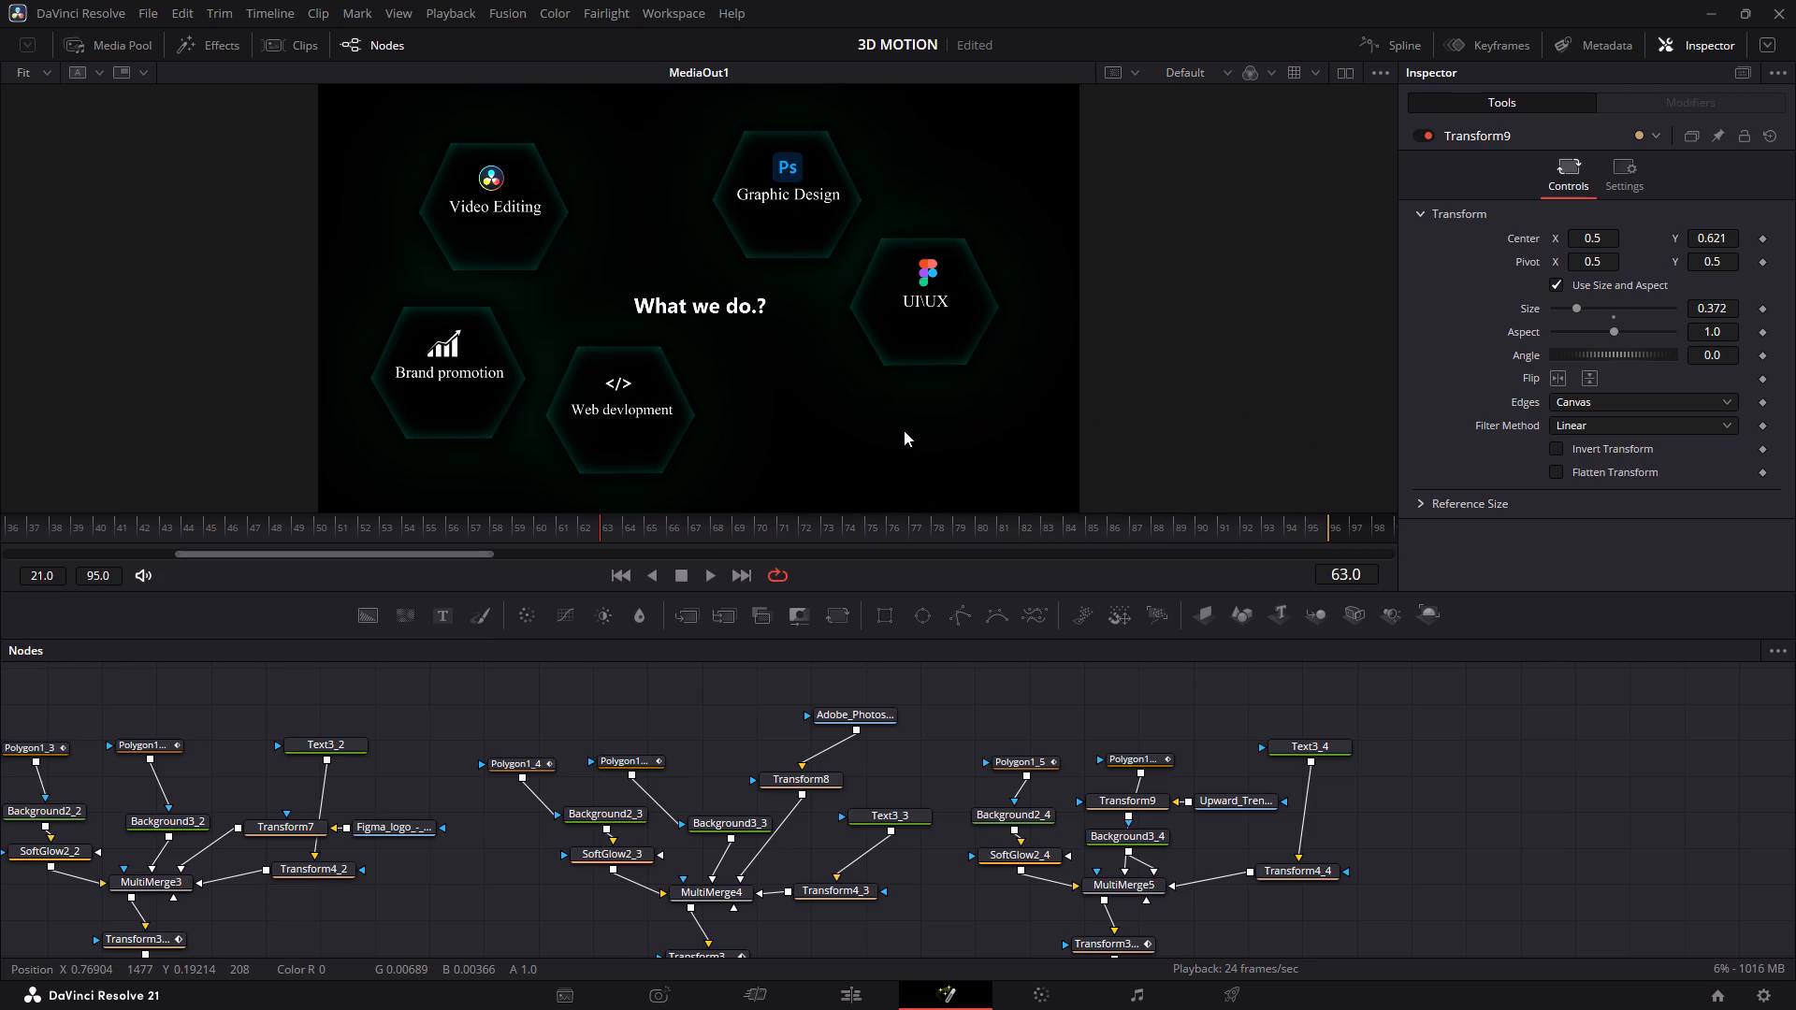
key(space)
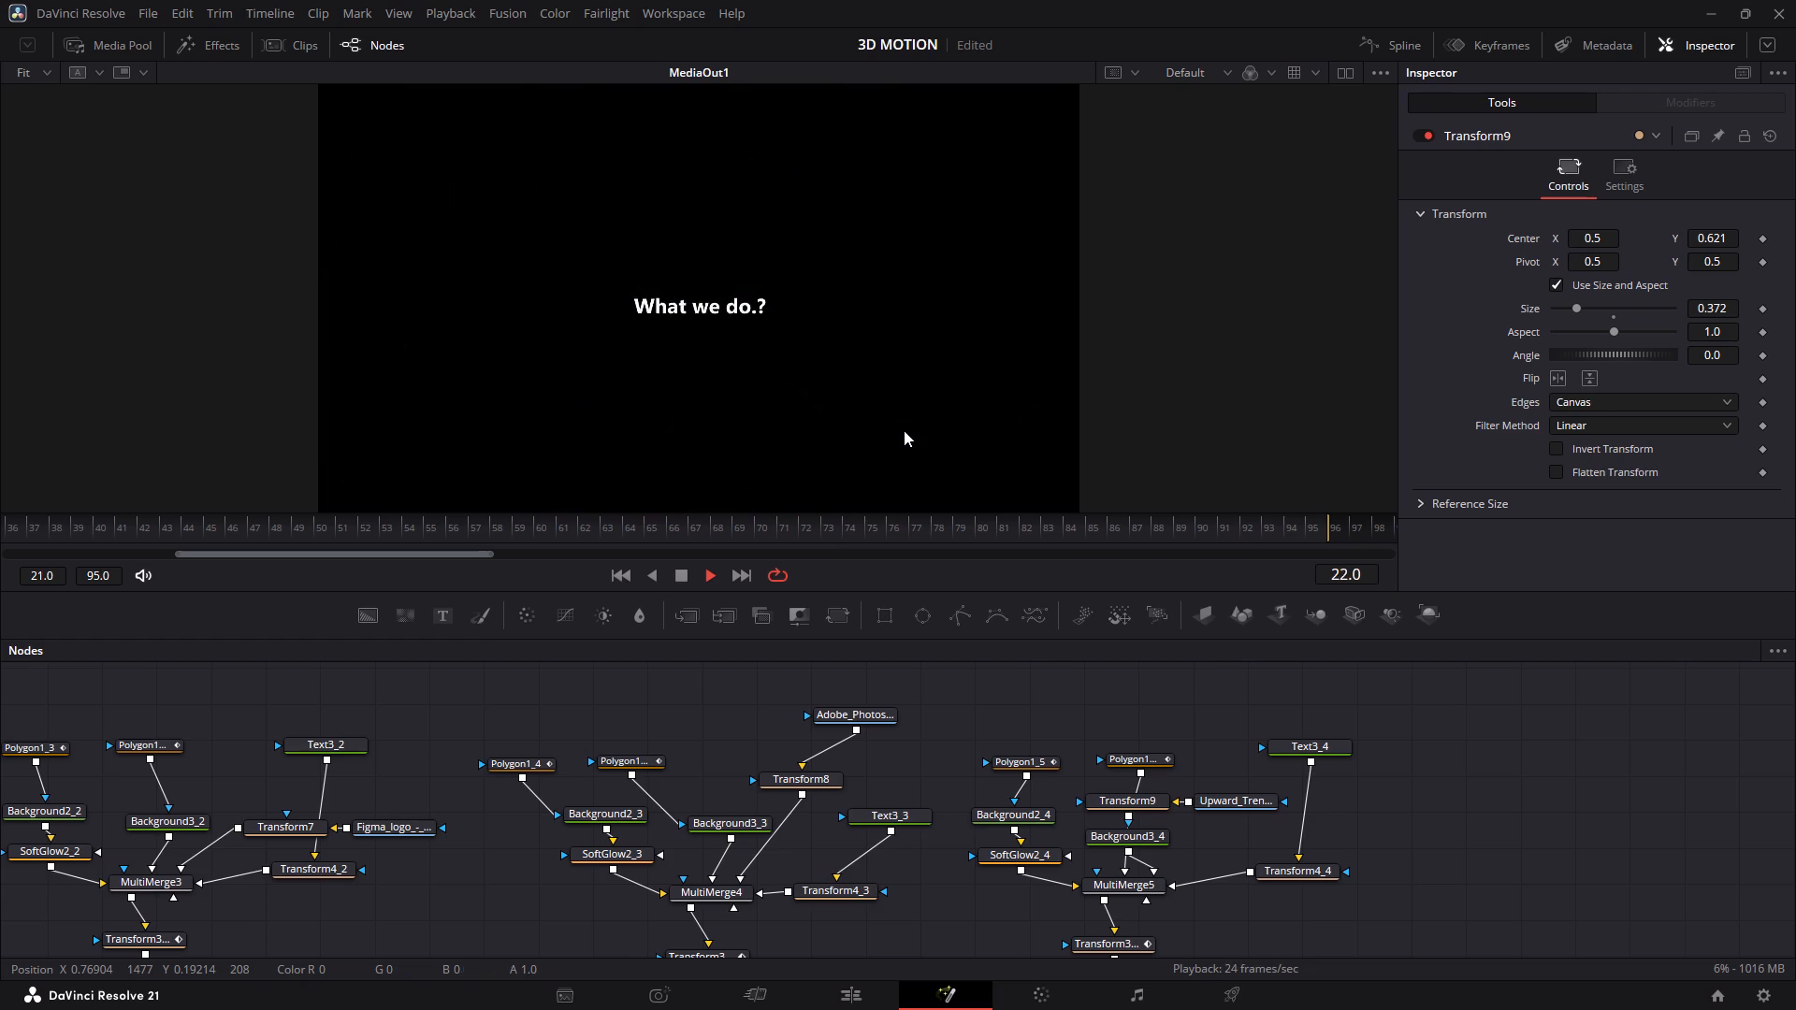
key(space)
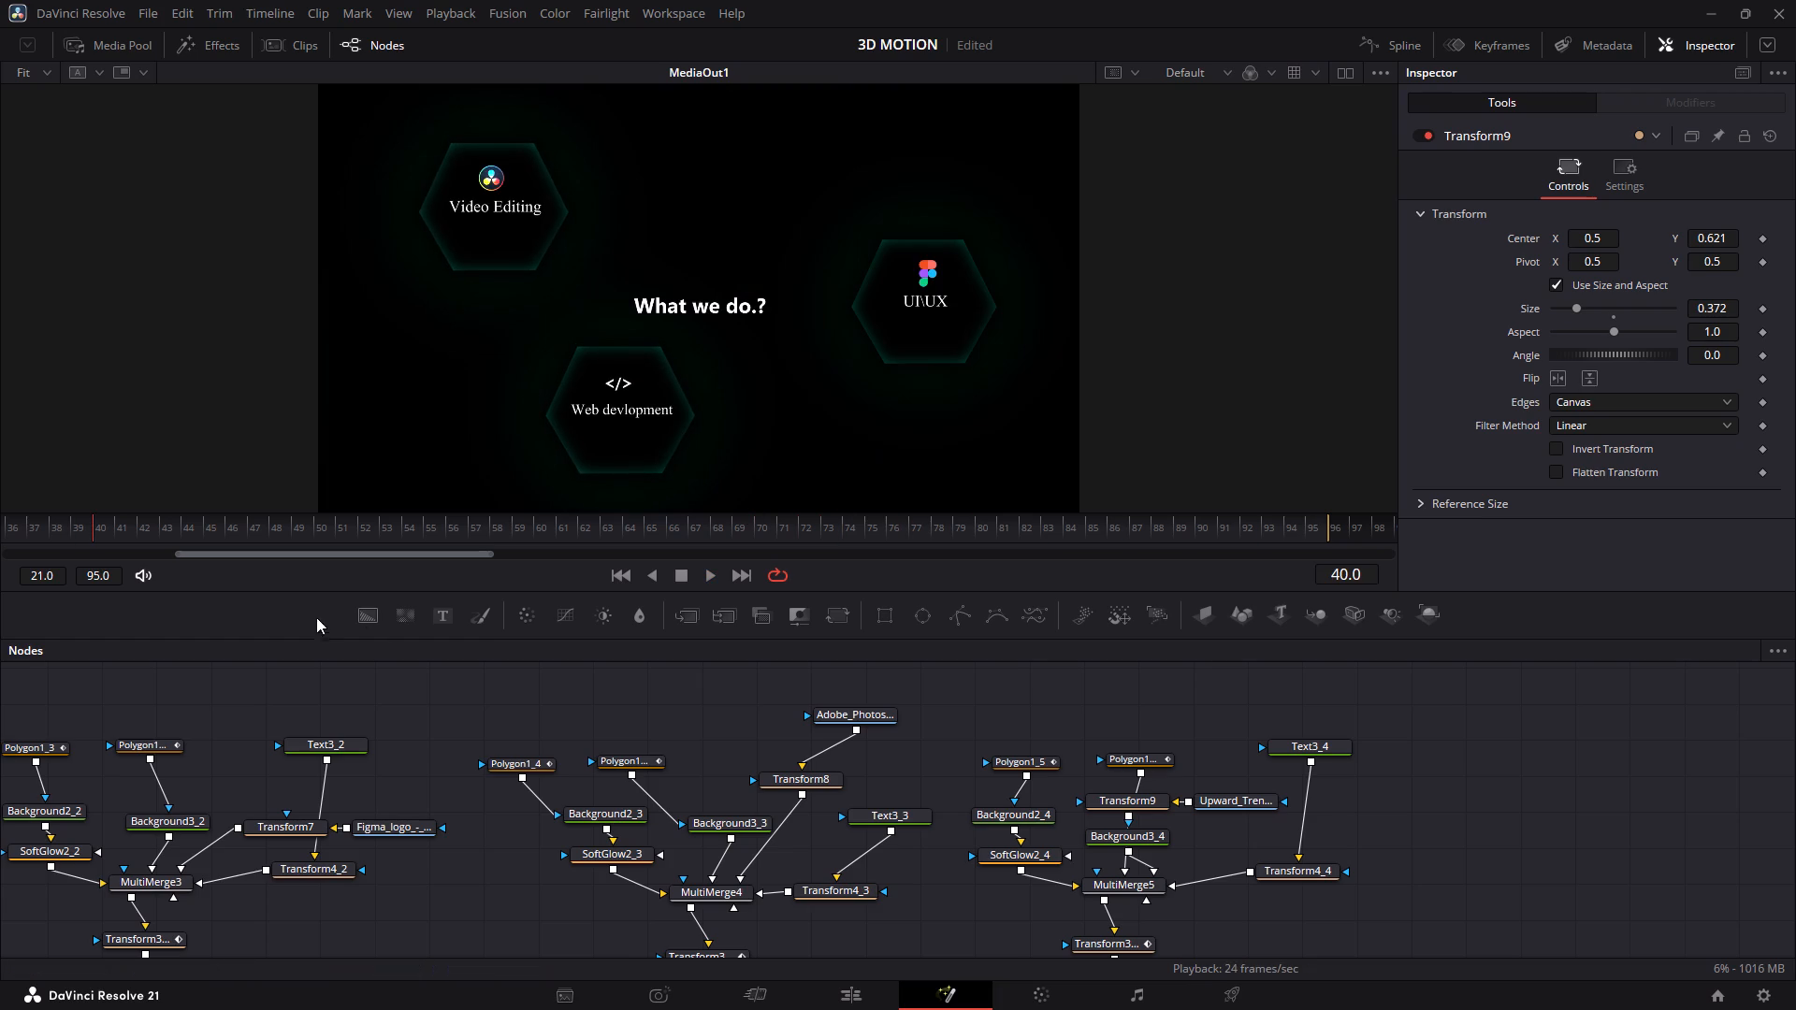
Show the timeline from frame 0, set the render range start to frame 0, and play the animation through.
drag(179, 553, 0, 557)
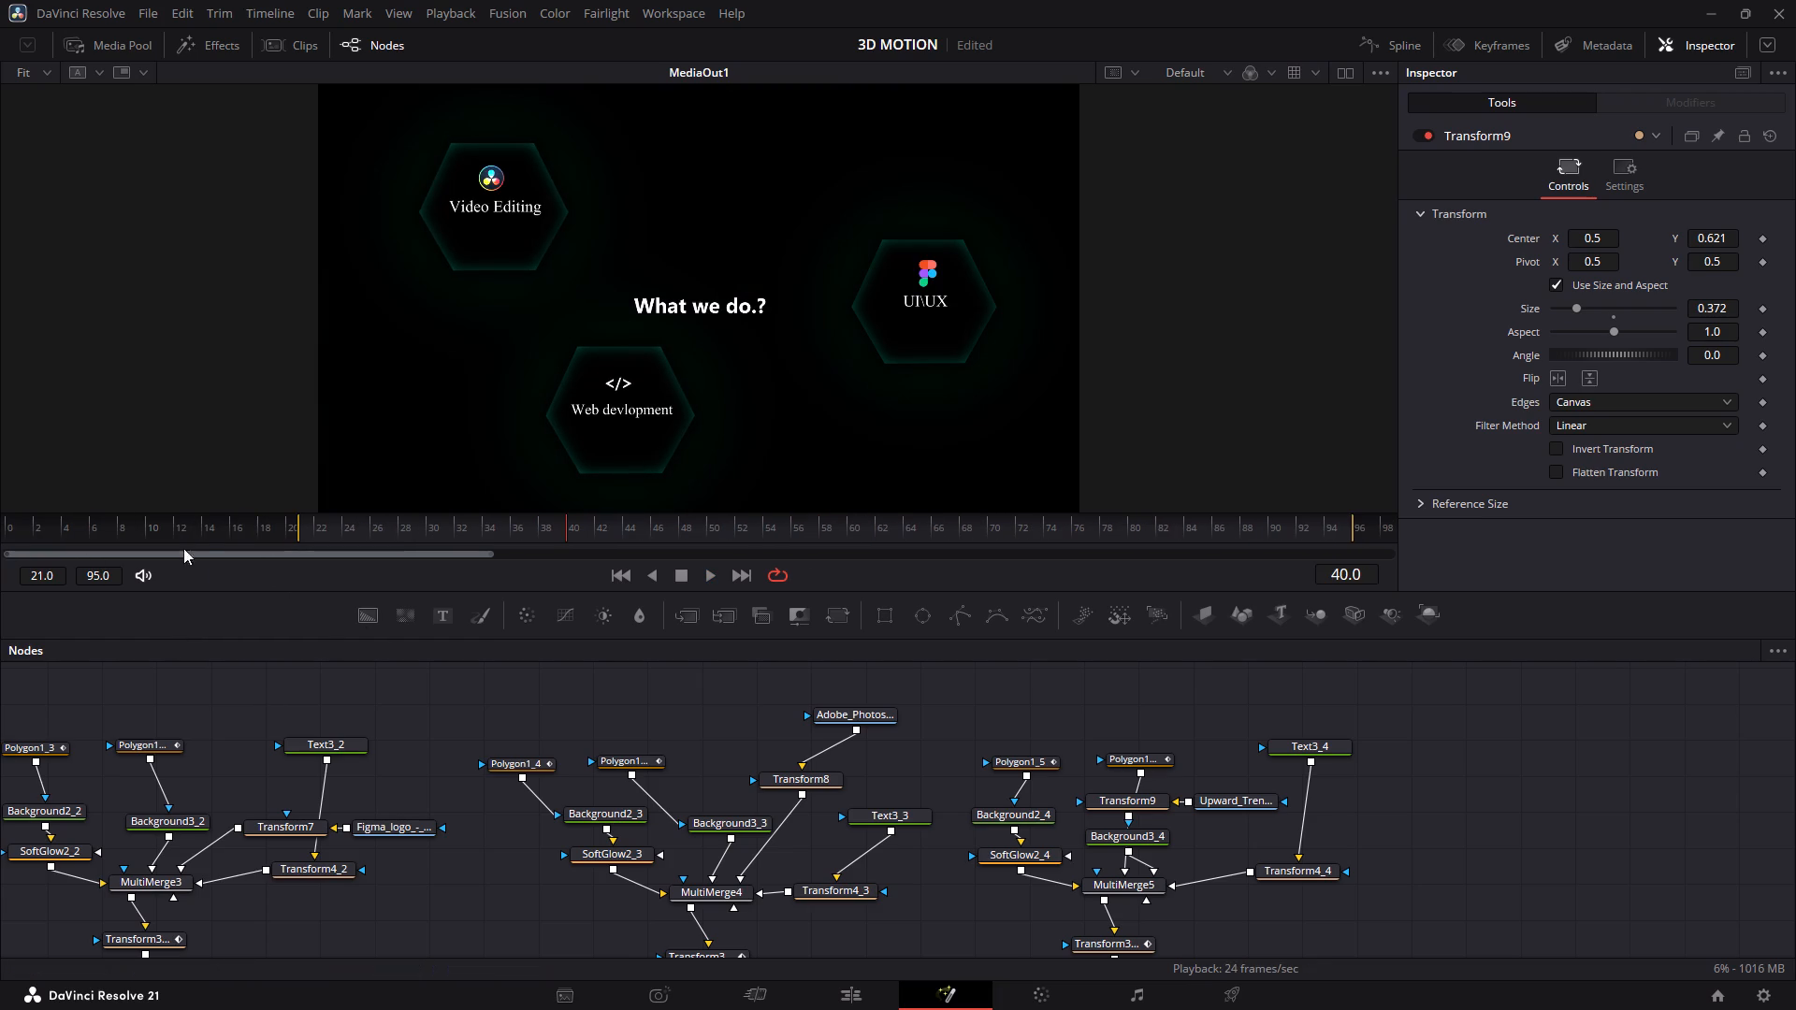
drag(299, 523, 0, 528)
key(space)
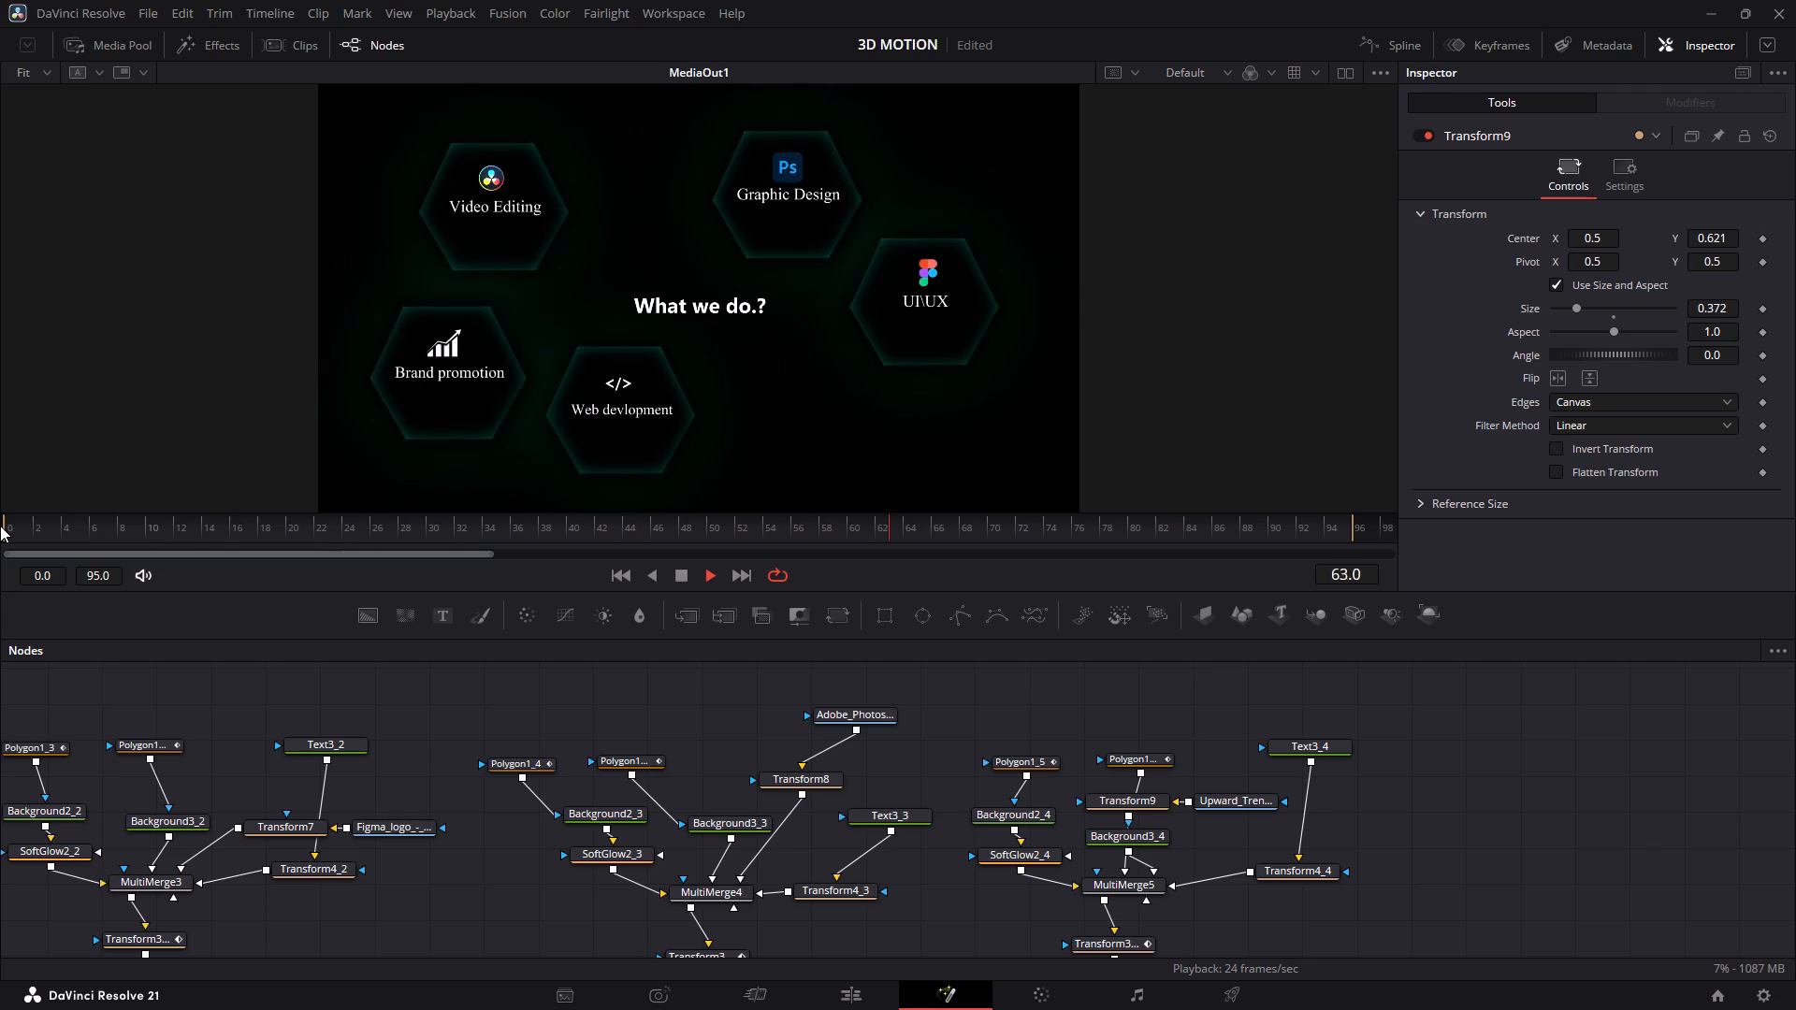
key(space)
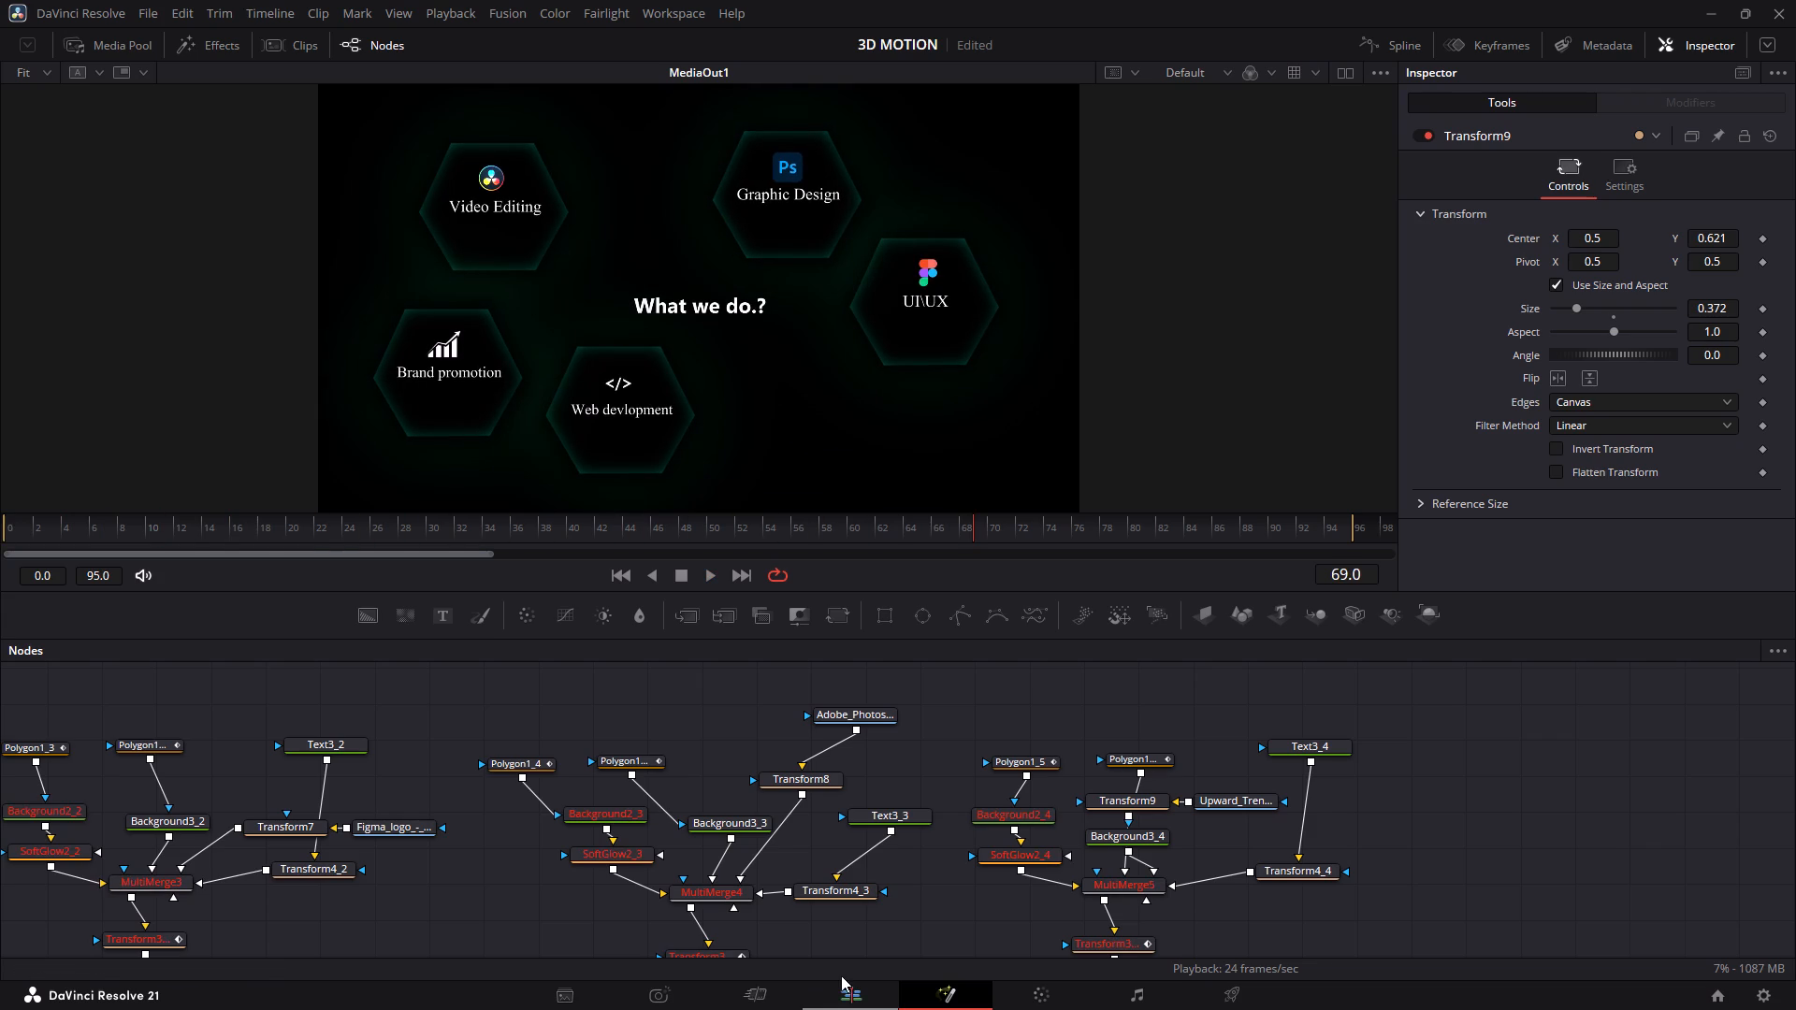
On the edit timeline, check frame by frame and in playback how the sound effect lines up with the Video Editing hexagon's appearance.
click(845, 987)
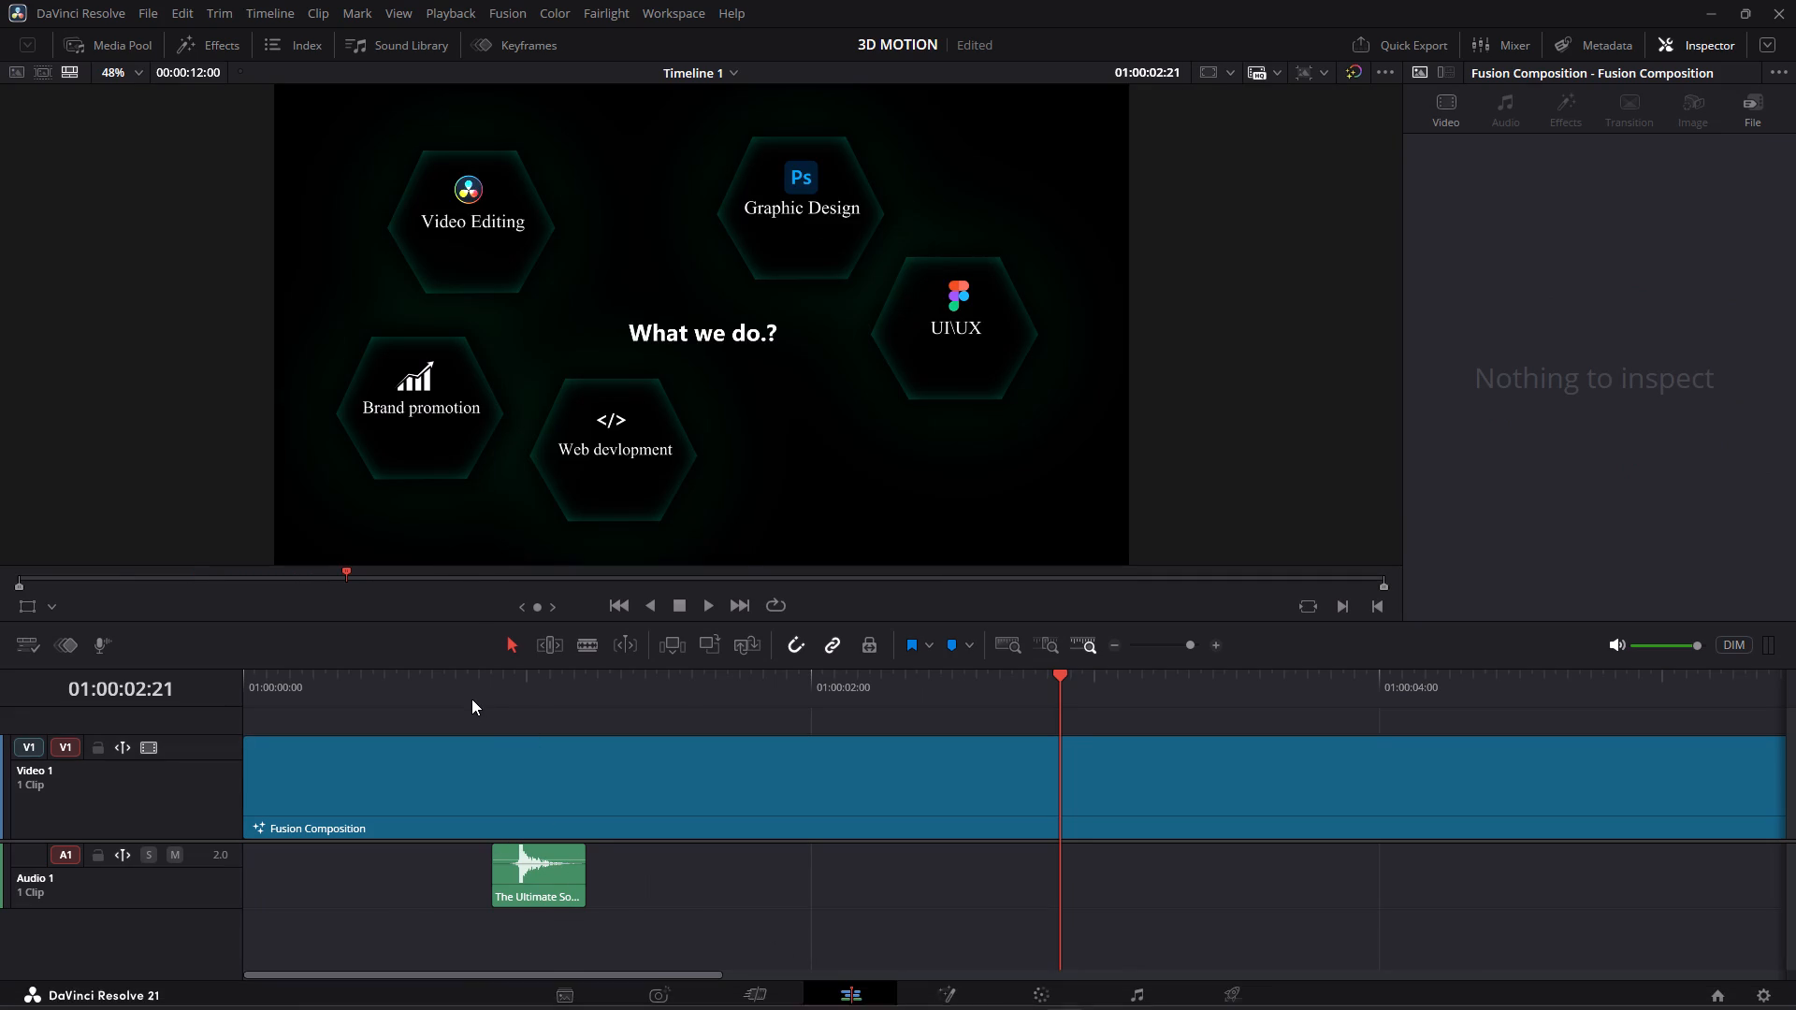
click(488, 683)
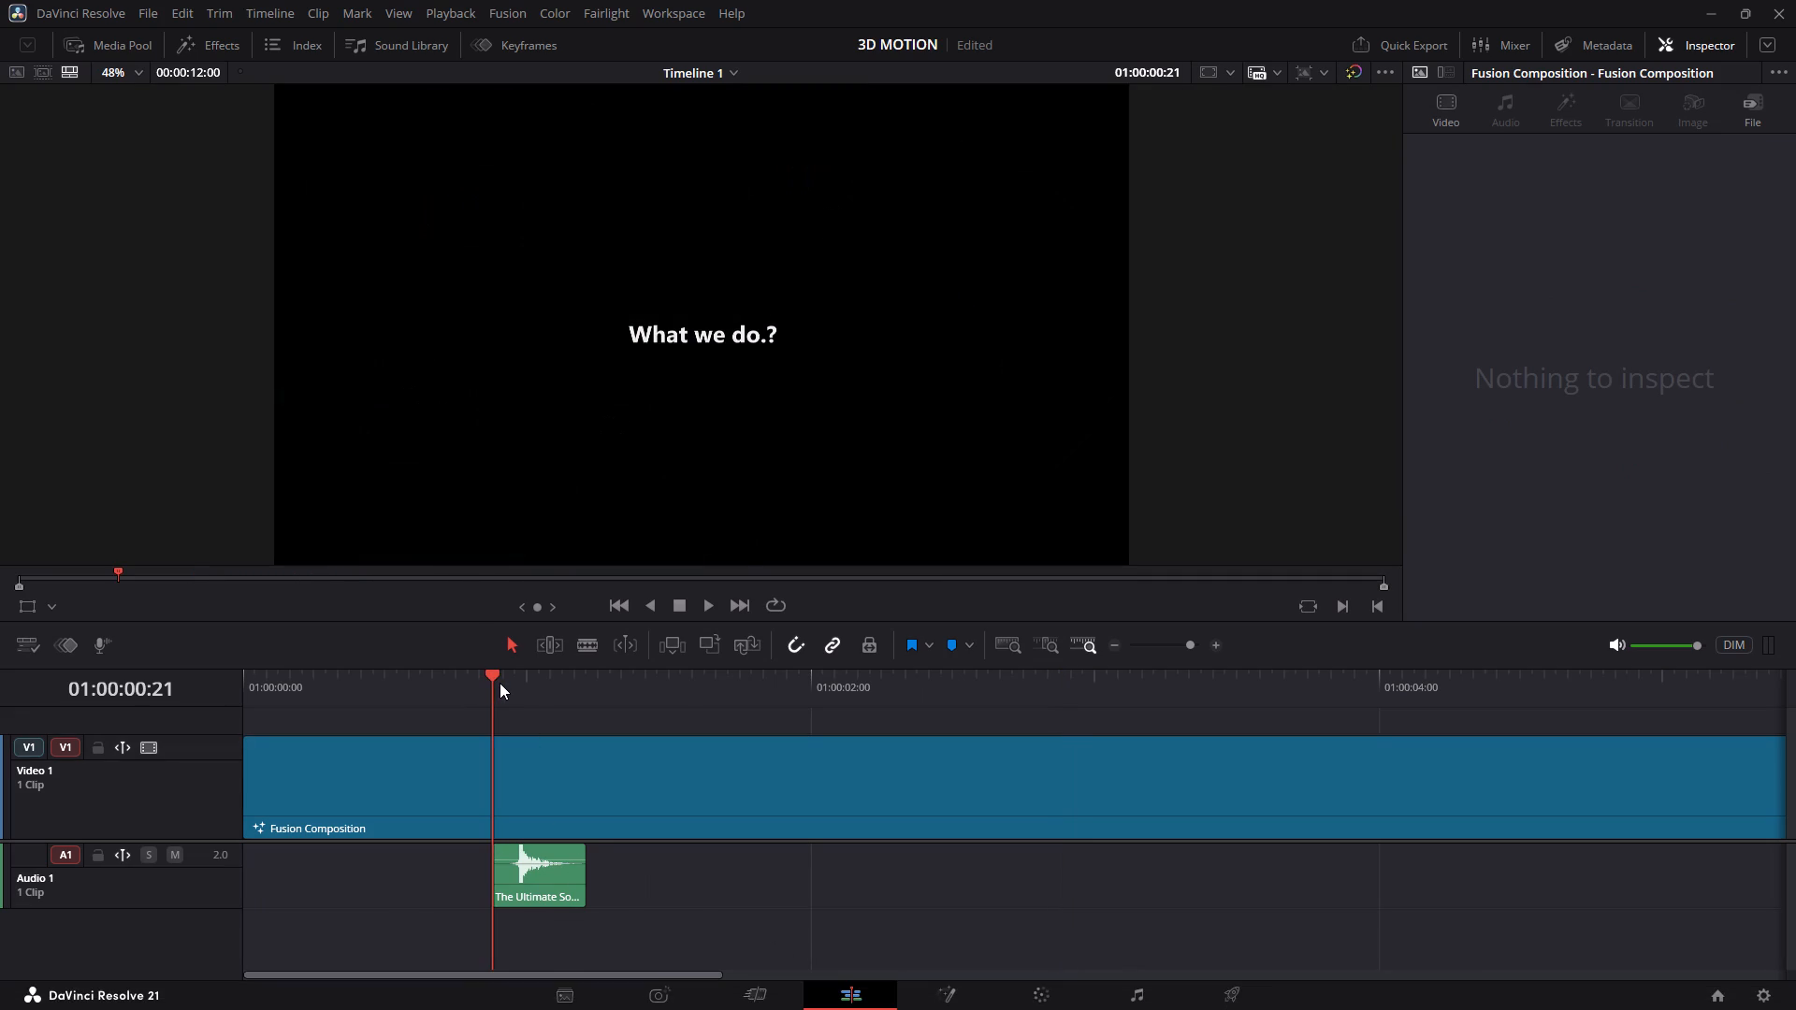
key(Right)
key(Right)
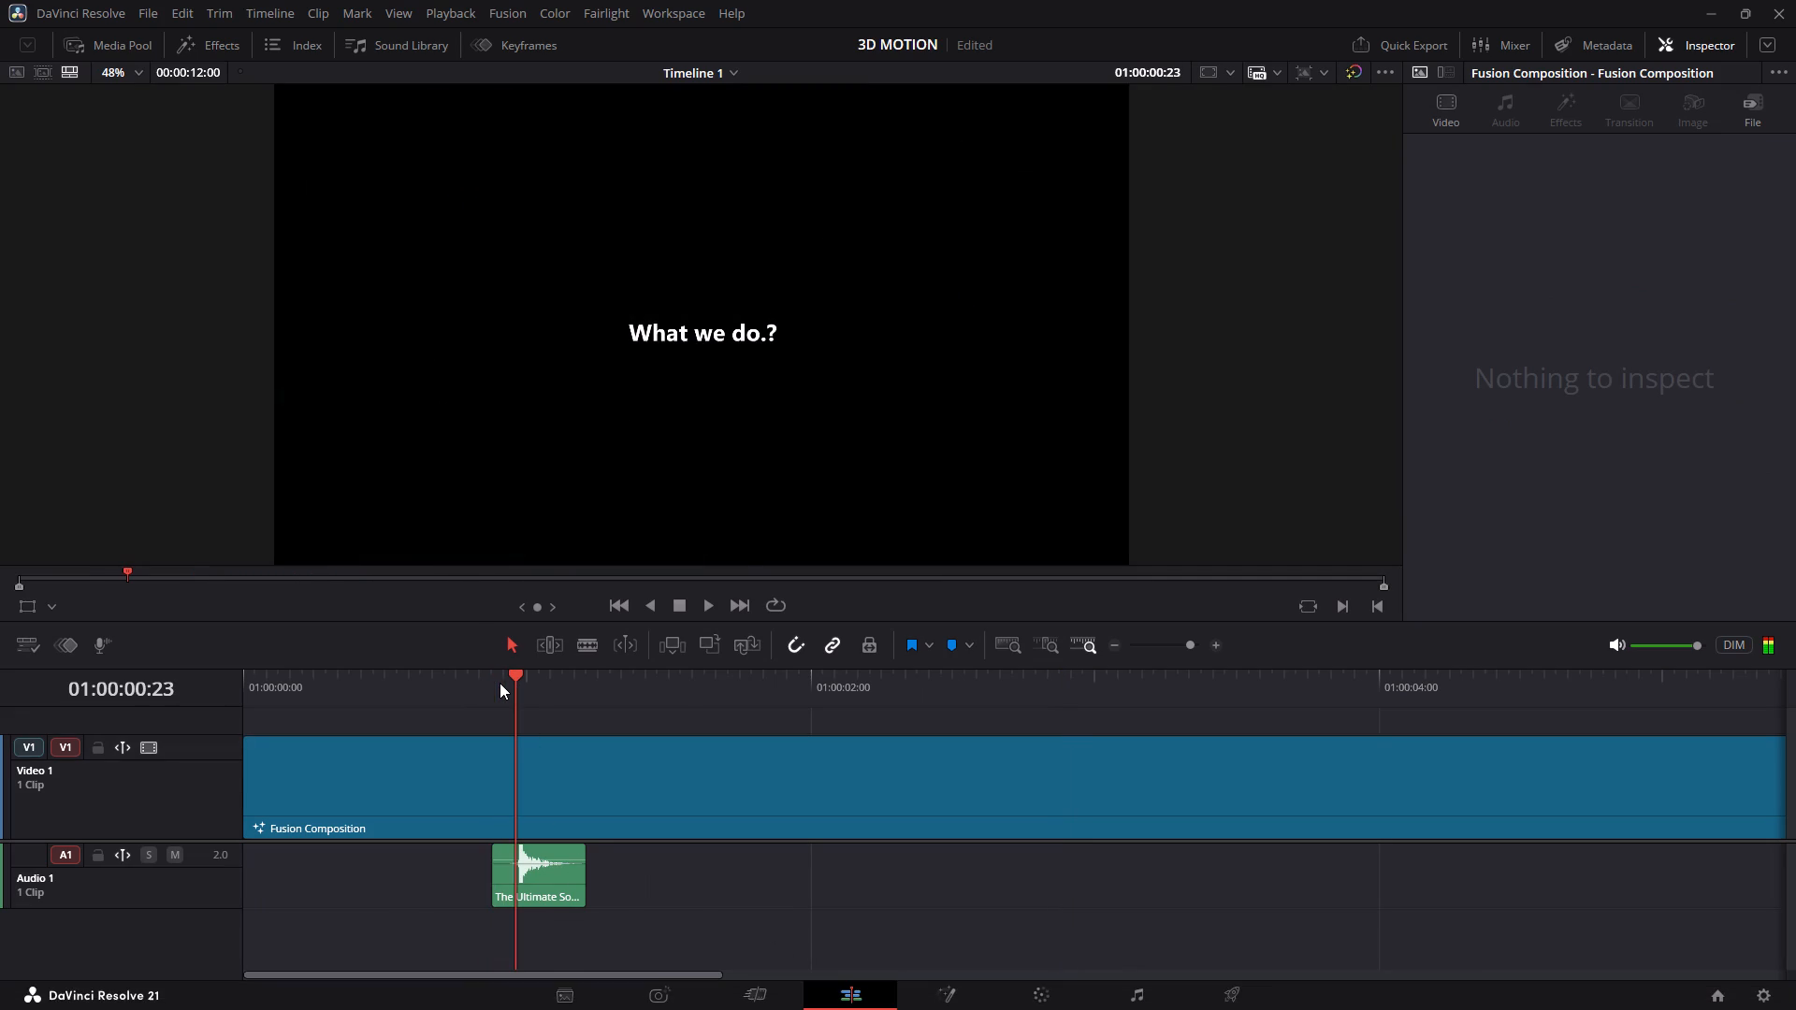
key(Right)
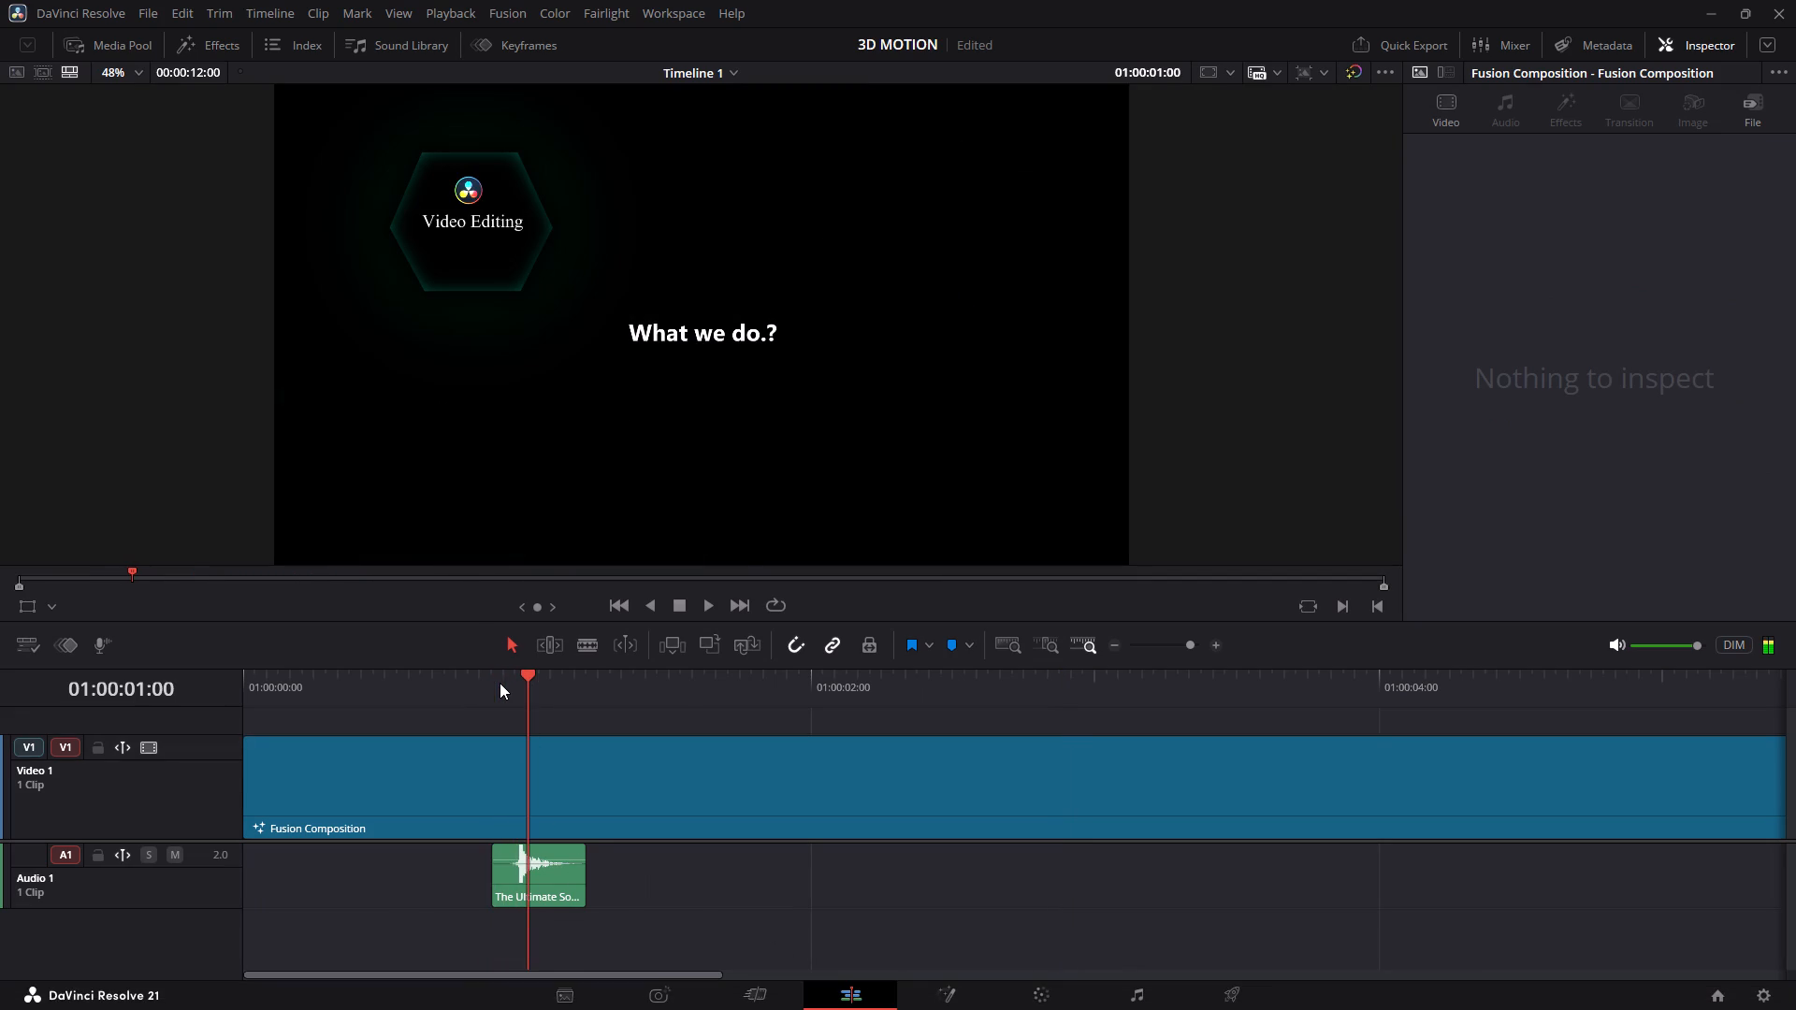
key(Left)
key(Left)
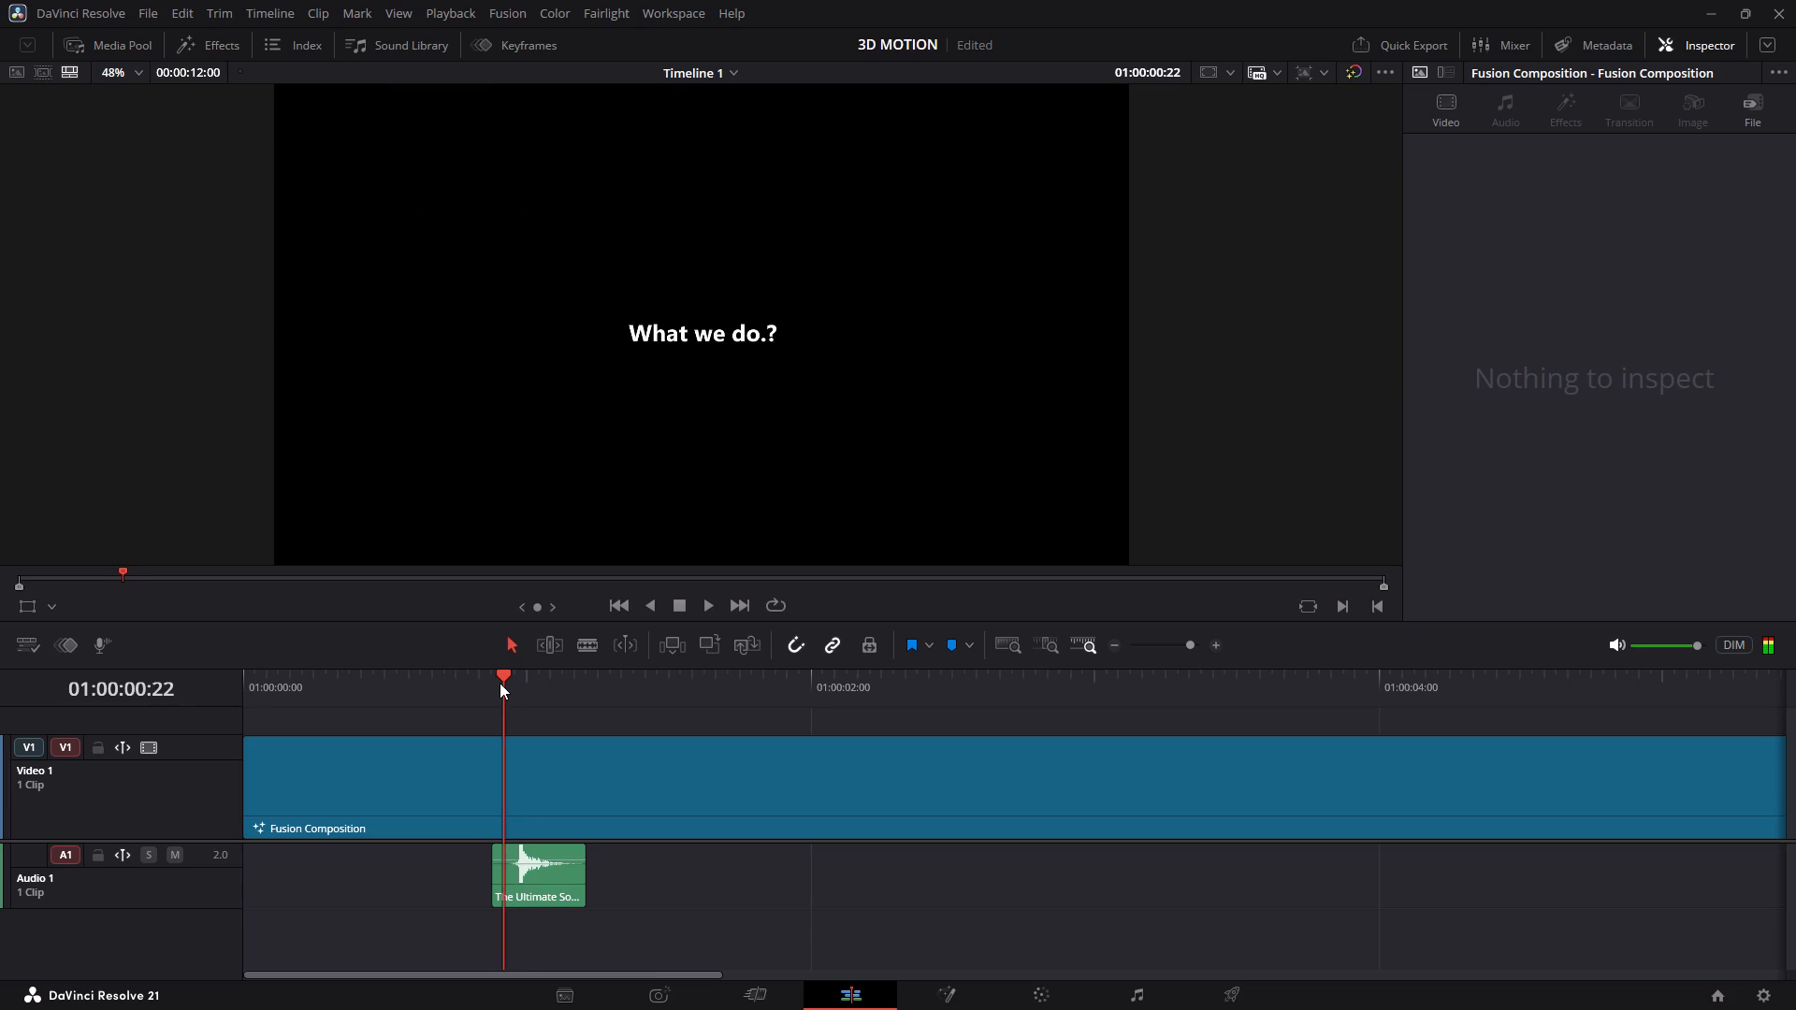
key(Right)
key(Right)
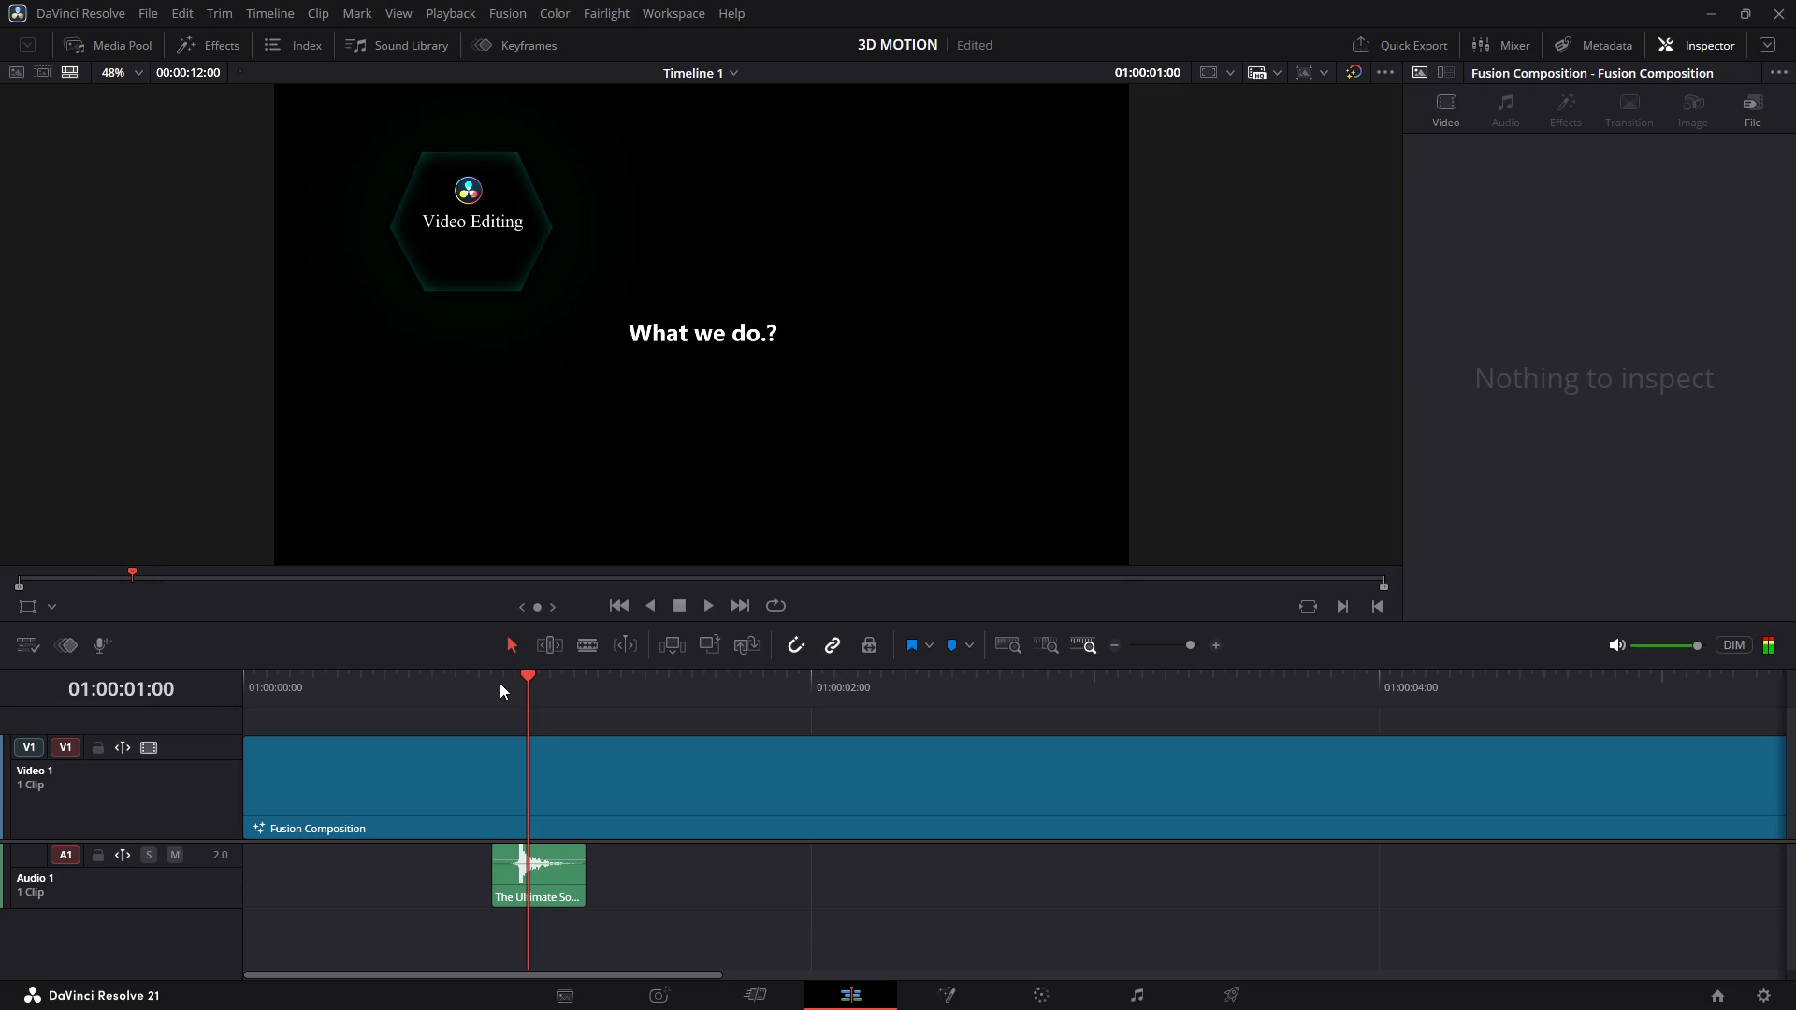
key(Right)
key(Right)
key(Right)
key(Left)
key(Left)
key(Left)
key(Left)
key(Left)
key(Left)
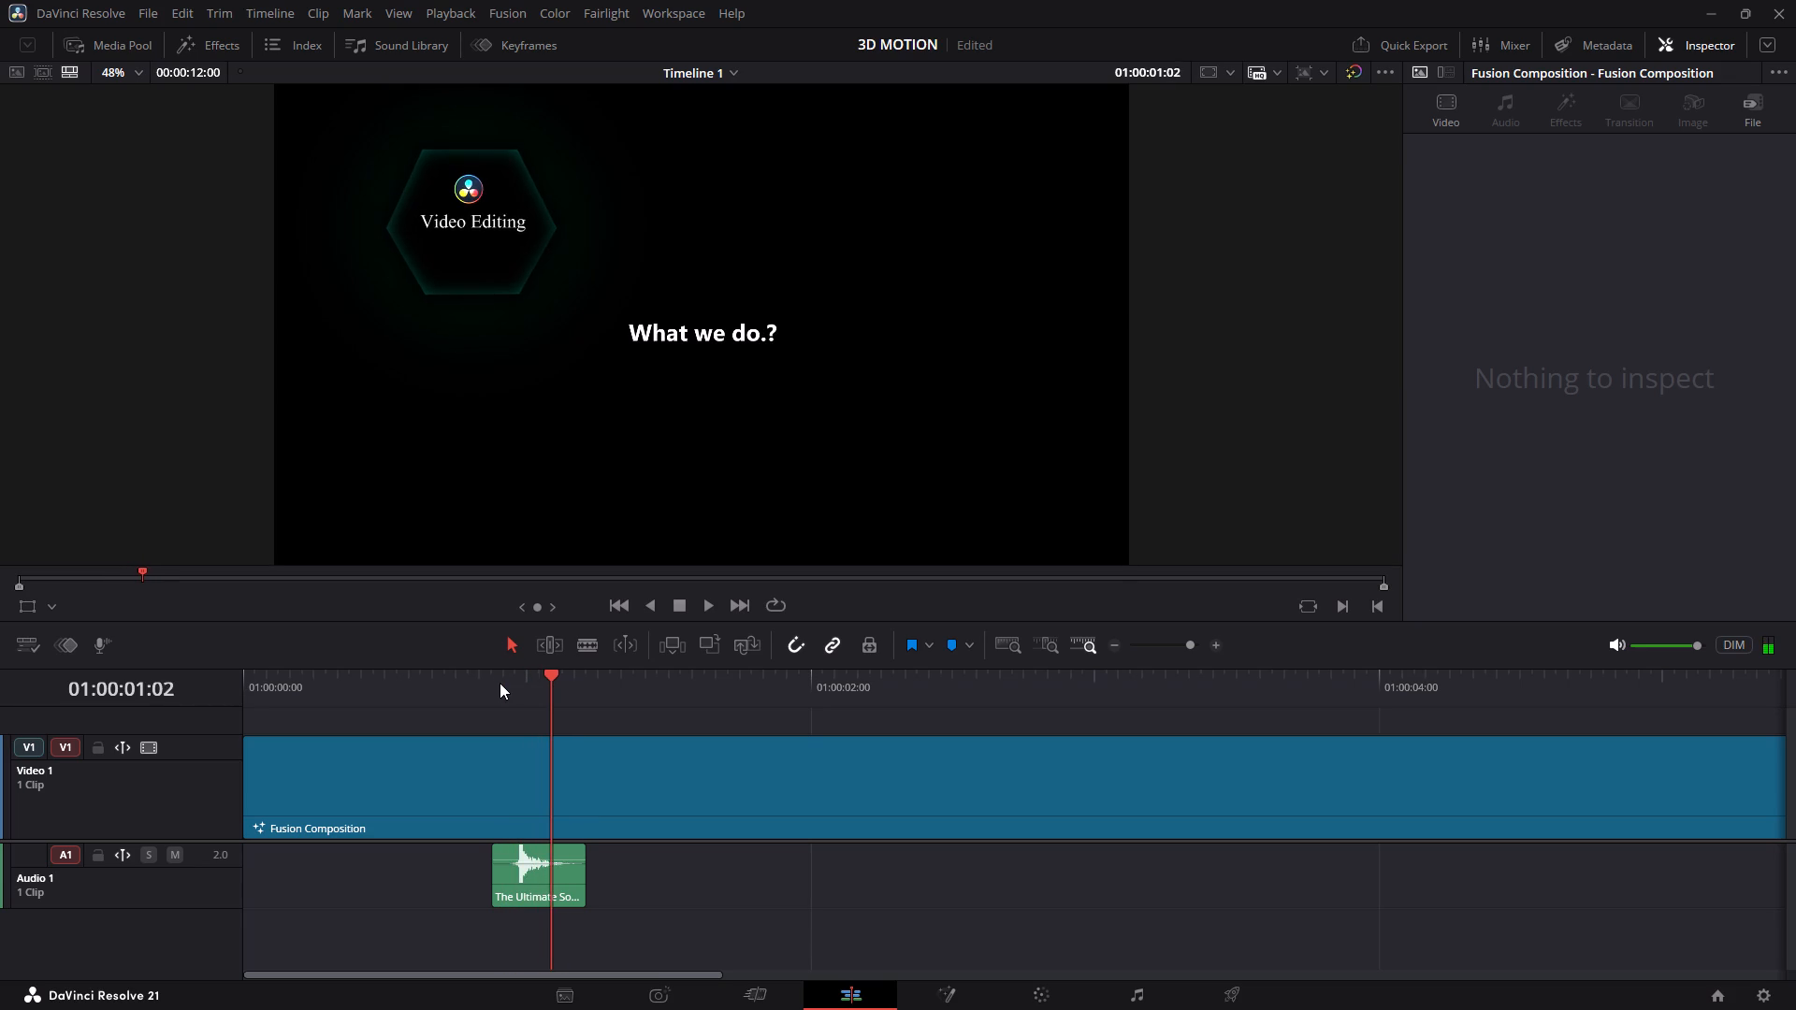
key(Left)
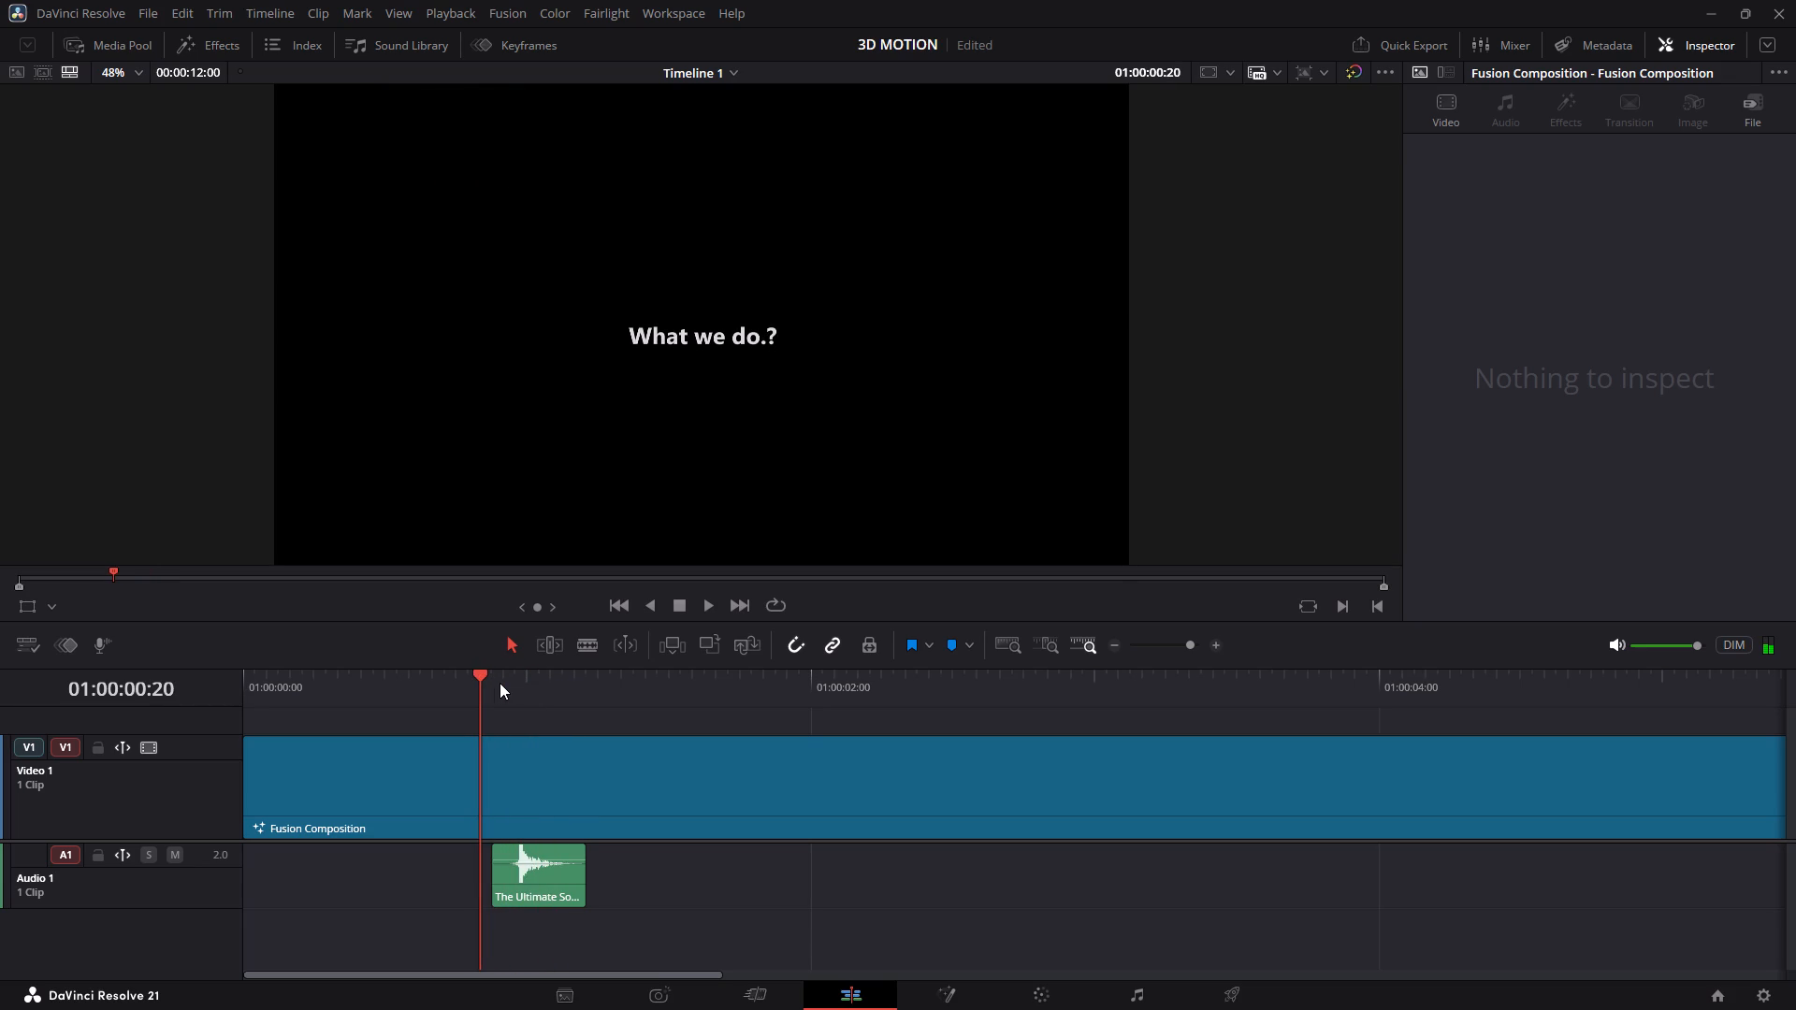
key(space)
key(space)
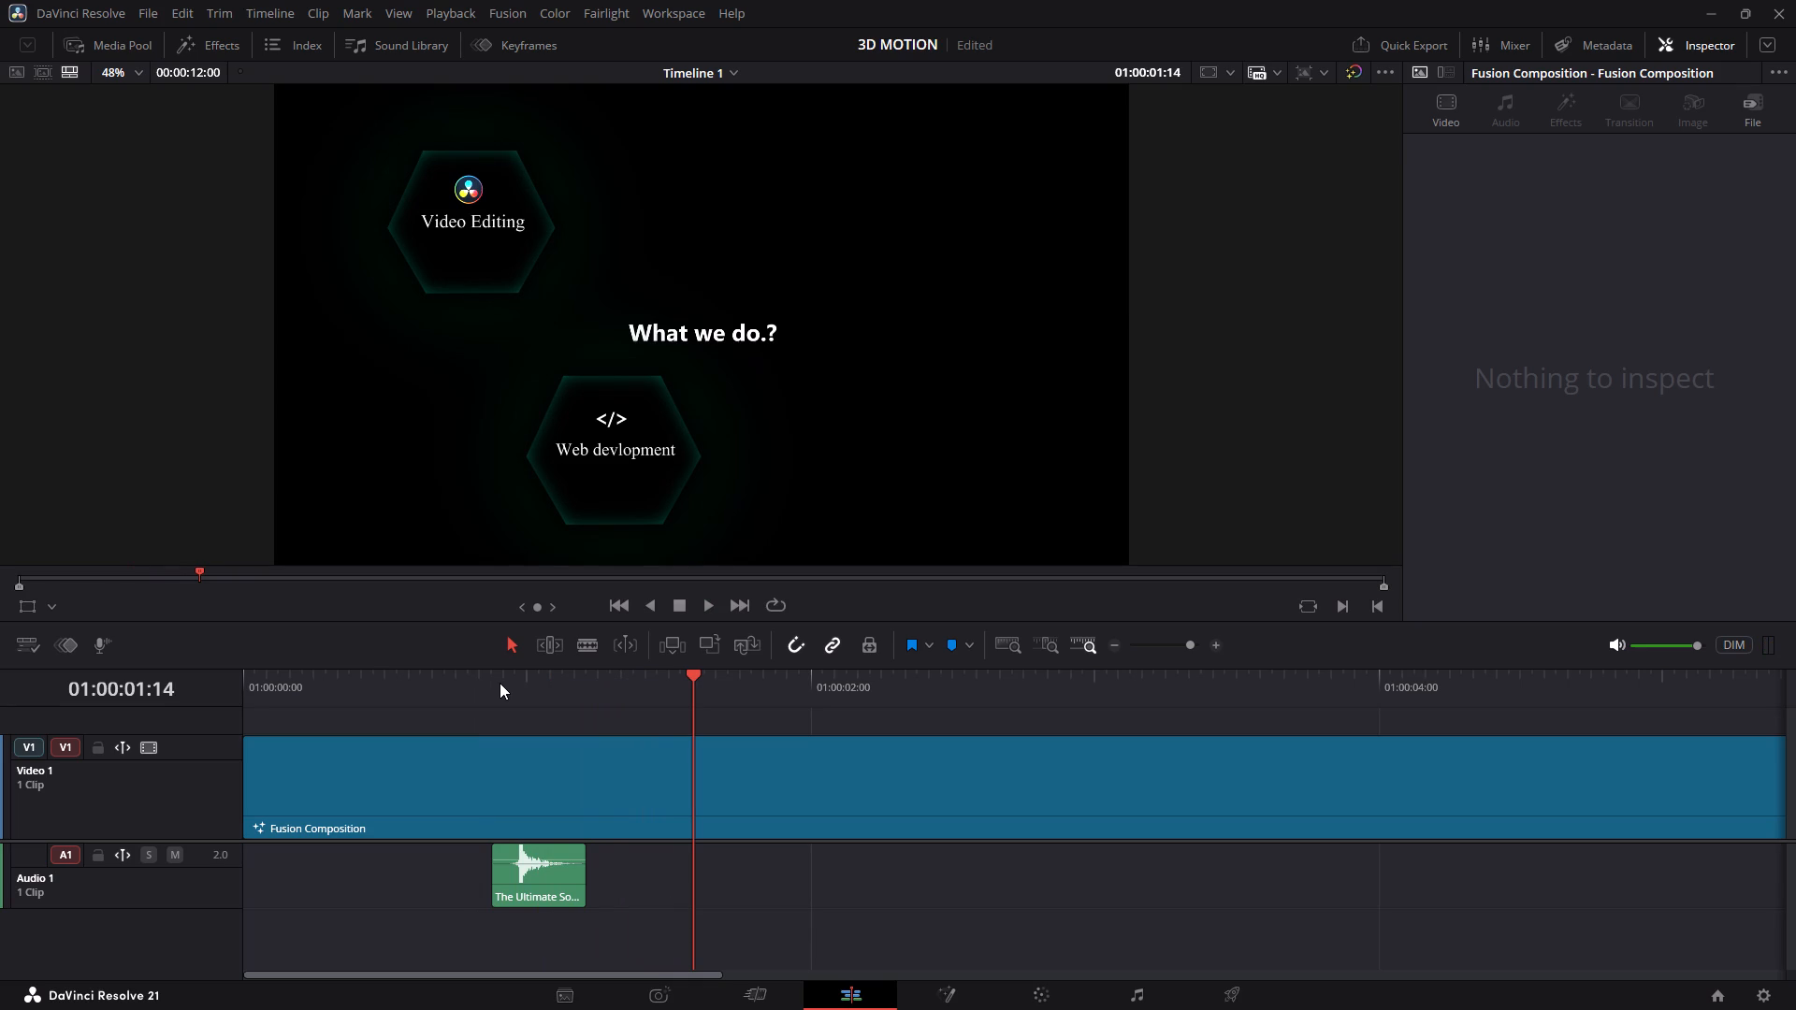
Trim the start of the sound effect clip on Audio 1 to 01:00:00:23, one frame before the Video Editing hexagon appears.
key(Left)
key(Left)
key(Left)
key(Left)
key(Left)
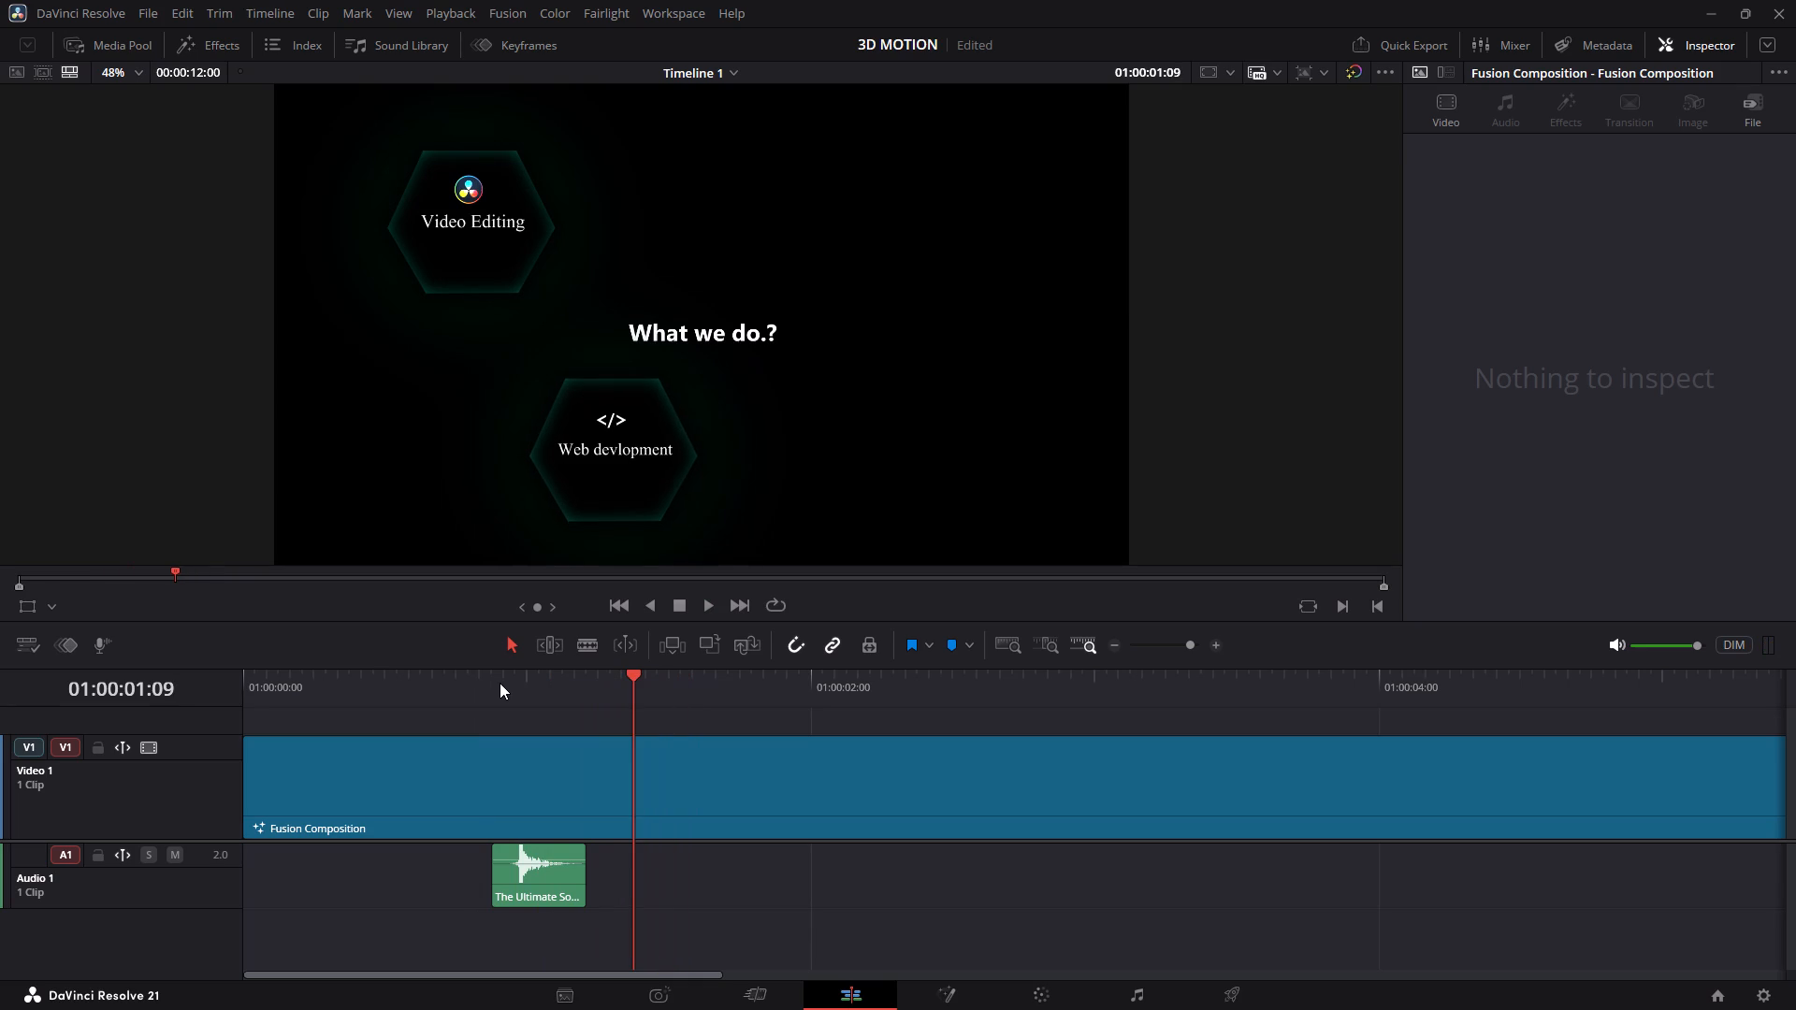
key(Left)
key(Left)
key(Left)
key(Left)
key(Left)
key(Left)
key(Left)
key(Left)
key(Left)
key(Left)
key(Left)
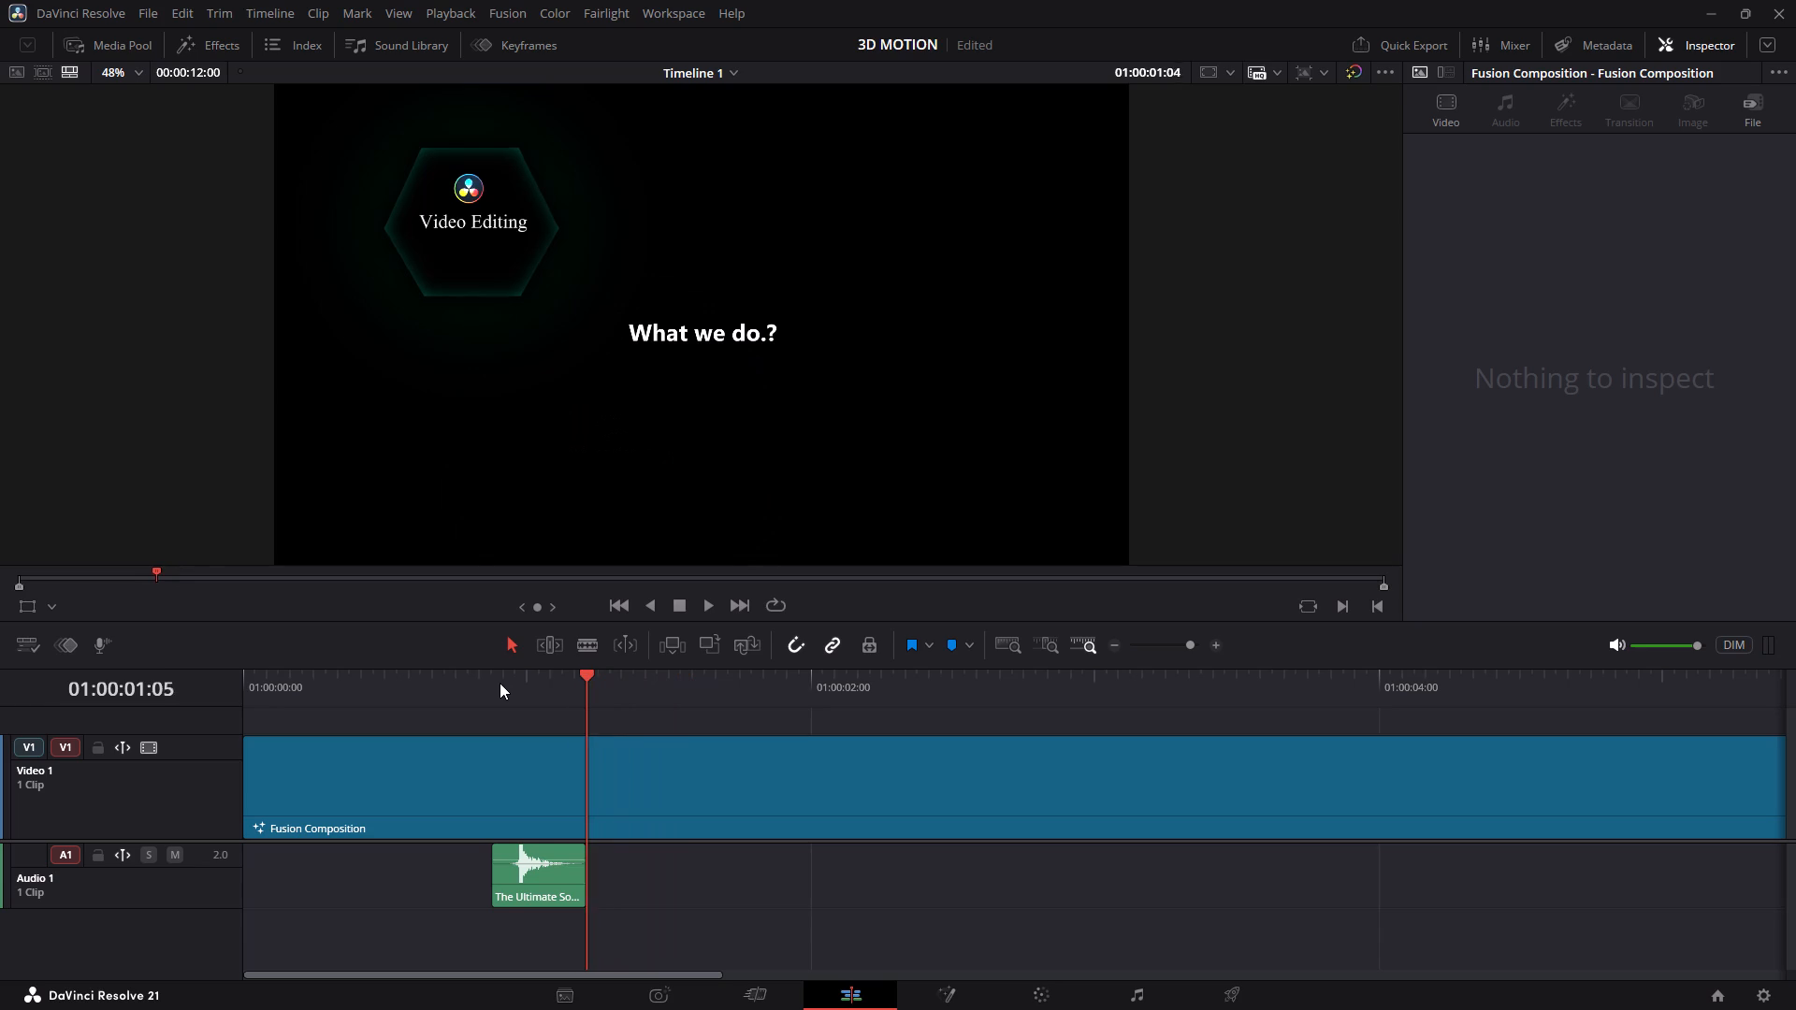
key(Right)
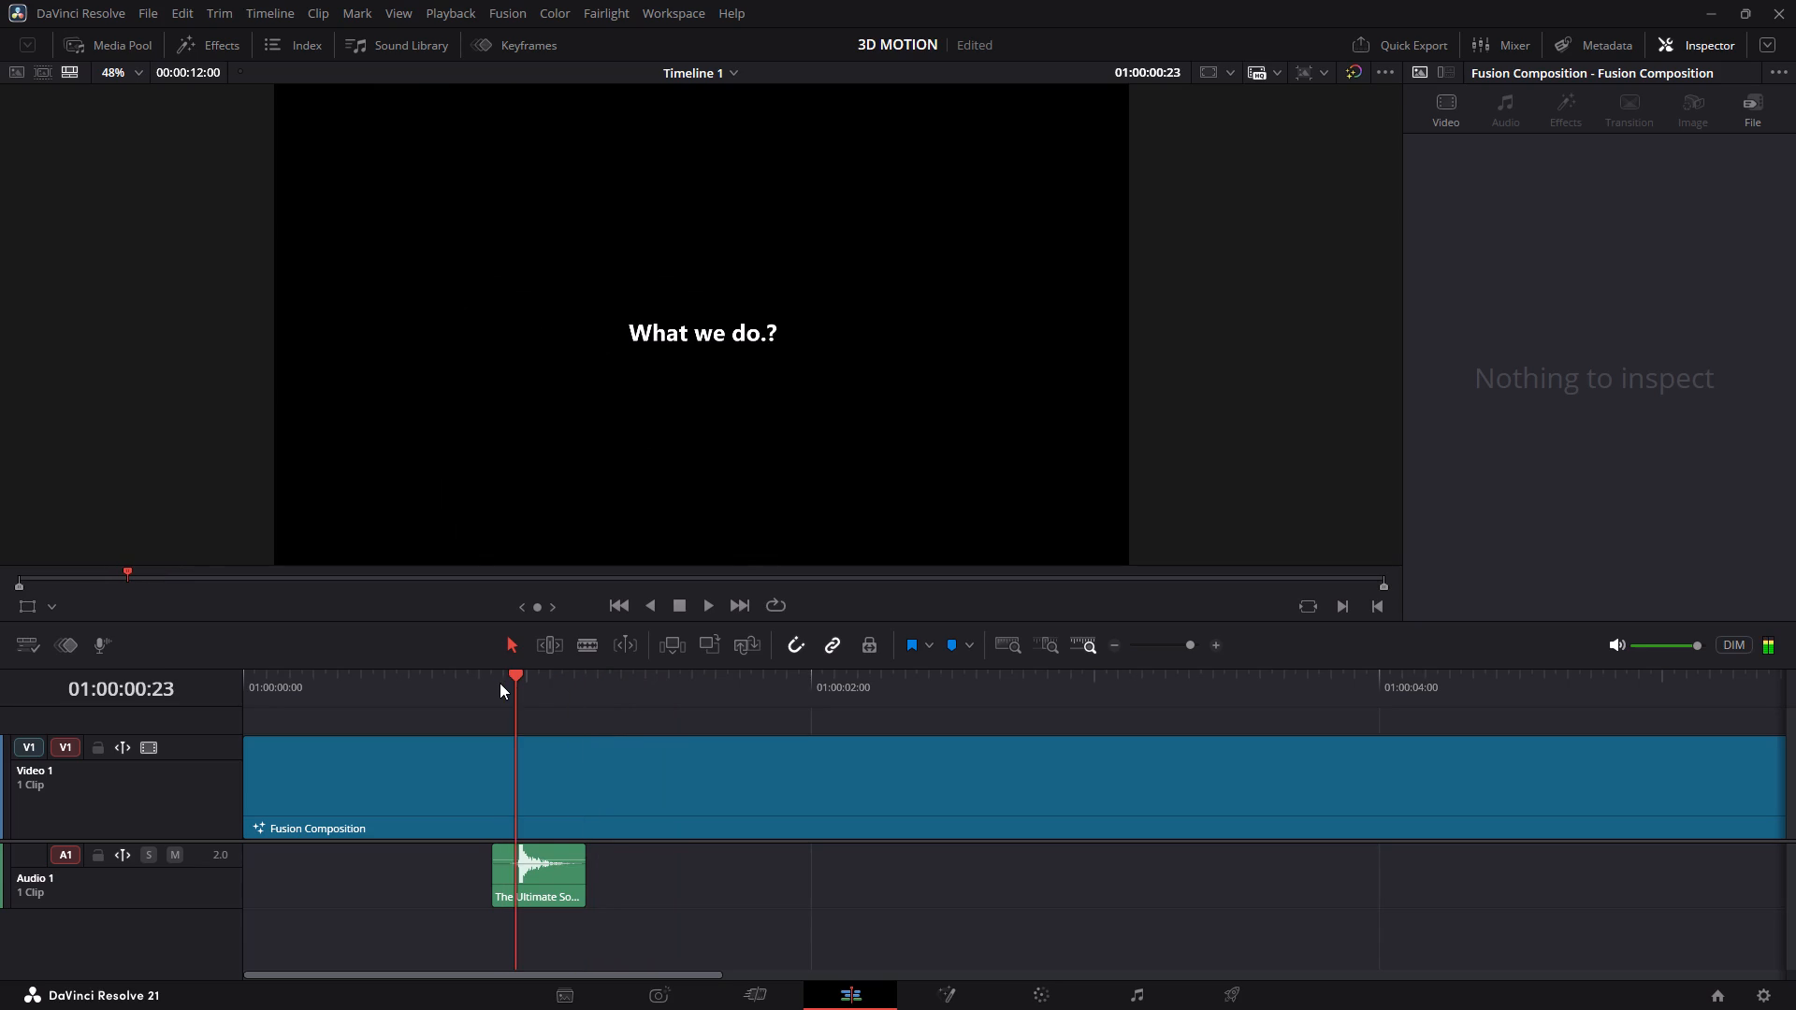
key(Right)
key(Left)
click(545, 866)
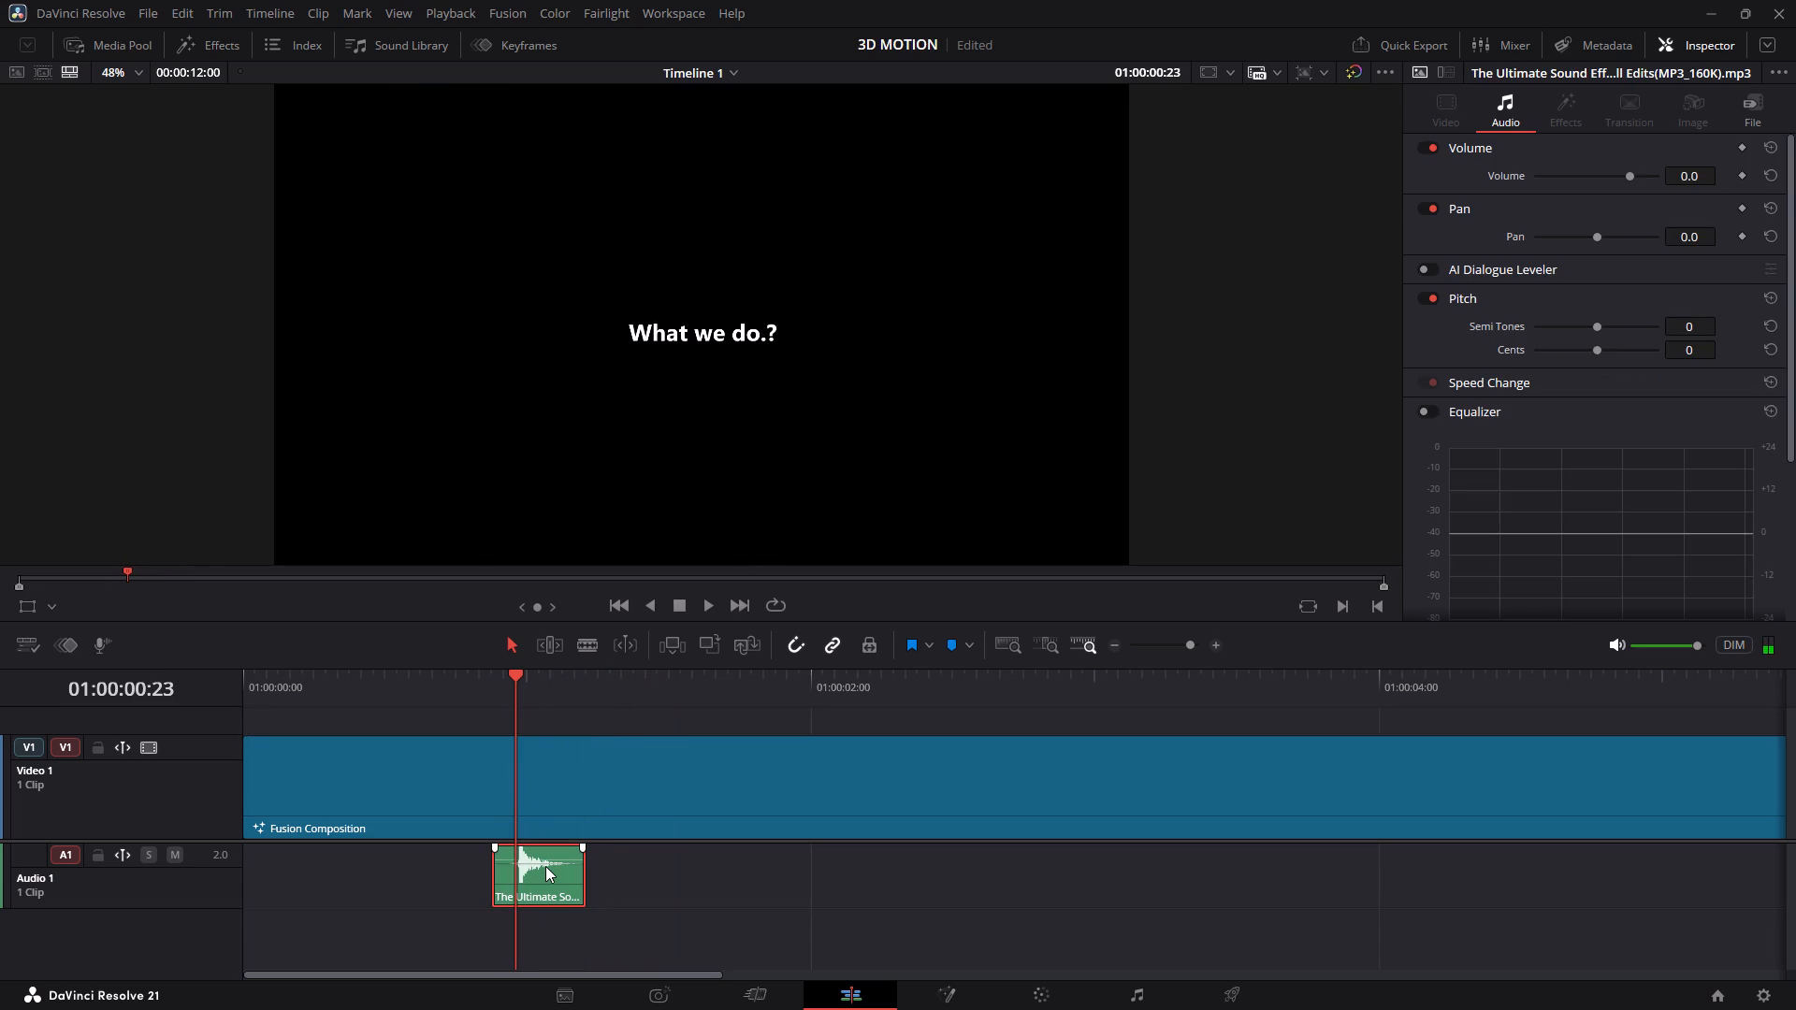
key(shift+braceleft)
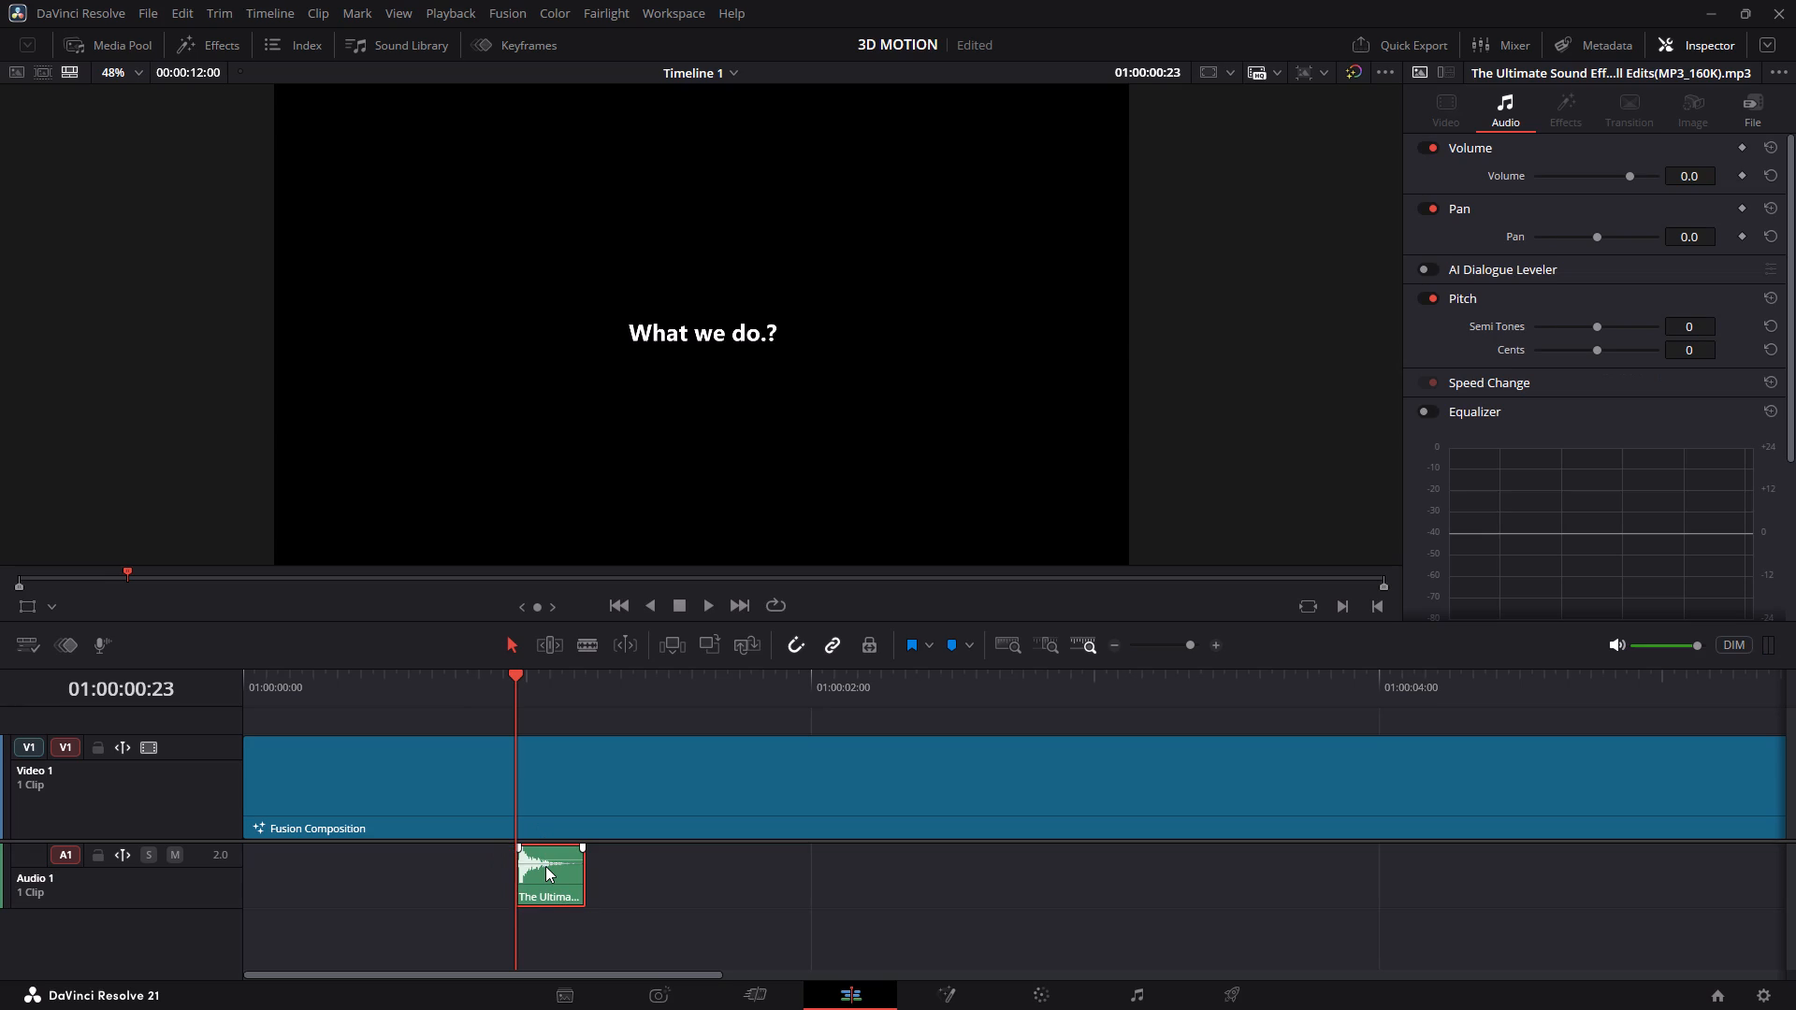
Copy the trimmed sound effect clip and paste it on Audio 1 at 01:00:01:07, one frame before the Web devlopment hexagon appears.
click(545, 866)
key(ctrl+c)
click(655, 890)
click(592, 684)
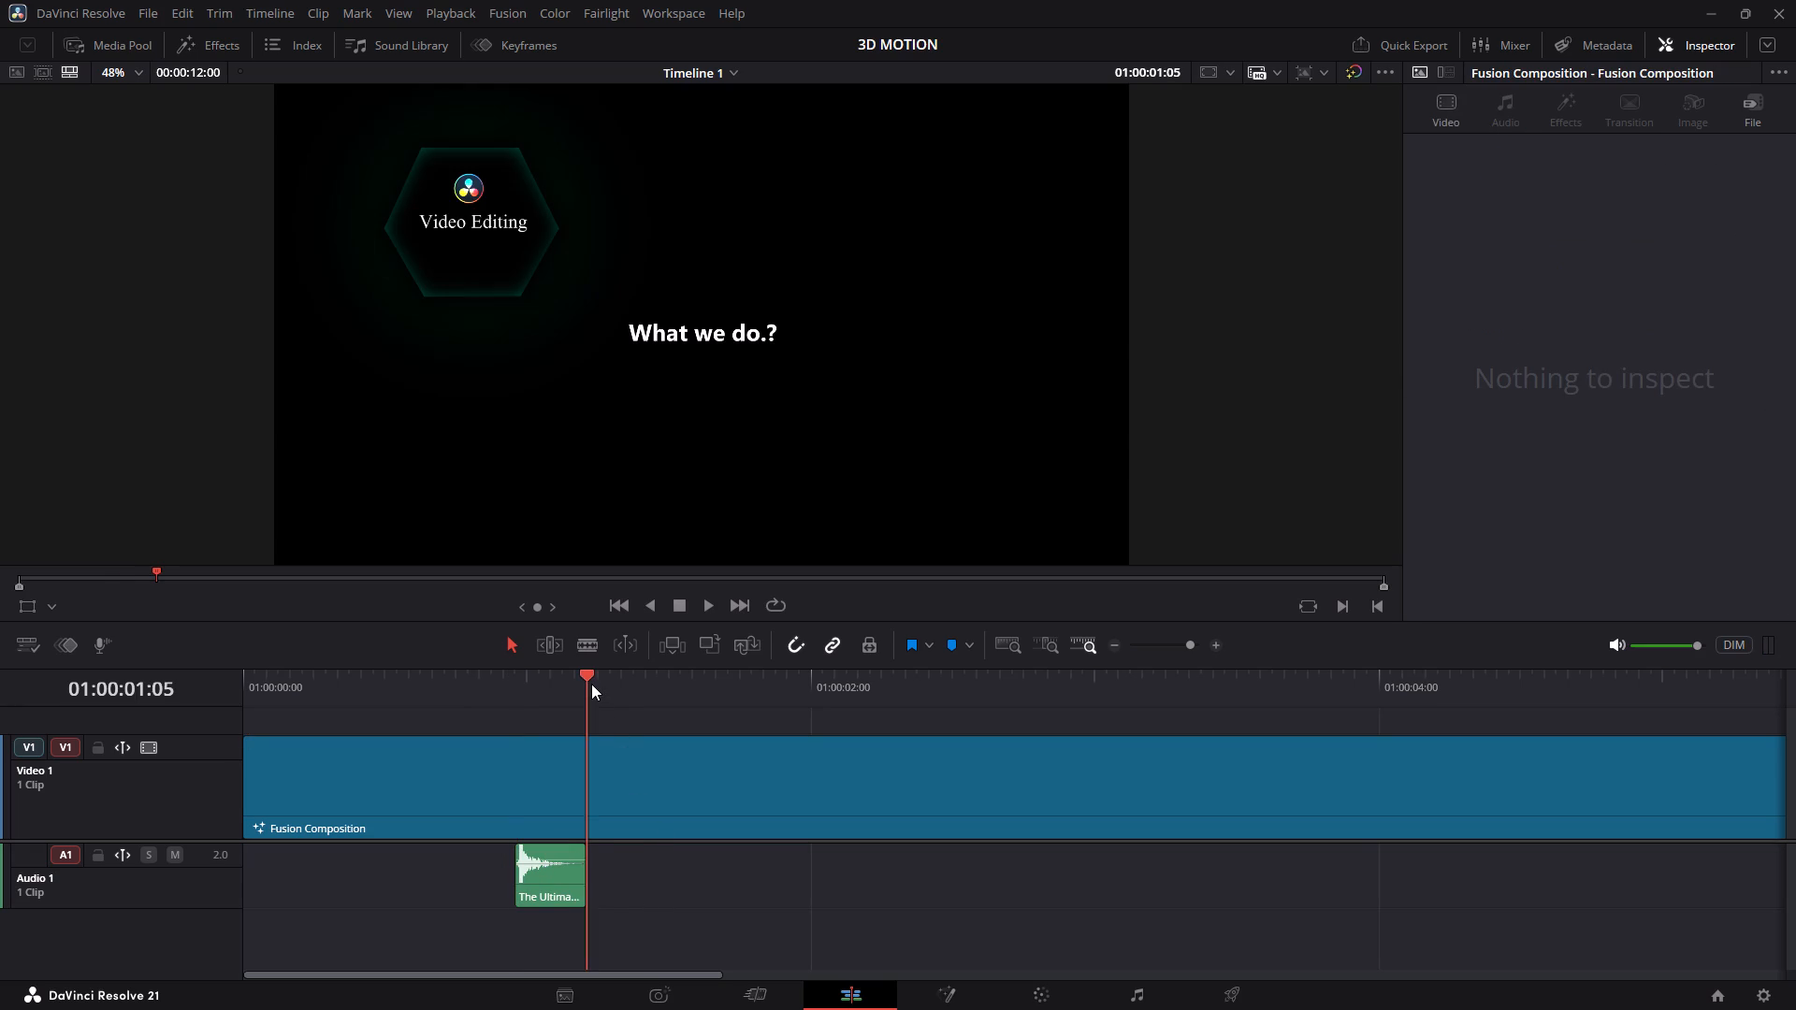
key(Right)
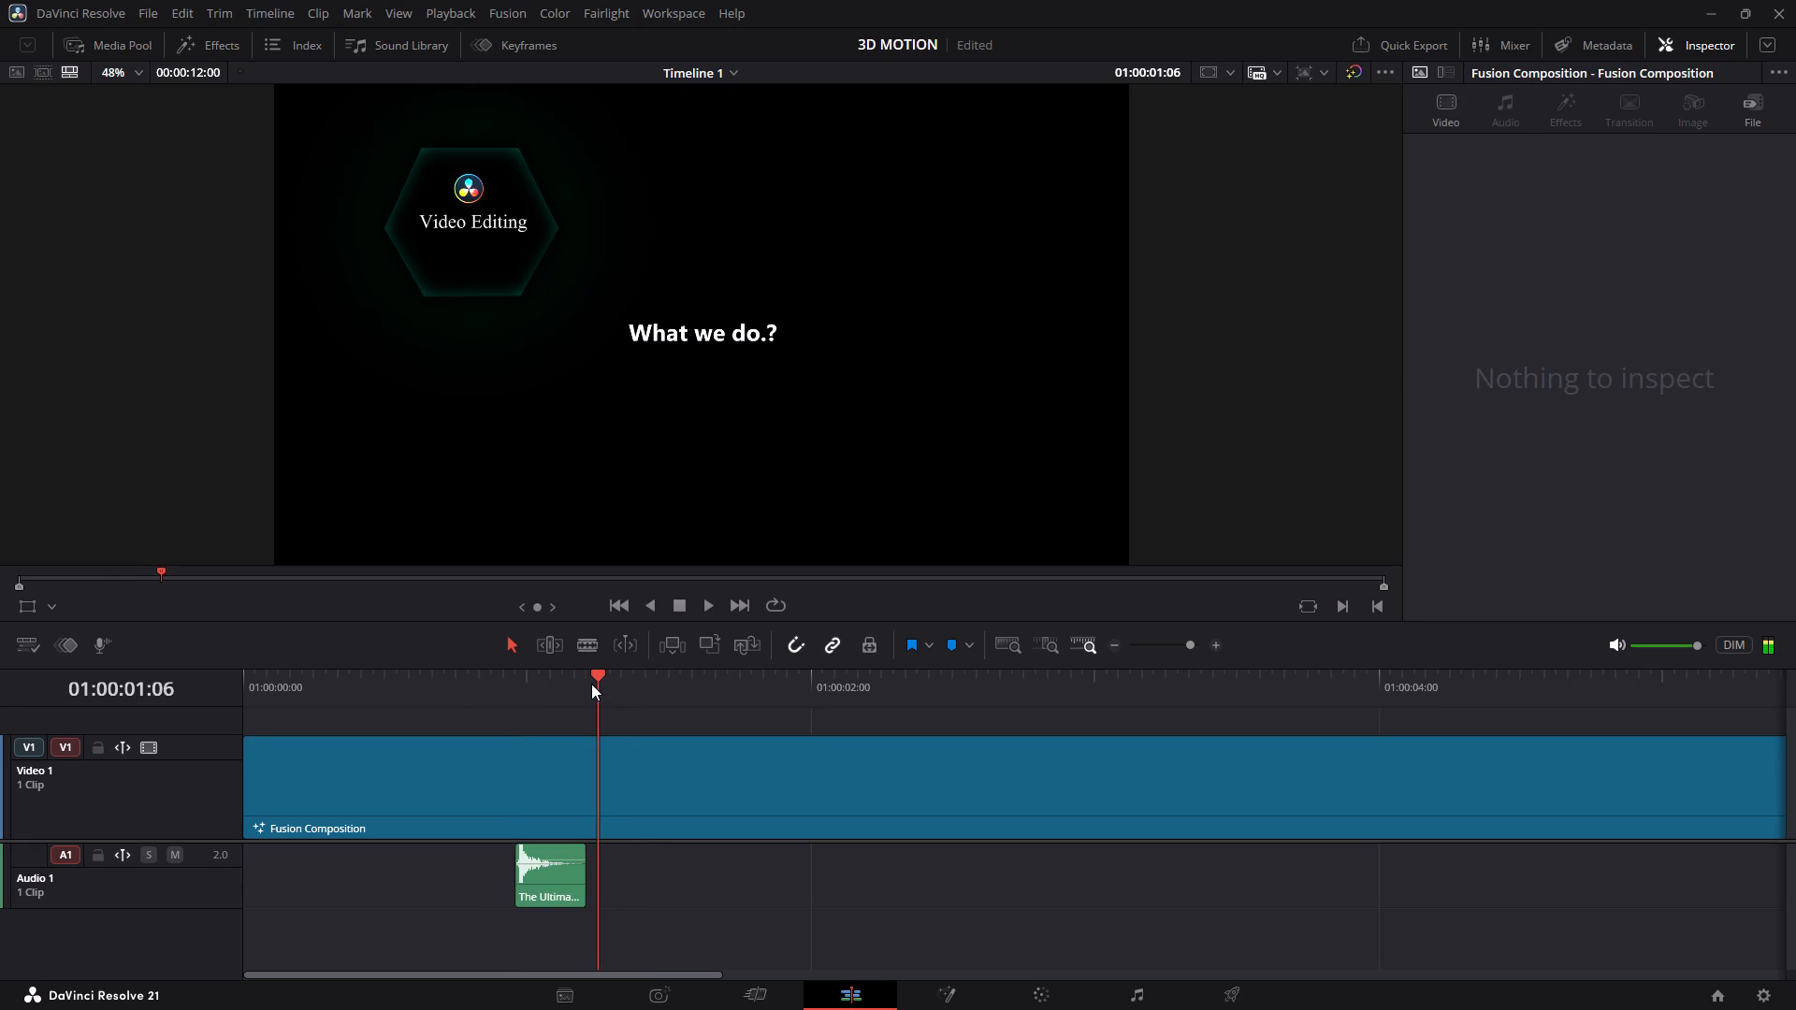
key(Right)
key(Right)
key(Right)
key(Left)
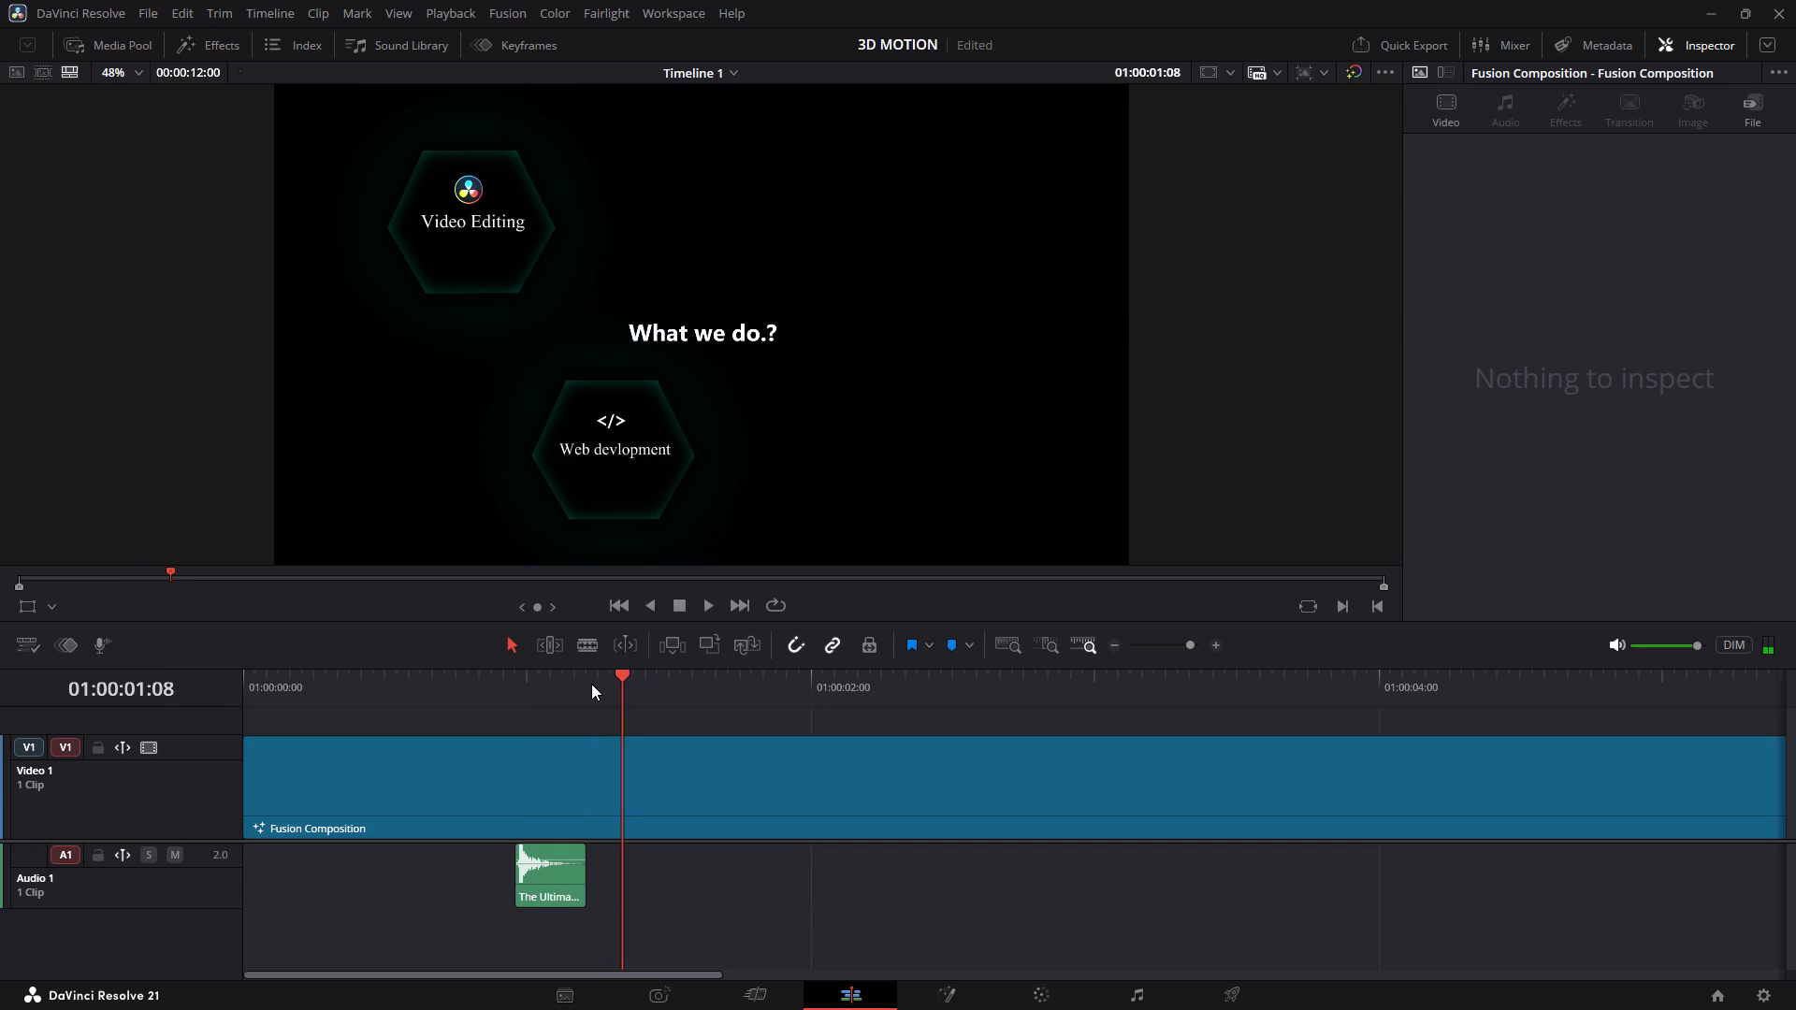
key(Left)
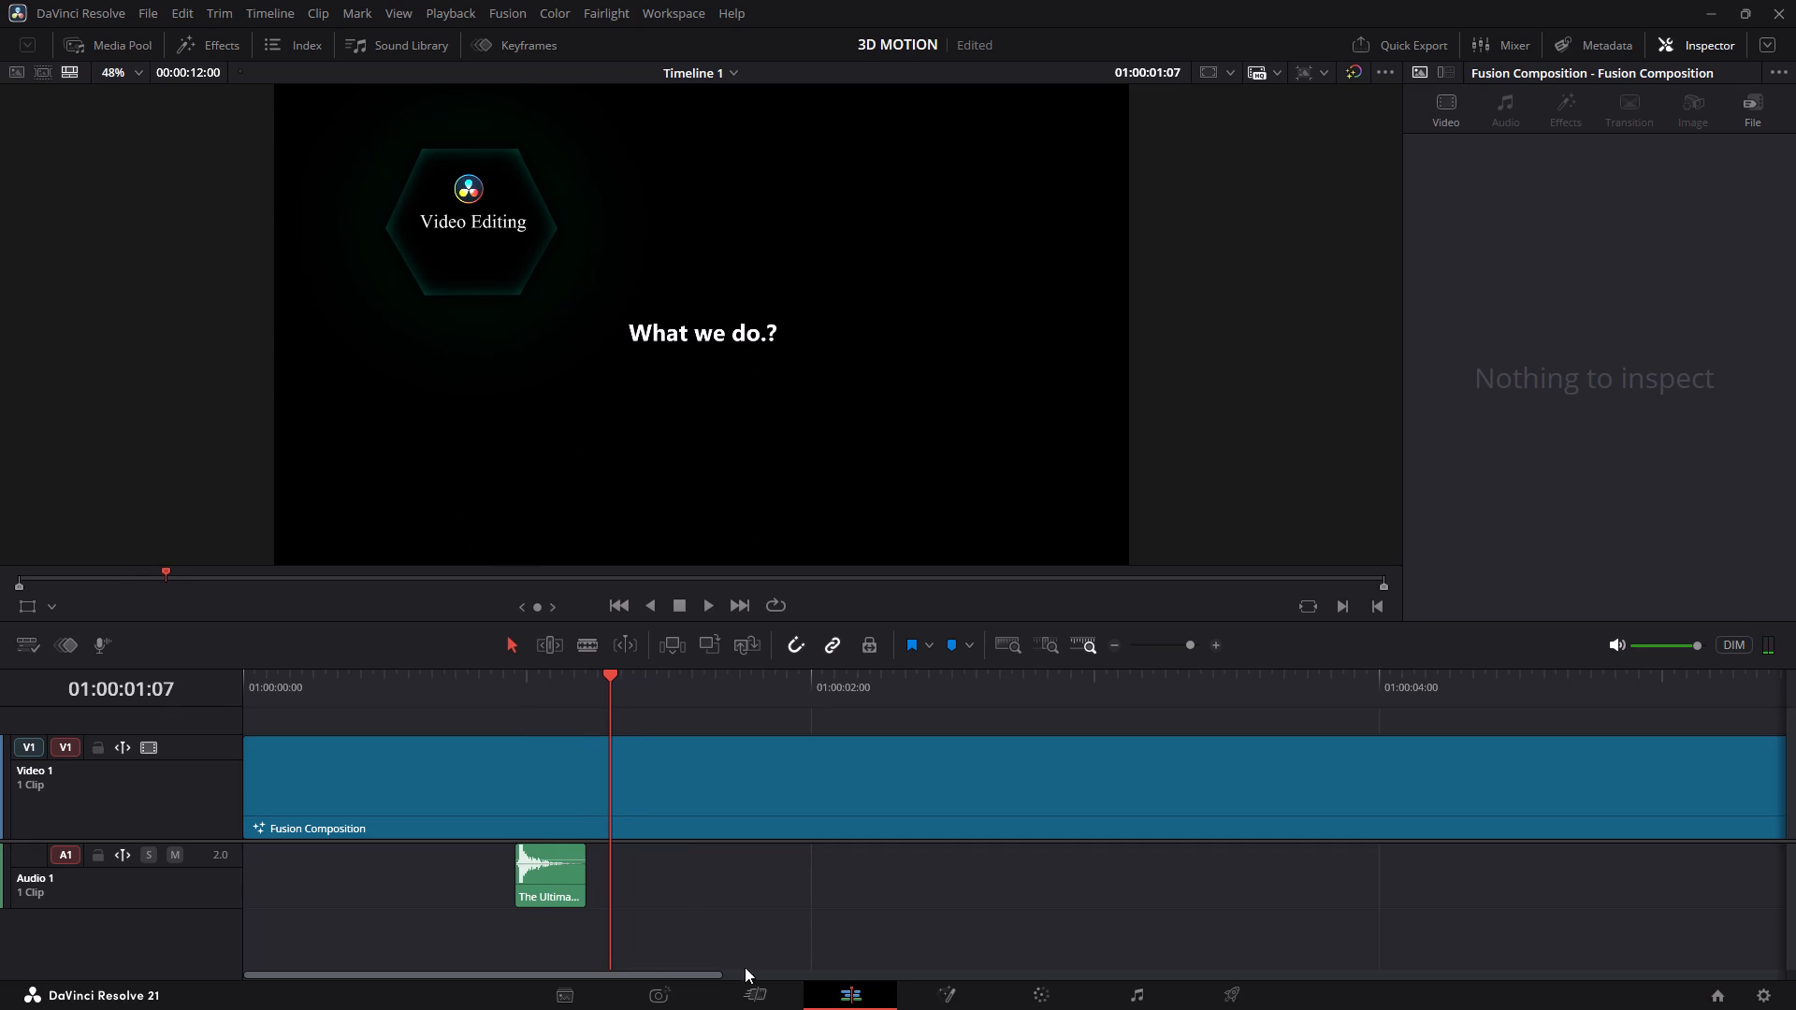
click(673, 889)
key(ctrl+v)
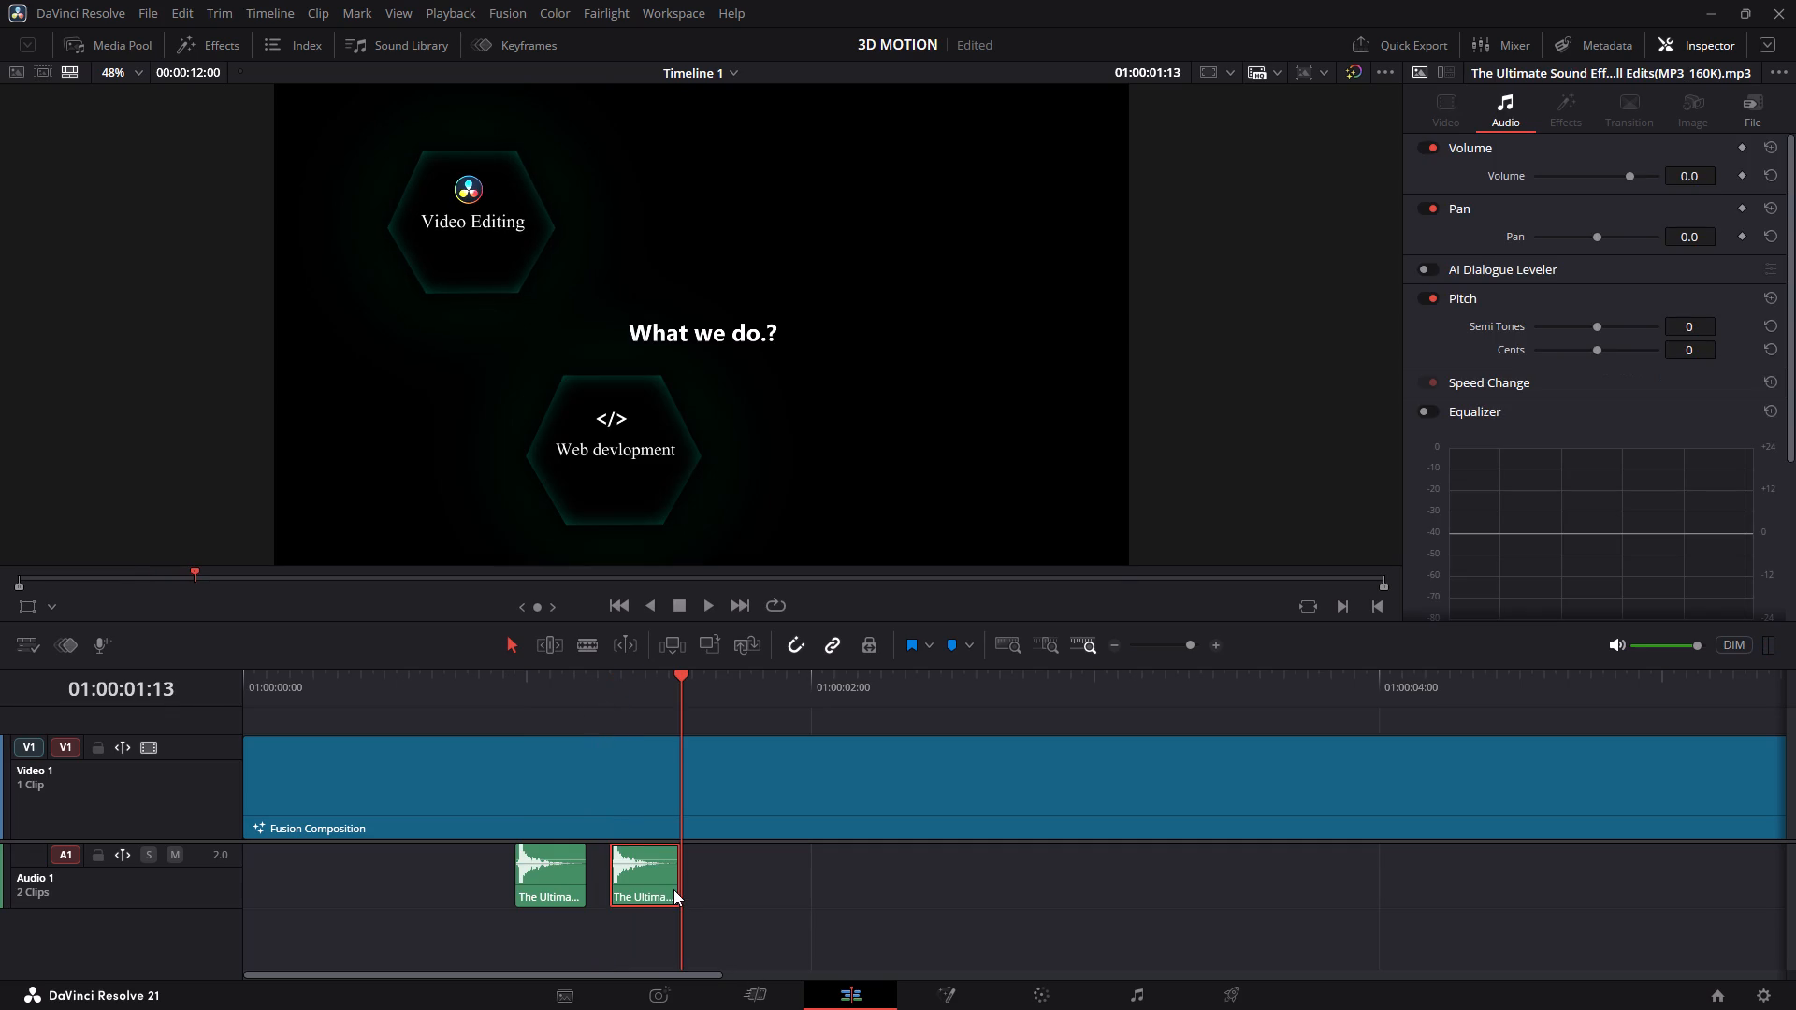
Paste another copy of the sound effect on Audio 1 at 01:00:01:15 for the UI\UX hexagon's appearance.
click(607, 677)
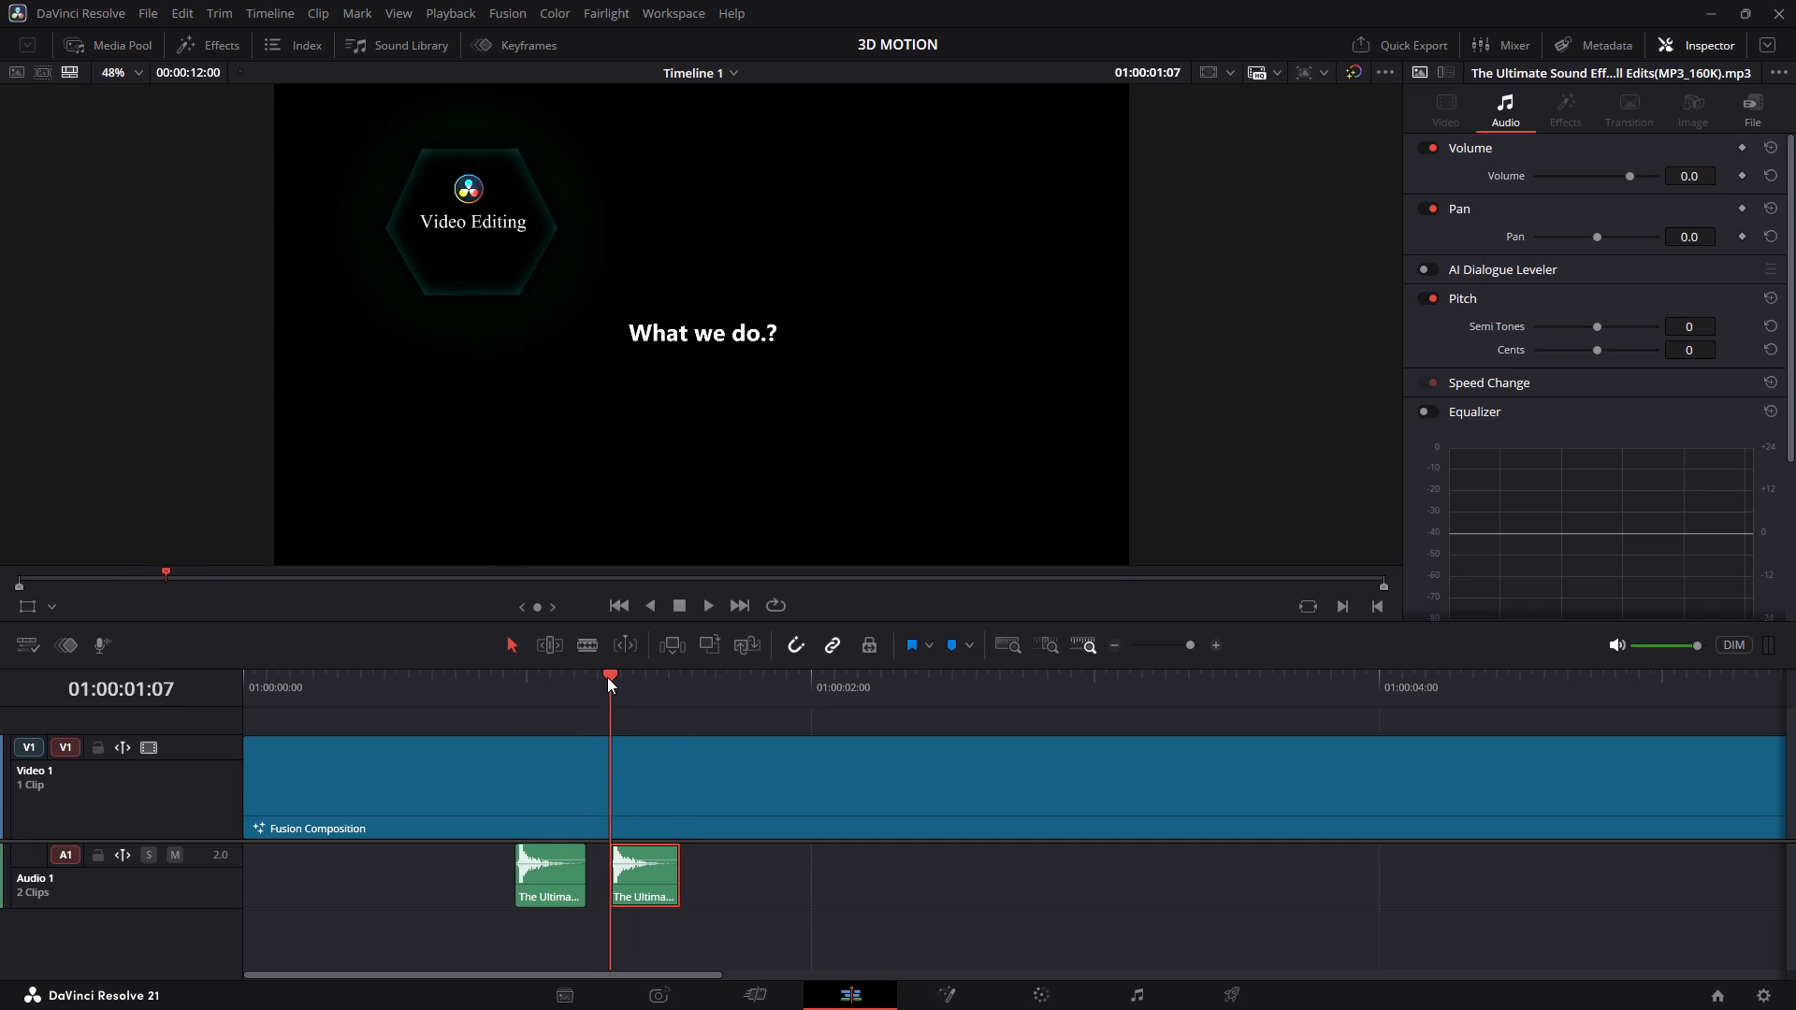
key(Right)
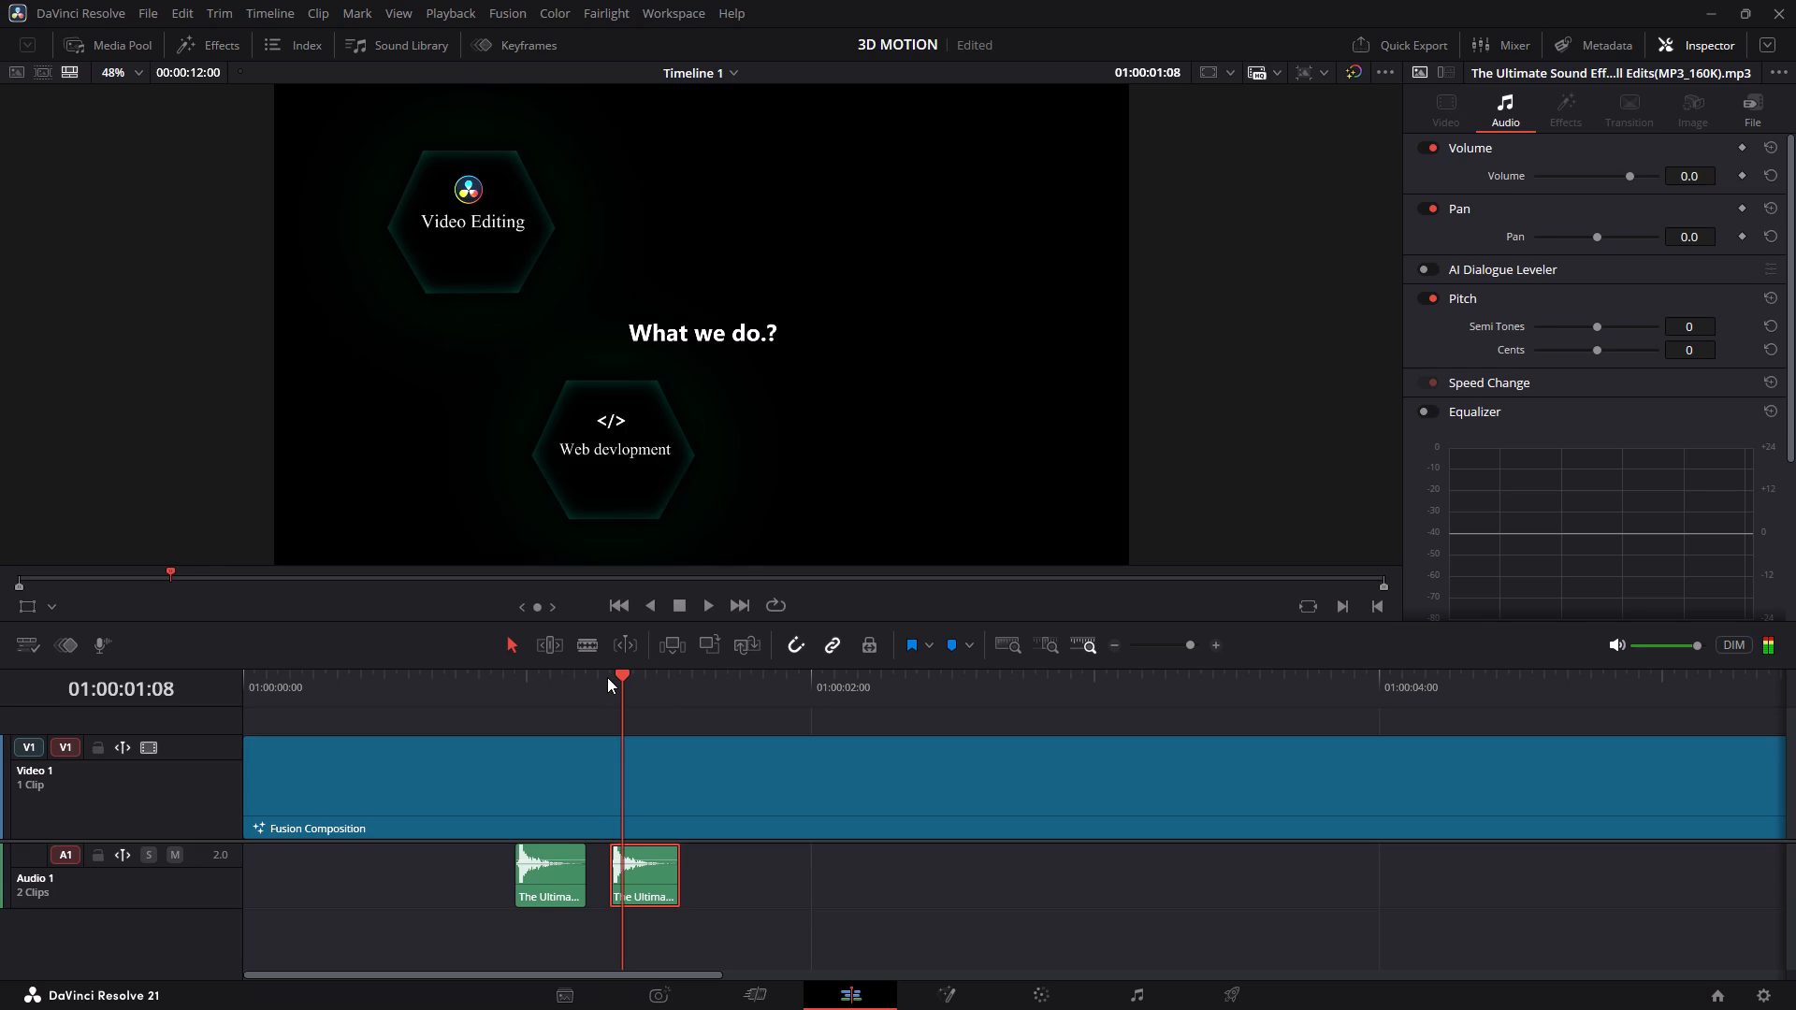
key(Right)
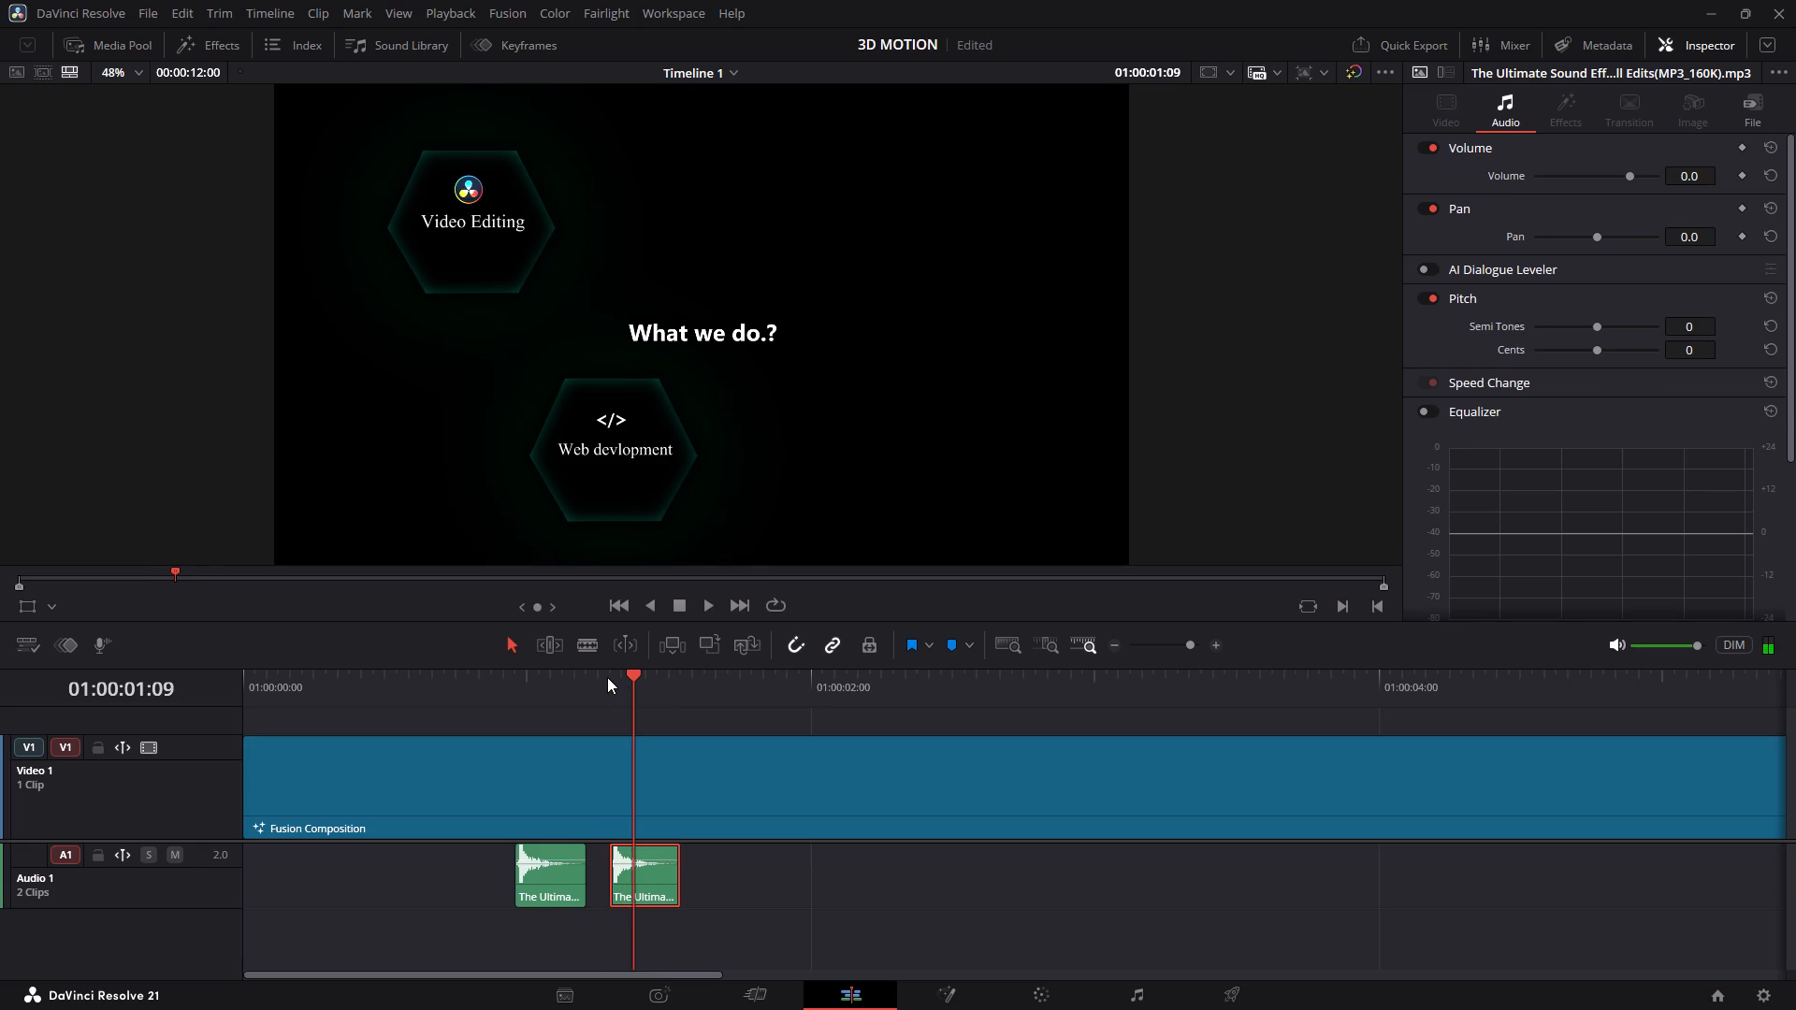
key(Right)
key(Right)
key(Right)
key(Right)
key(Right)
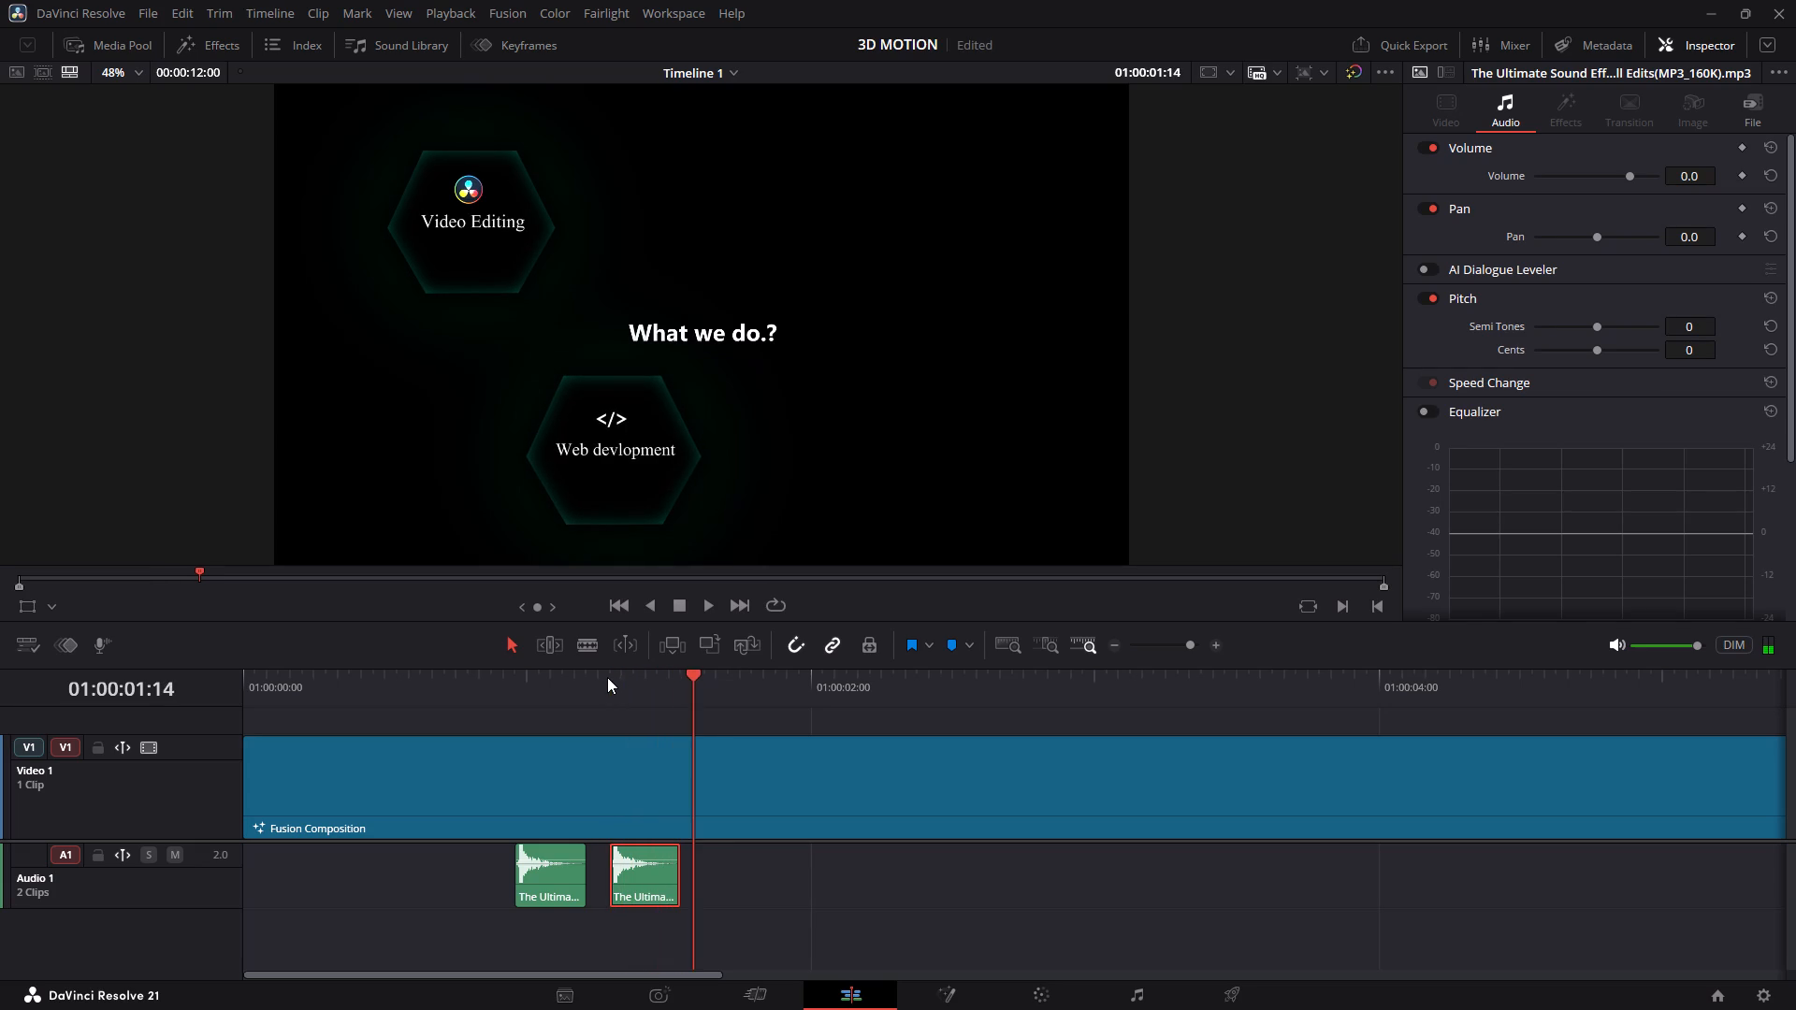
key(Right)
key(Right)
key(Left)
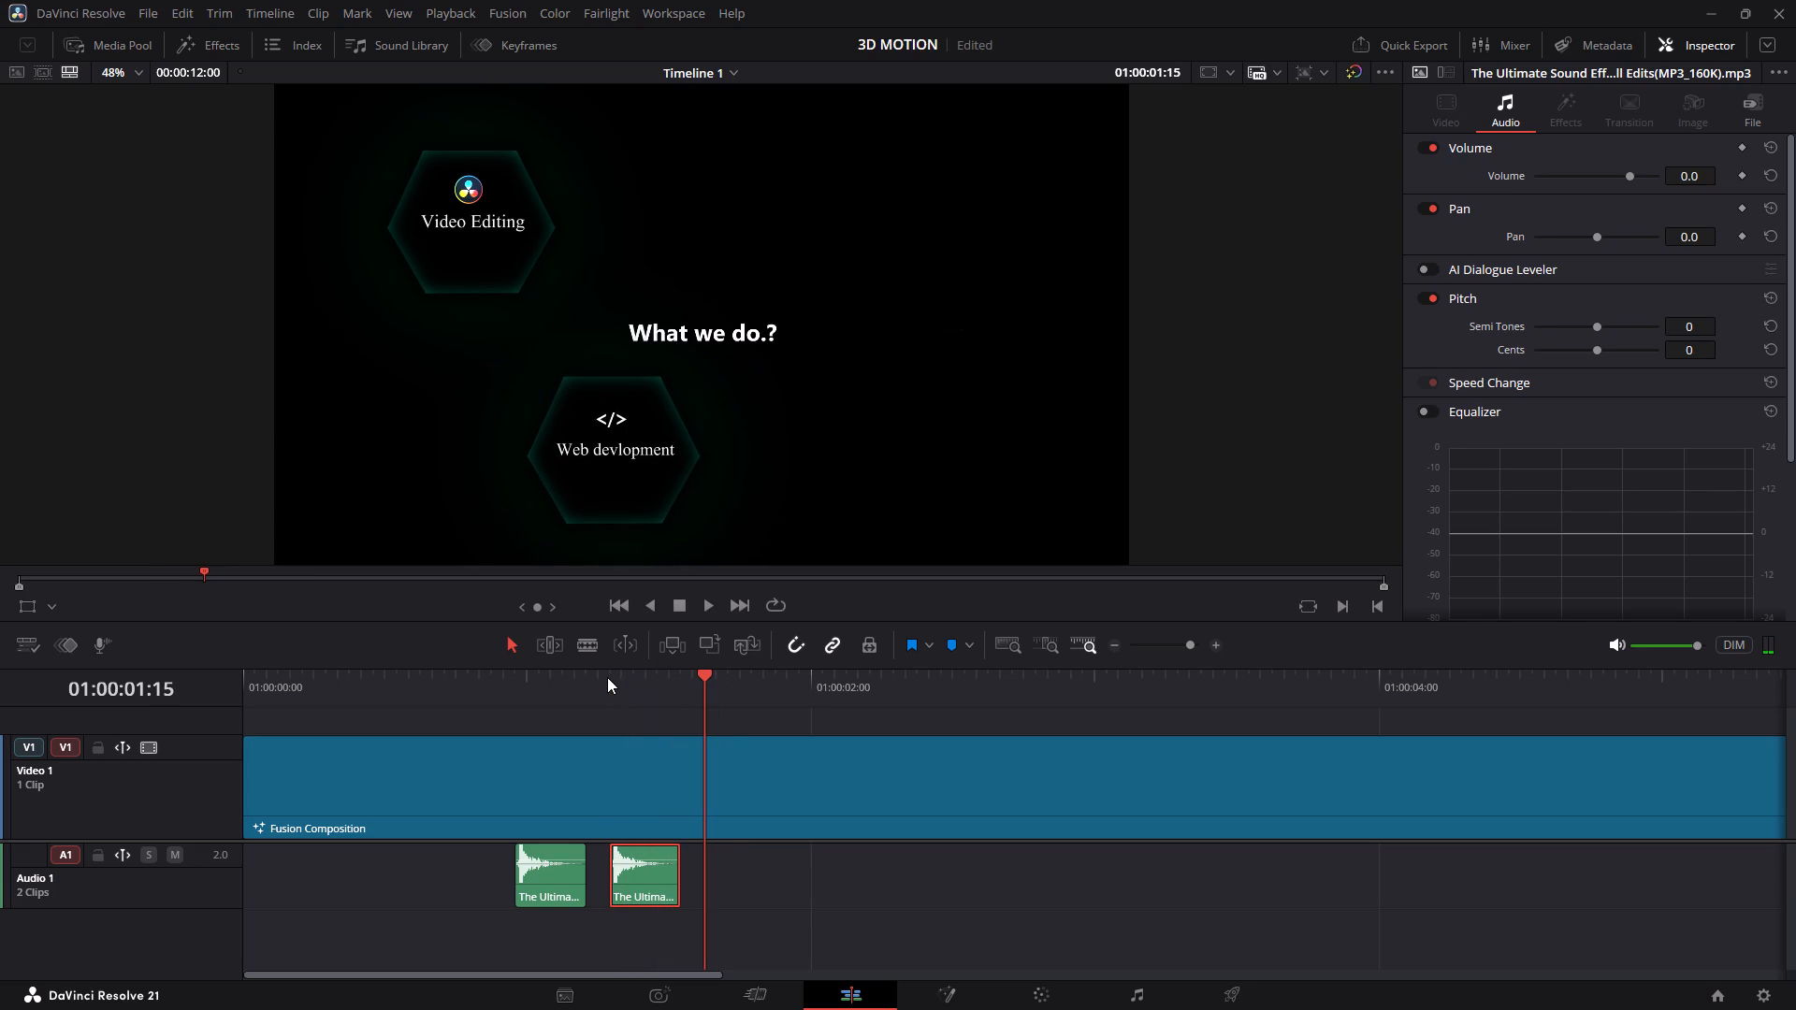
click(735, 868)
key(ctrl+v)
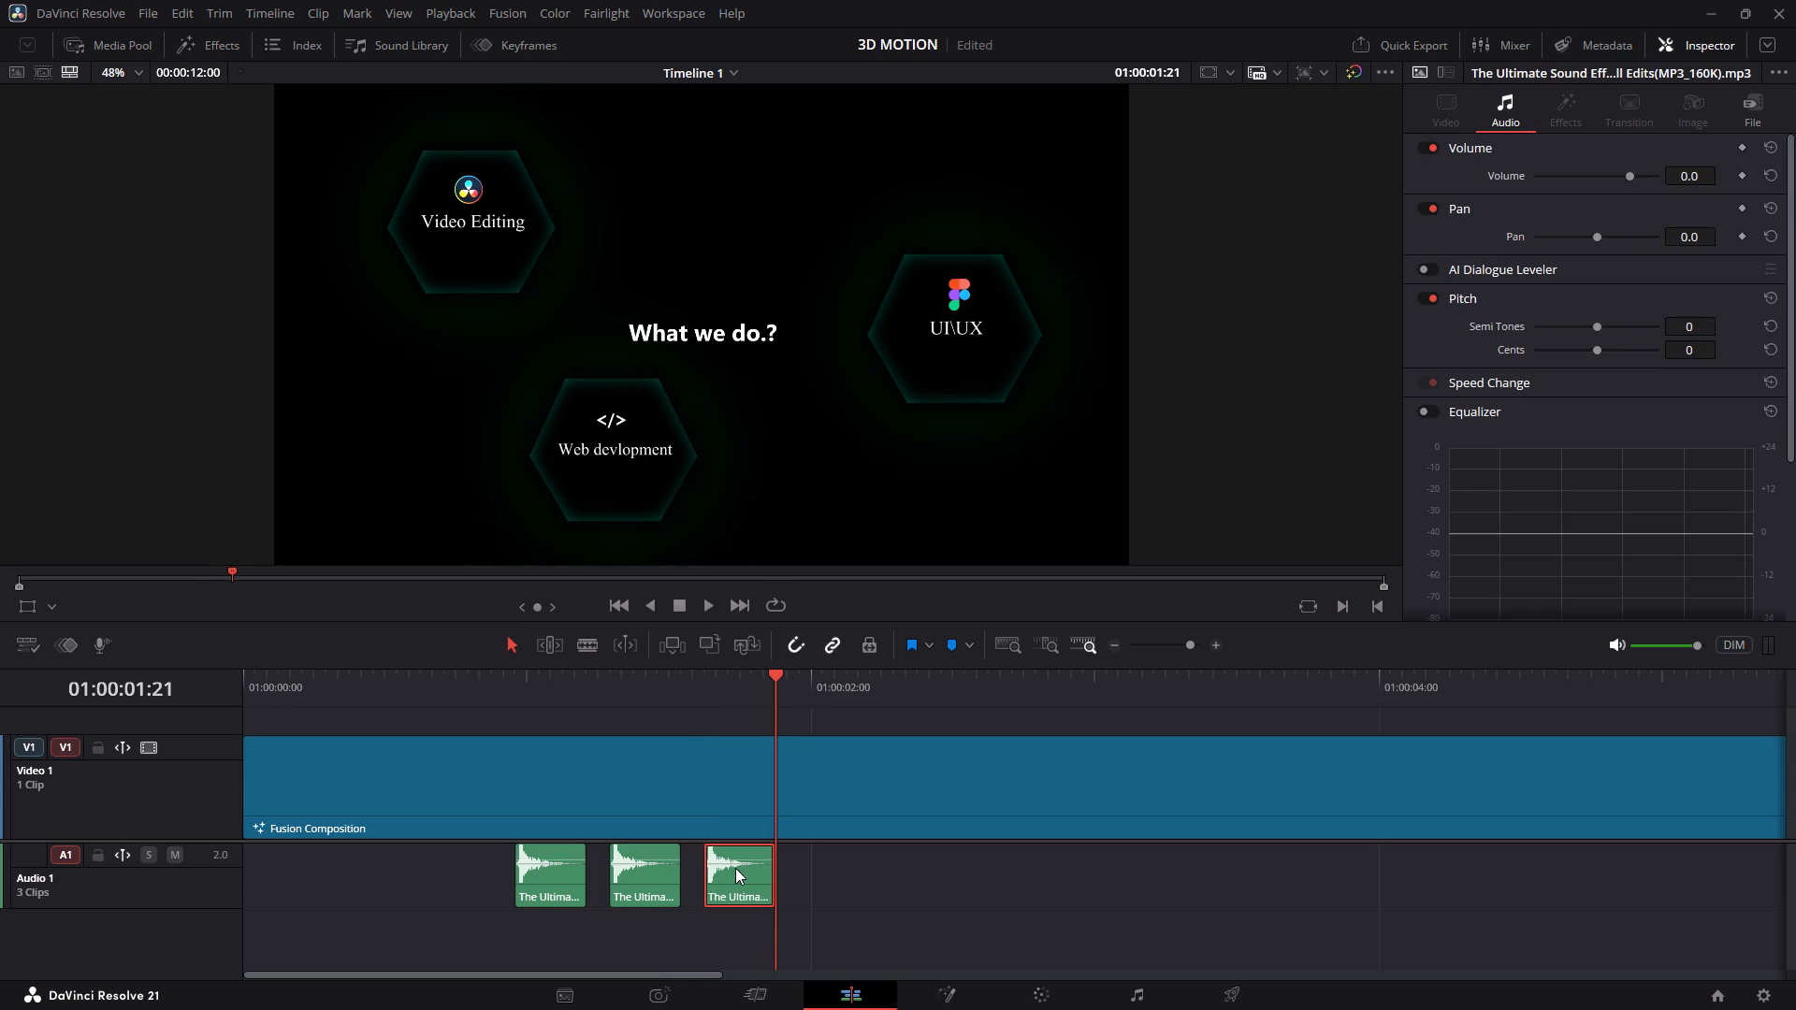
Position the playhead at 01:00:01:23, past the third sound effect clip, for the next hexagon's sound.
key(Right)
key(Right)
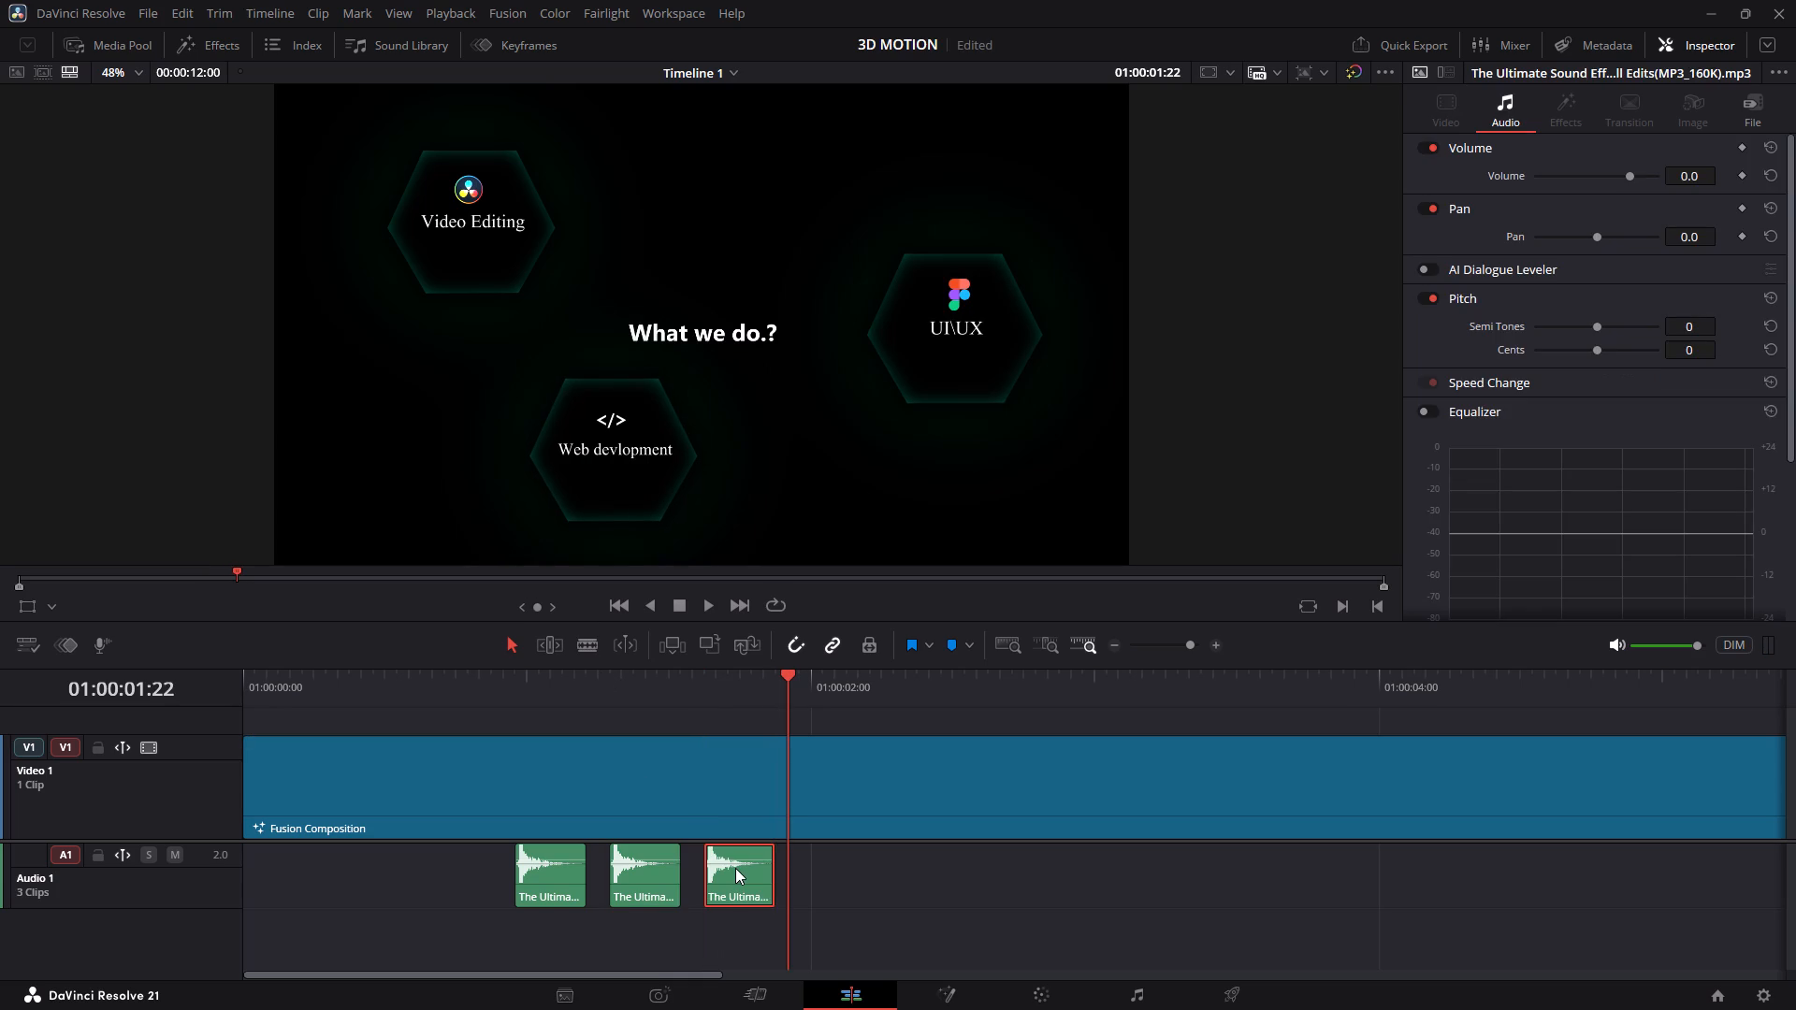
key(Right)
key(Left)
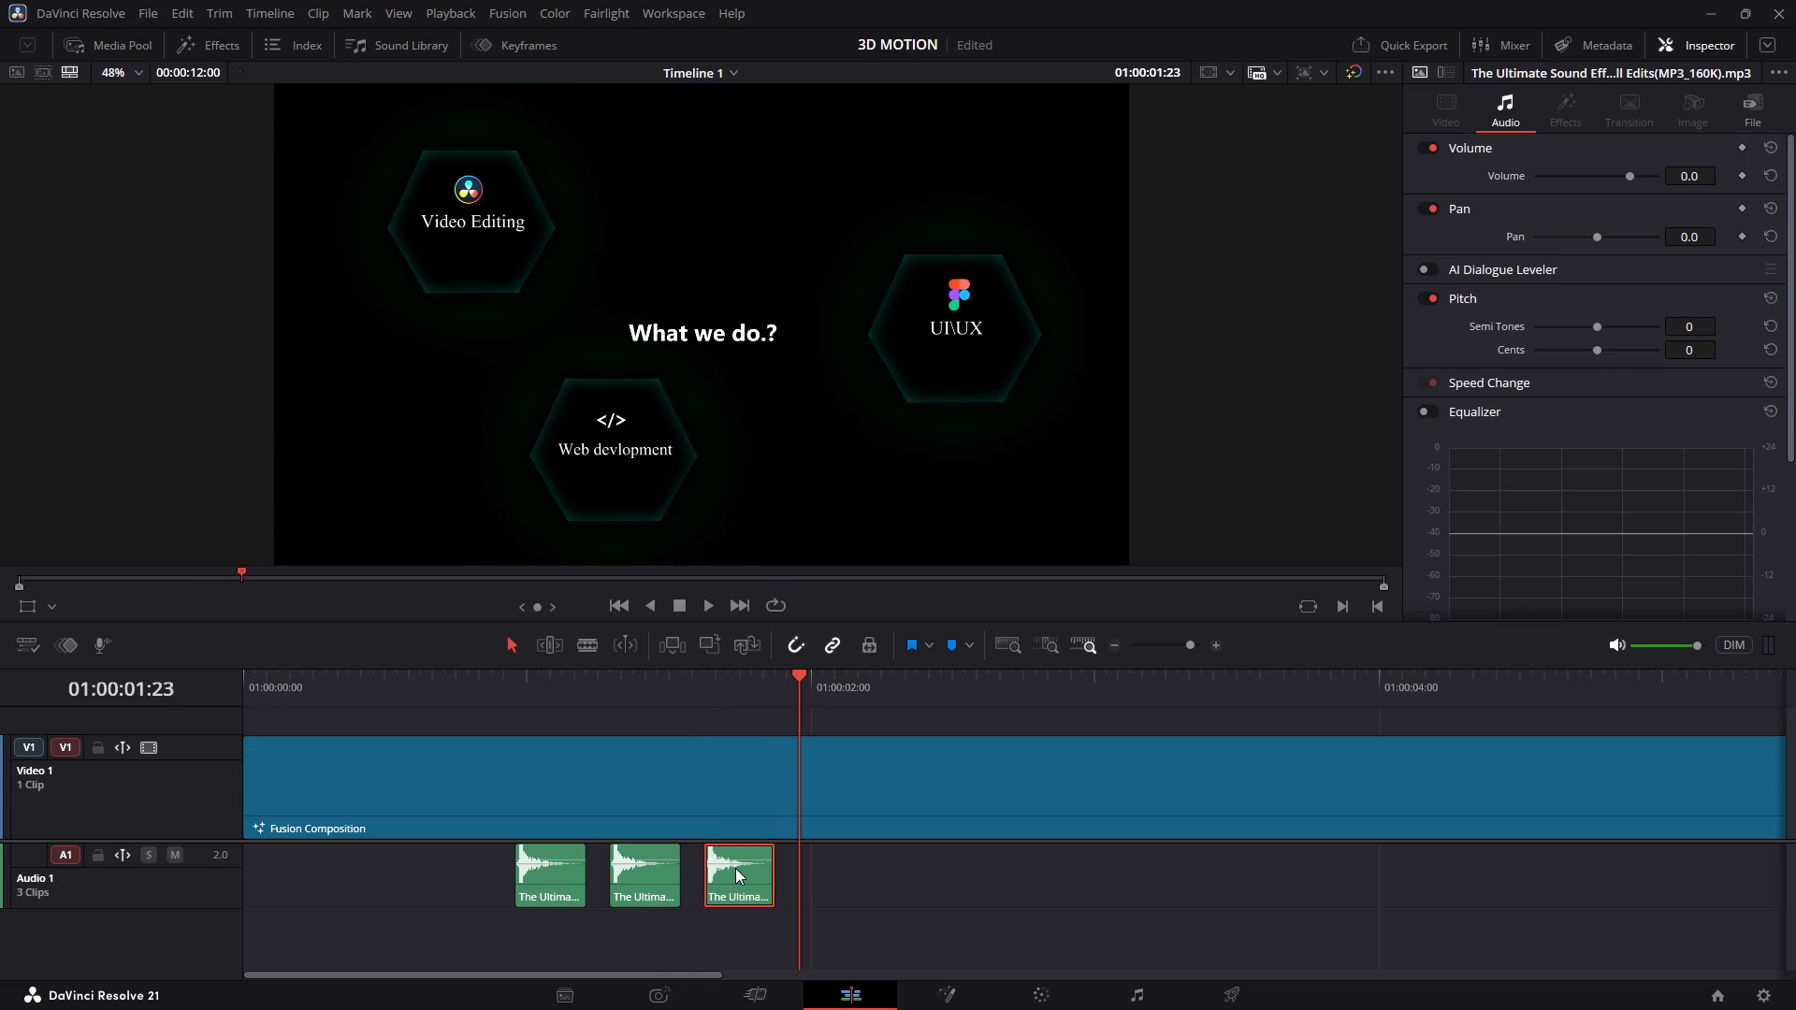
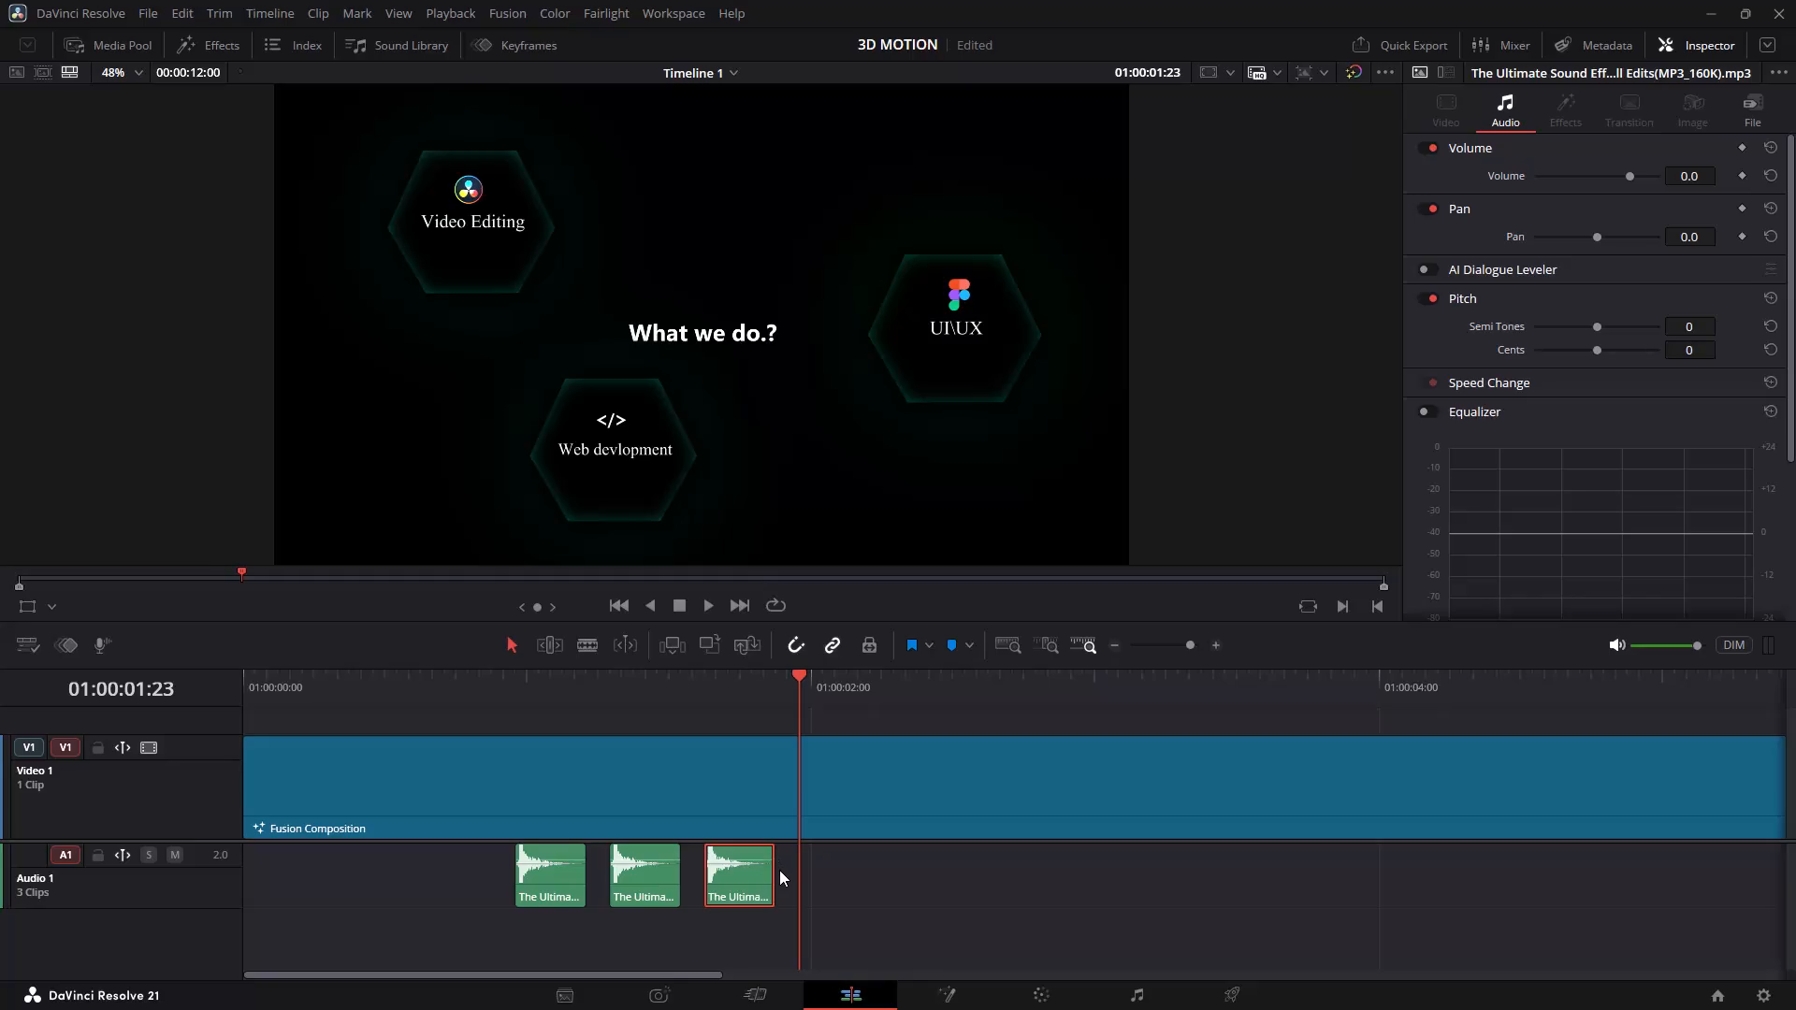
Paste a copy of the sound effect on Audio 1 at 01:00:01:23 for the Graphic Design hexagon's appearance.
click(779, 870)
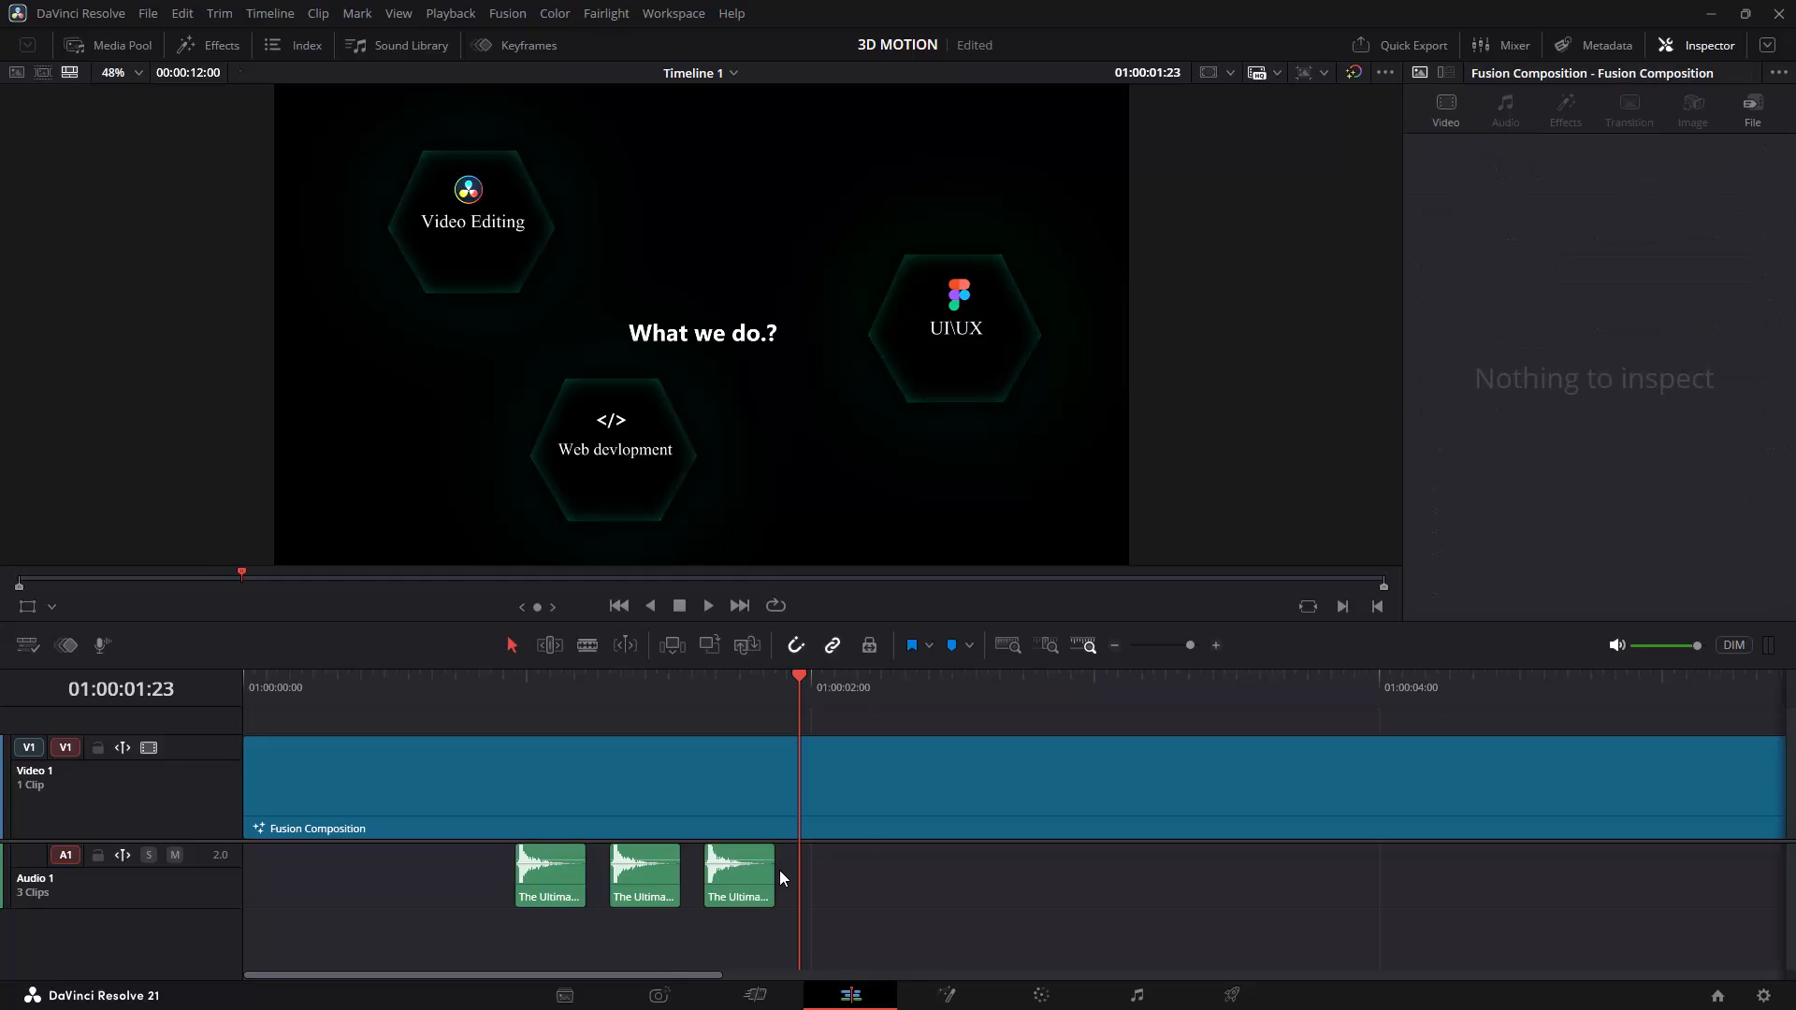
key(ctrl+v)
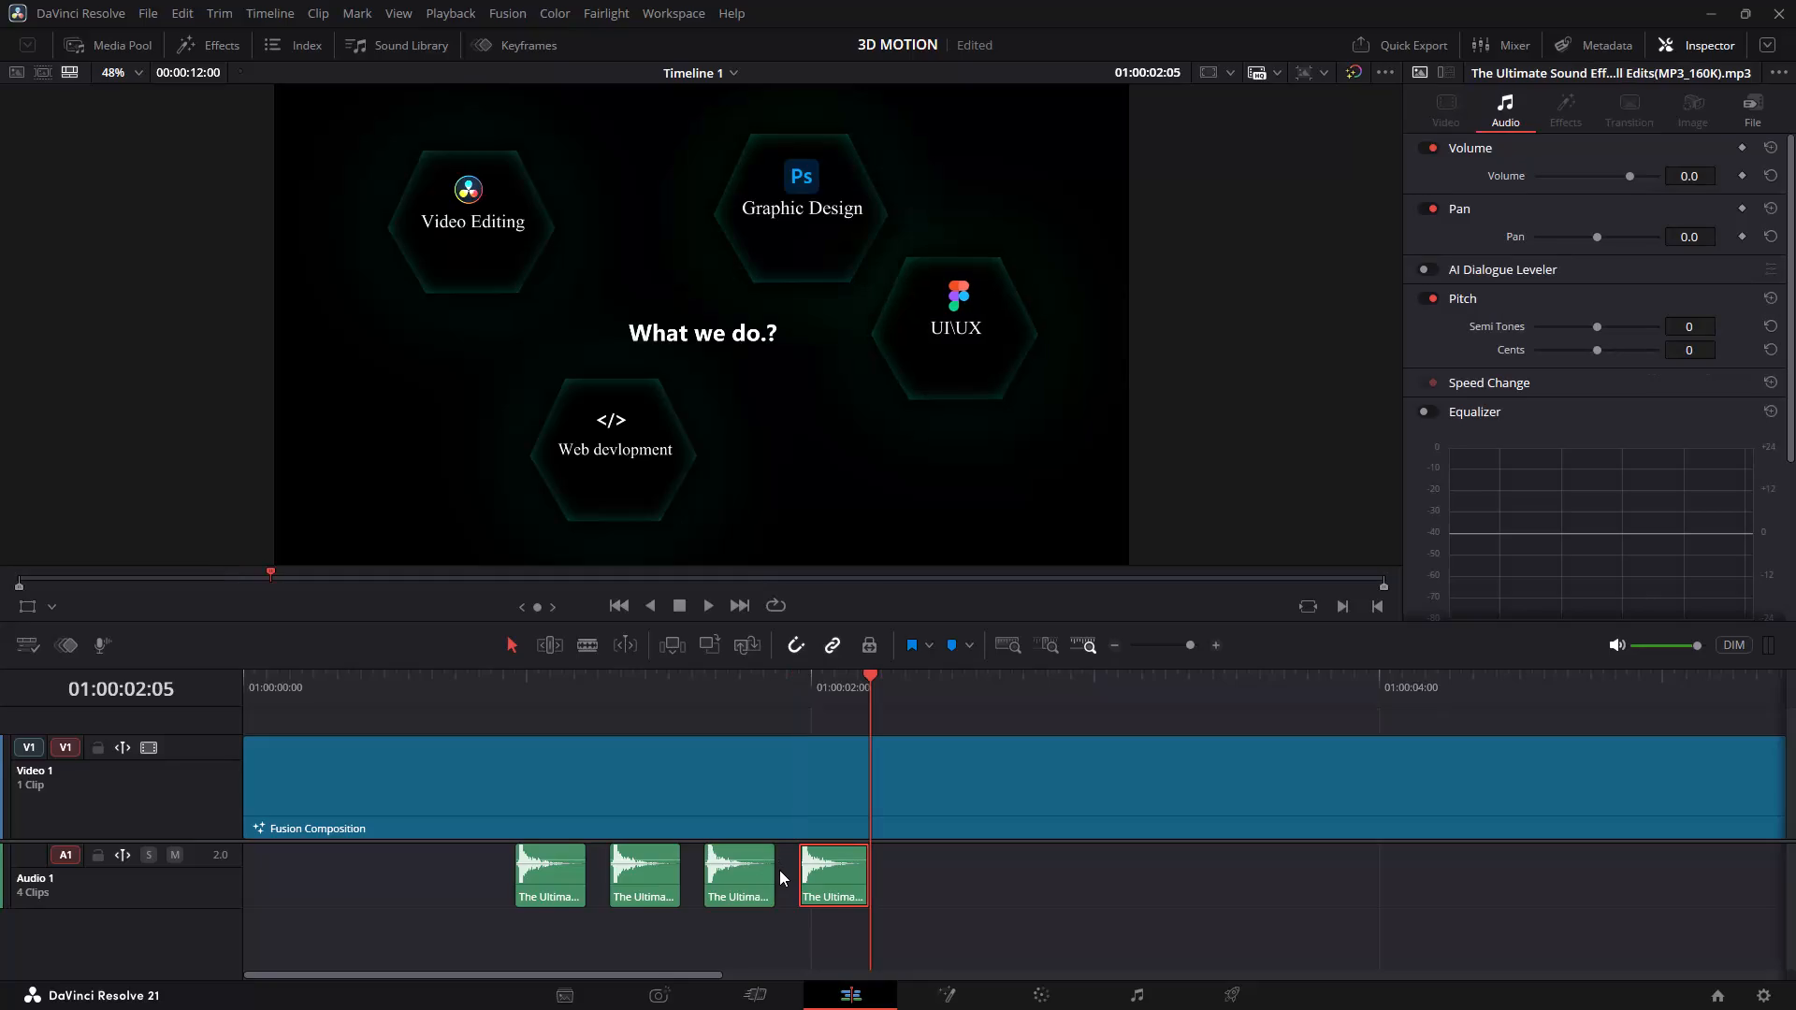
Paste a fifth copy of the sound effect on Audio 1 at 01:00:02:07 for the Brand promotion hexagon's appearance.
key(Right)
key(Right)
key(Right)
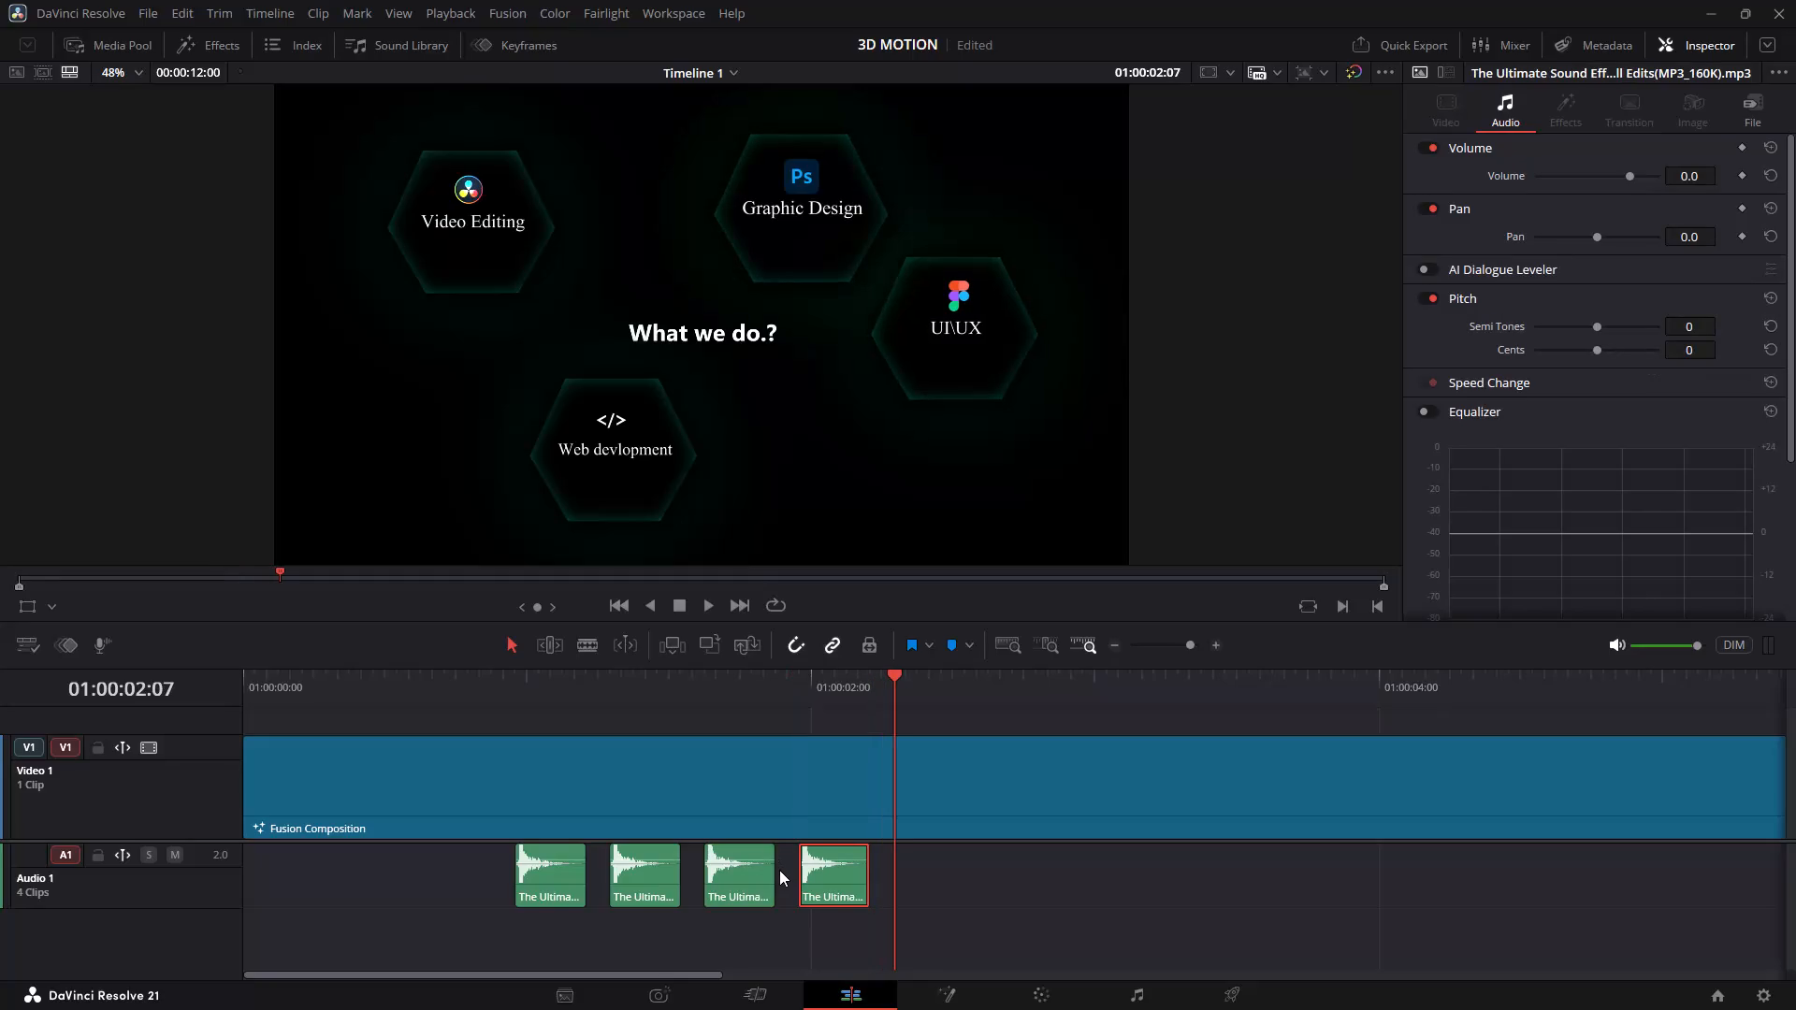
key(Left)
key(ctrl+v)
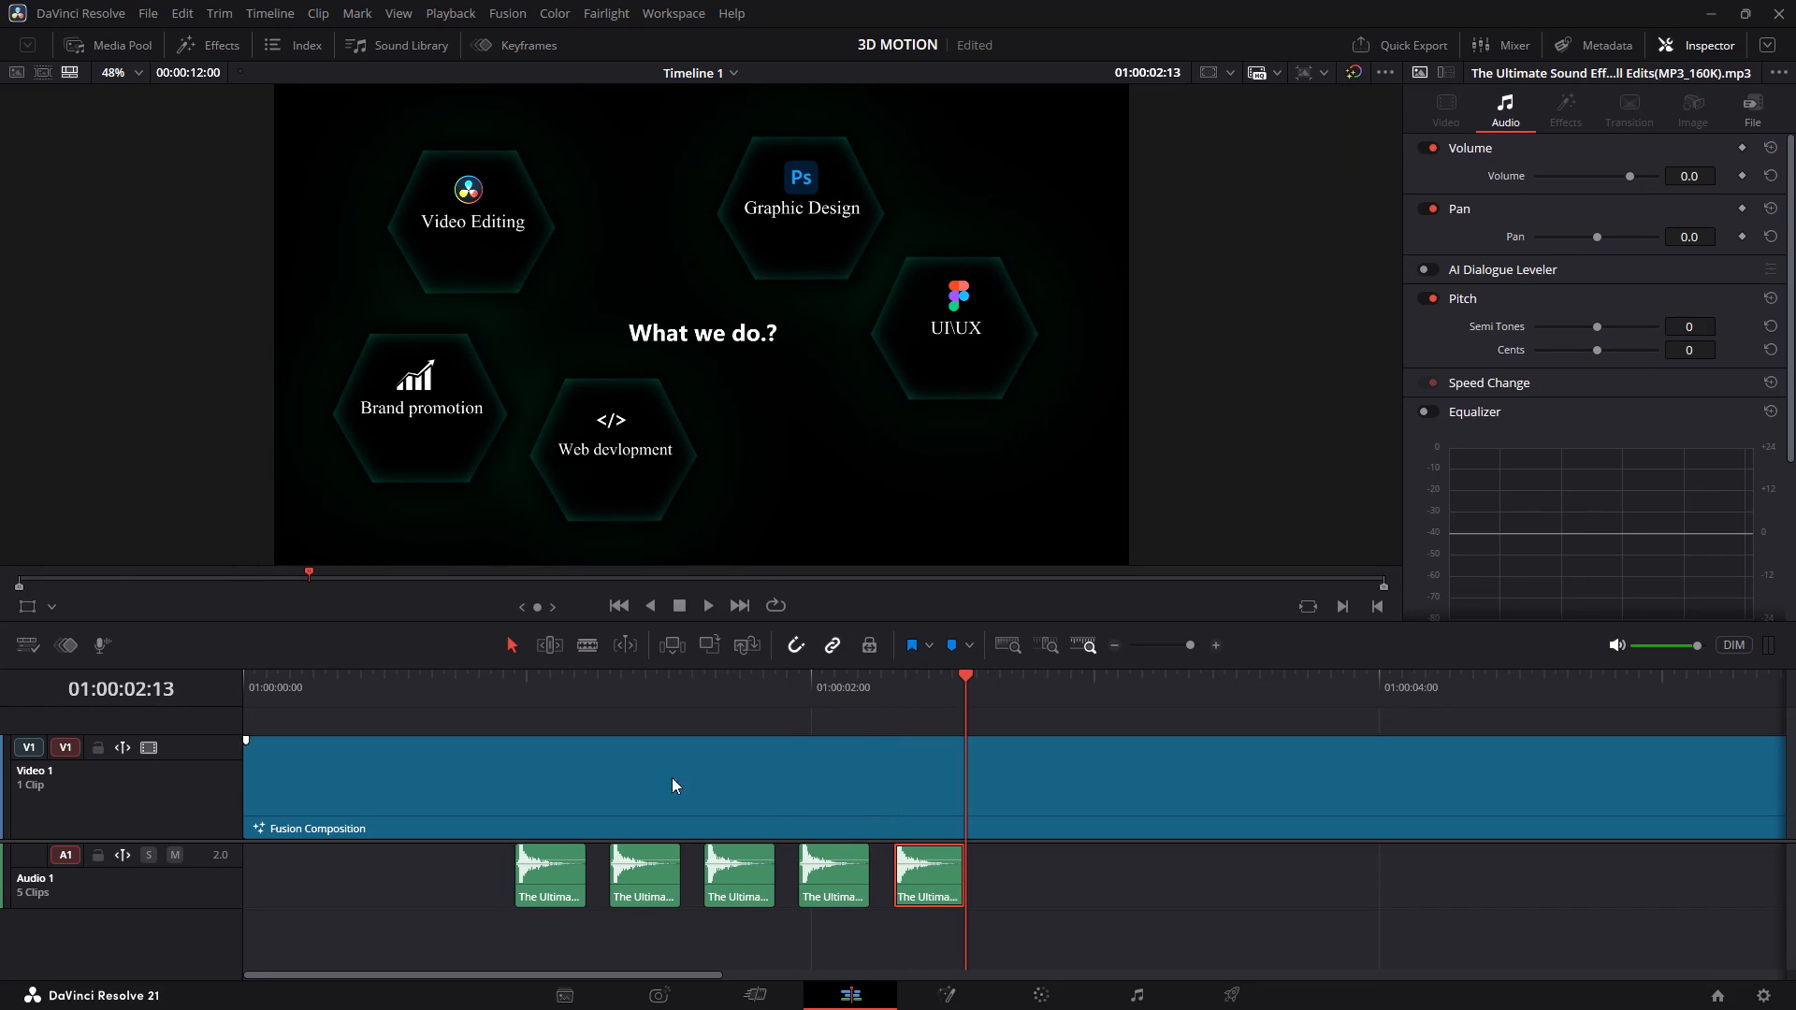
Play the timeline from the start to check the five sound effects against the hexagon appearances.
click(480, 672)
key(Up)
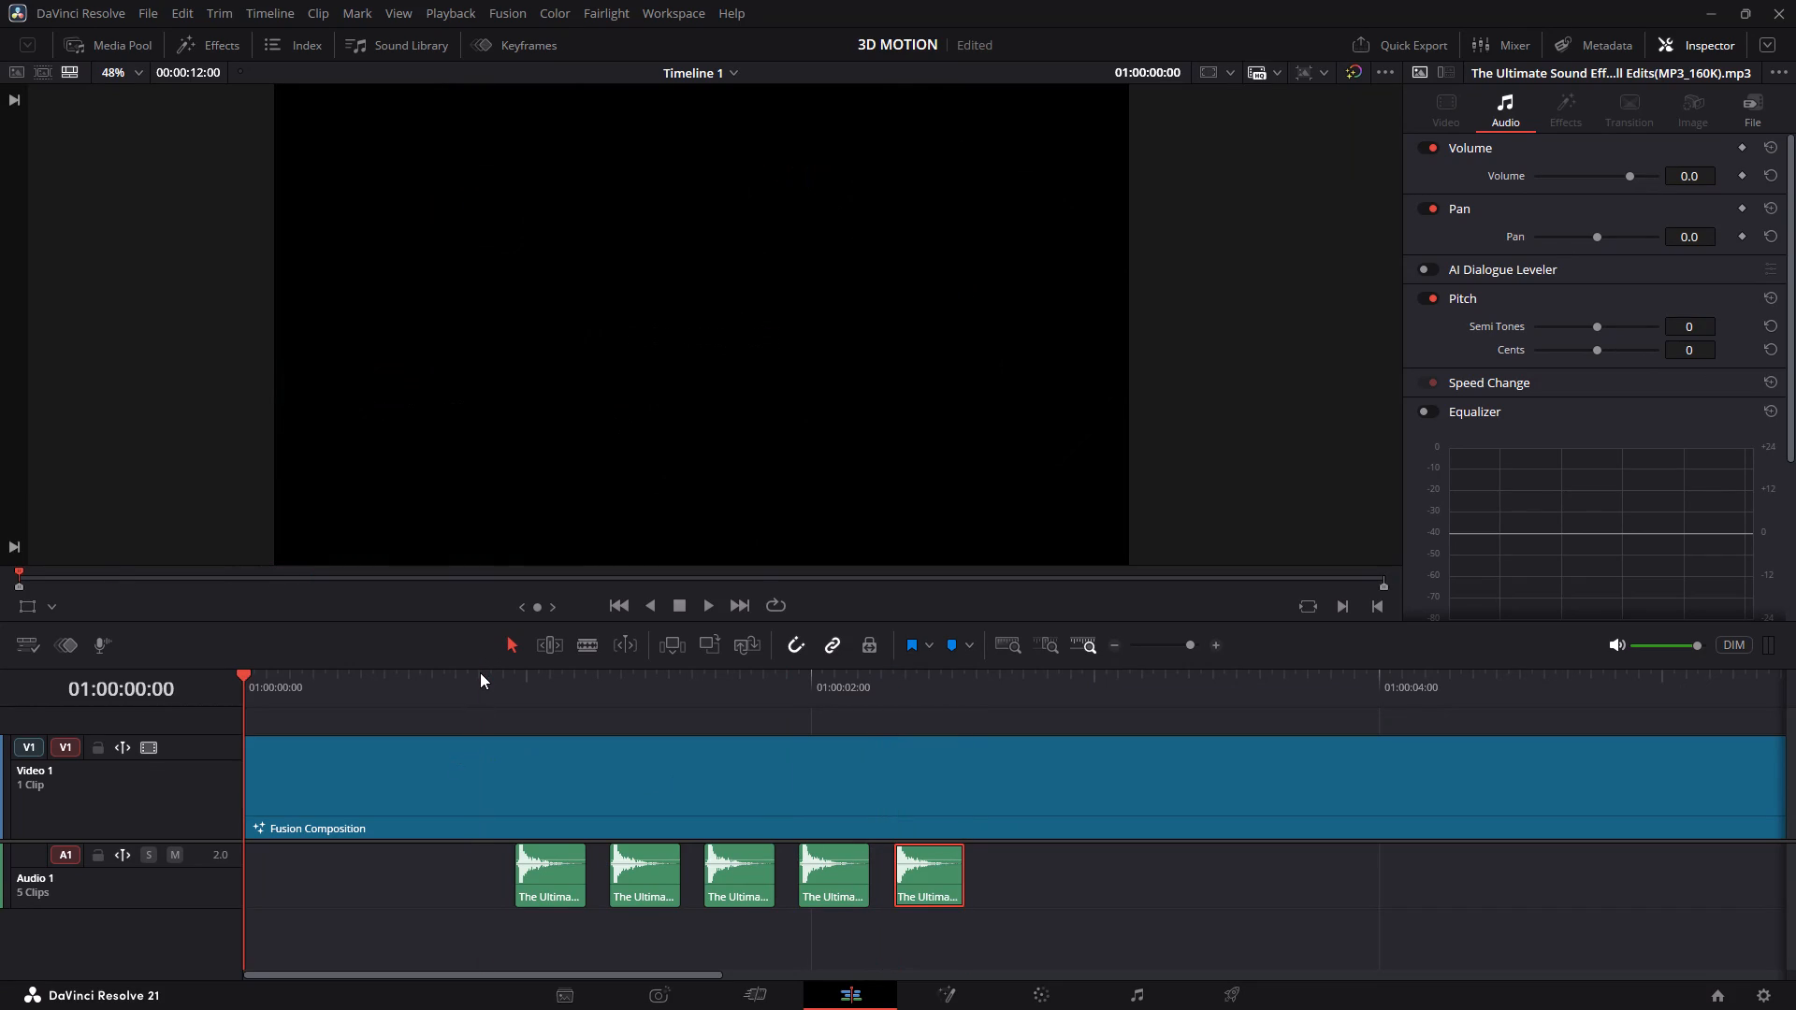
key(space)
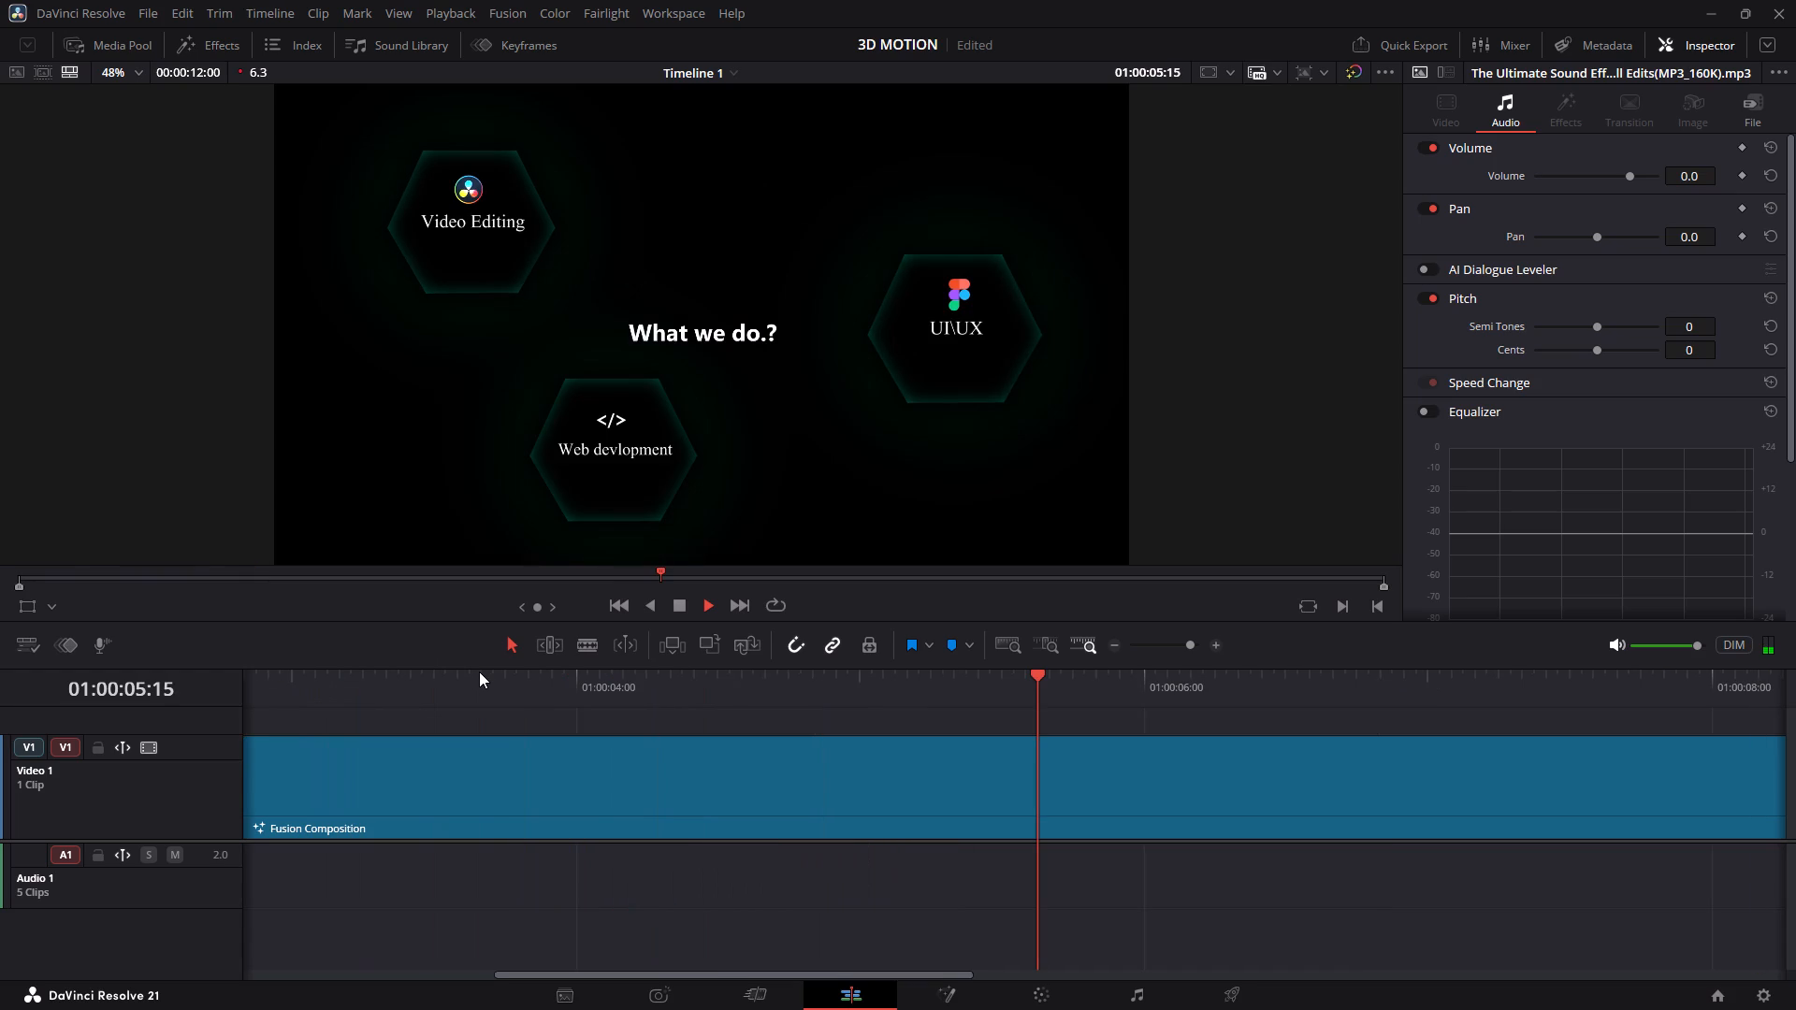
key(Up)
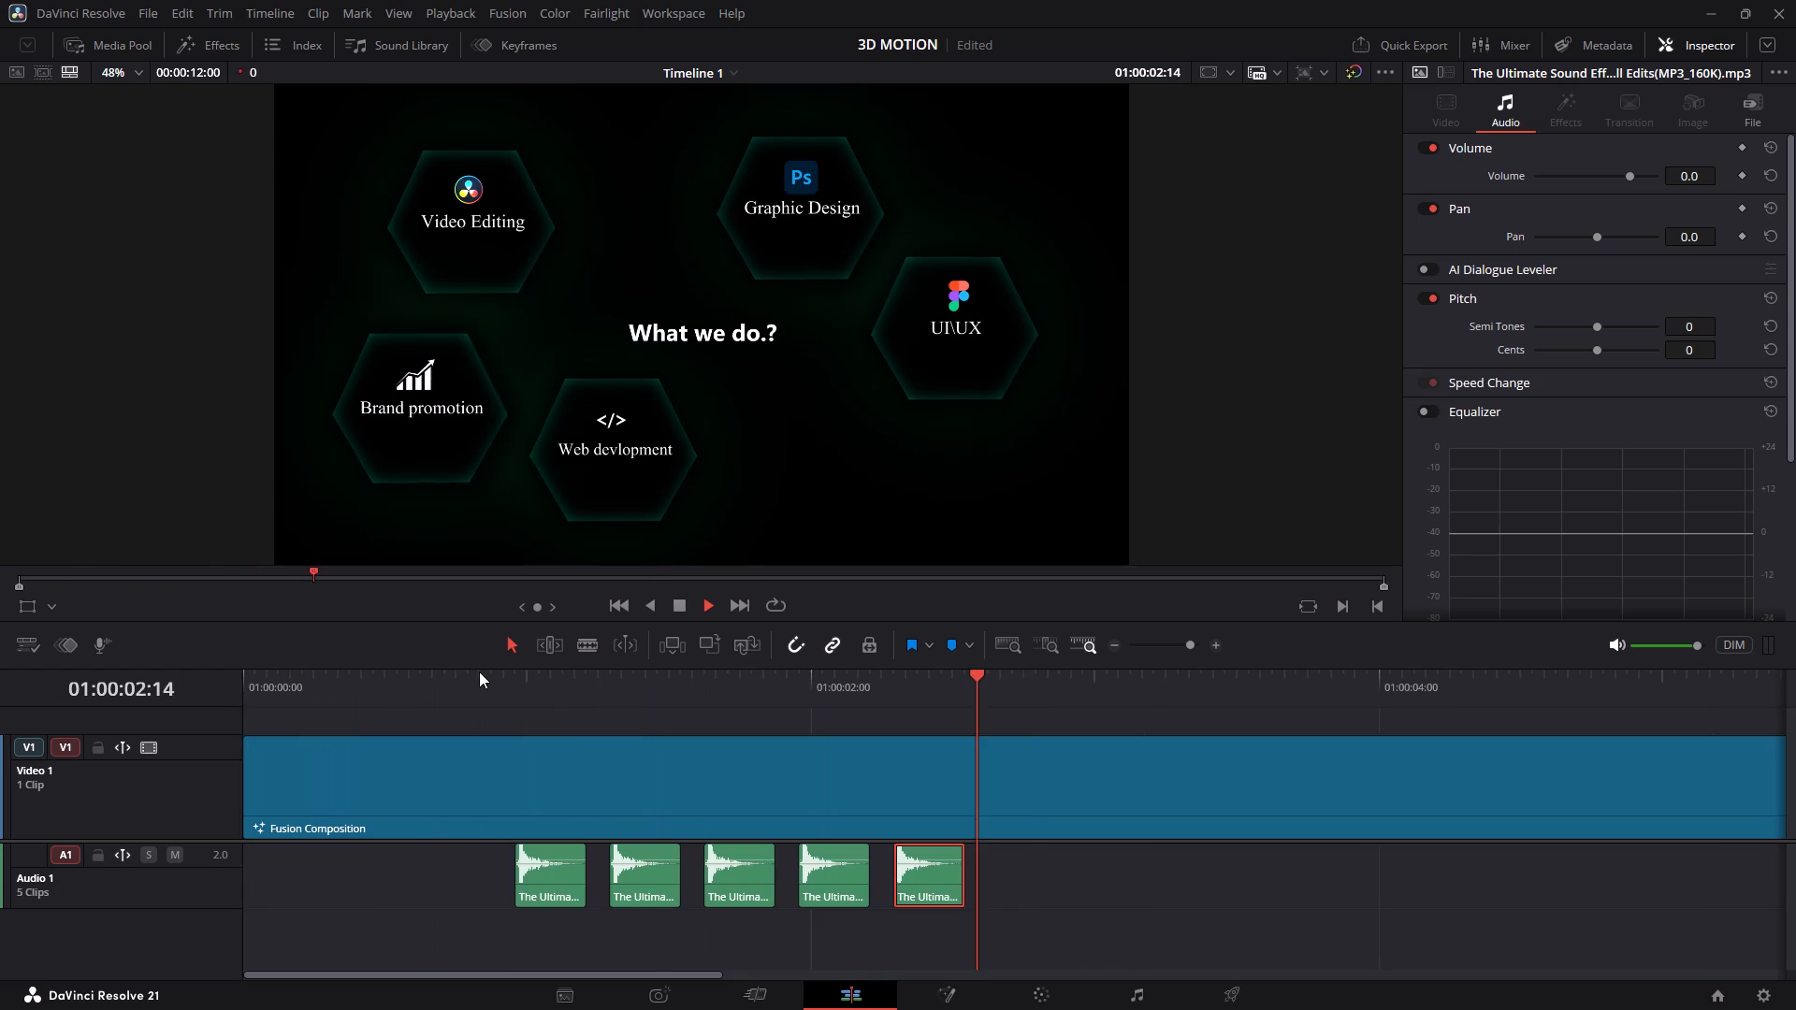
key(Up)
key(Up)
key(Up)
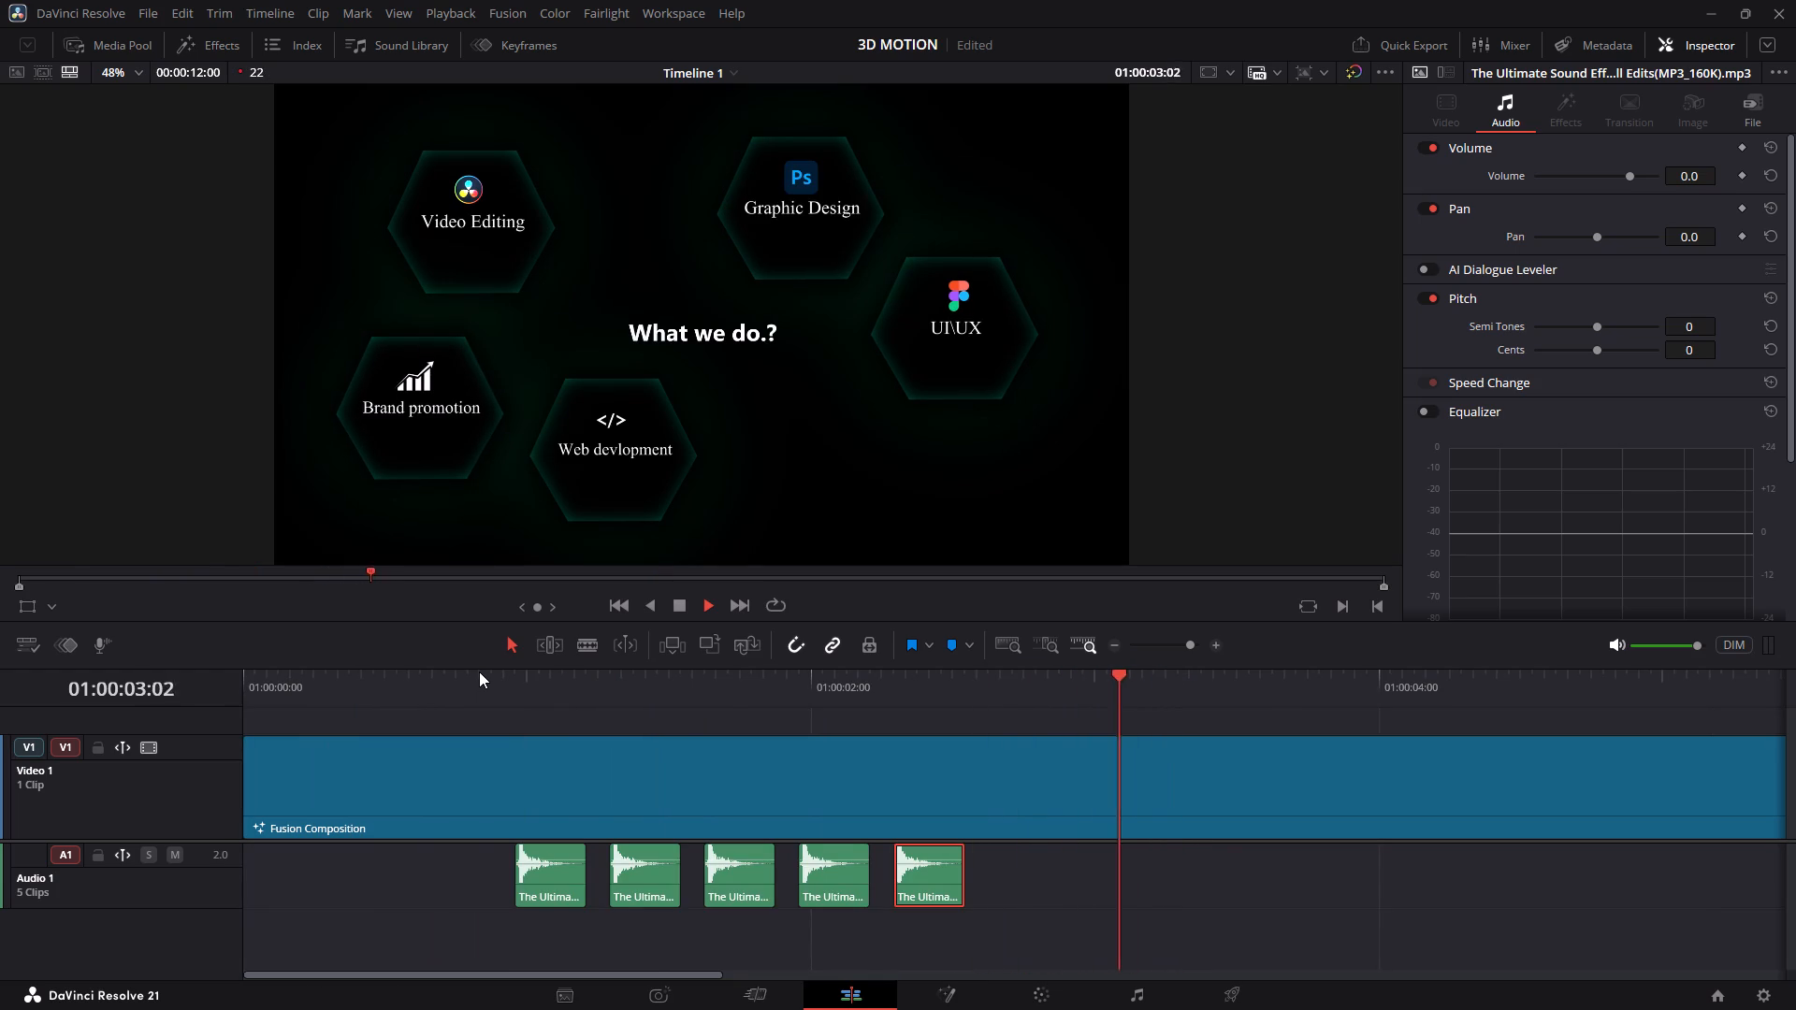
key(space)
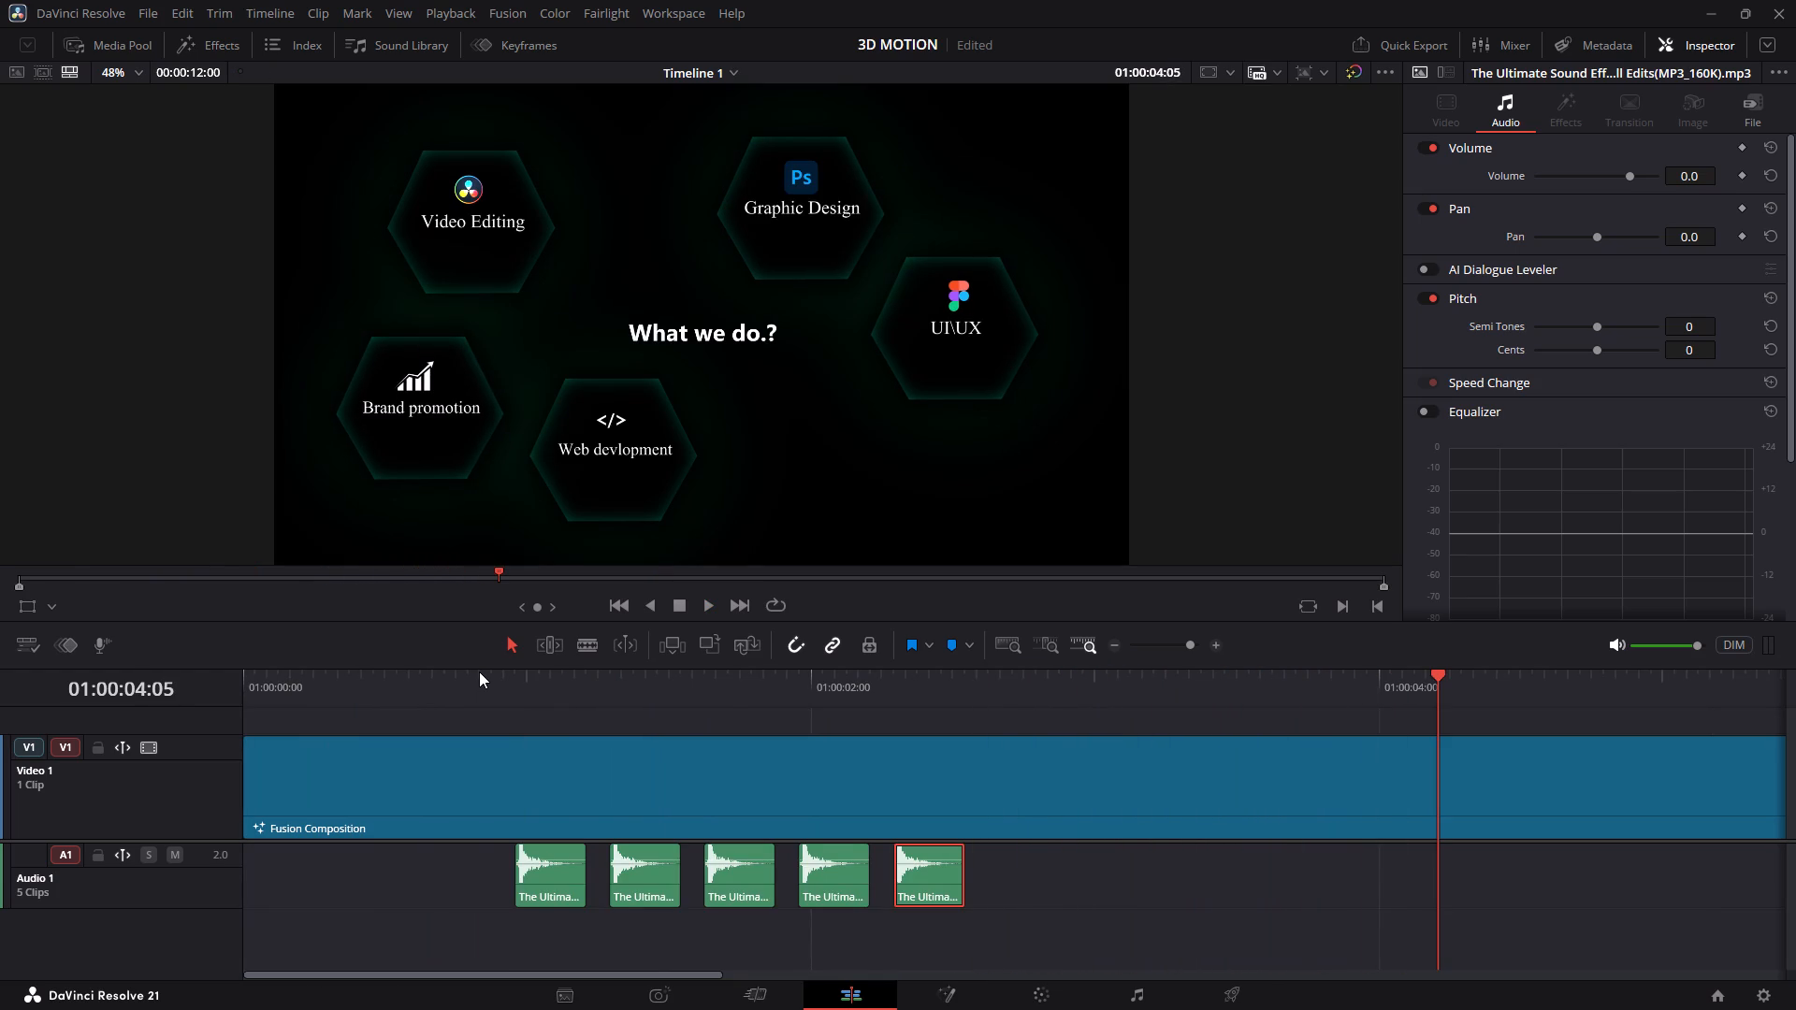
Return to the start of the timeline and play the whole animation with its sound effects through to the end.
key(Up)
key(Up)
key(Up)
key(Up)
key(Up)
key(Up)
key(Up)
key(Up)
key(Up)
key(Up)
key(Up)
key(Up)
key(Up)
key(Up)
key(Up)
key(Up)
key(Up)
key(Up)
key(Up)
key(Up)
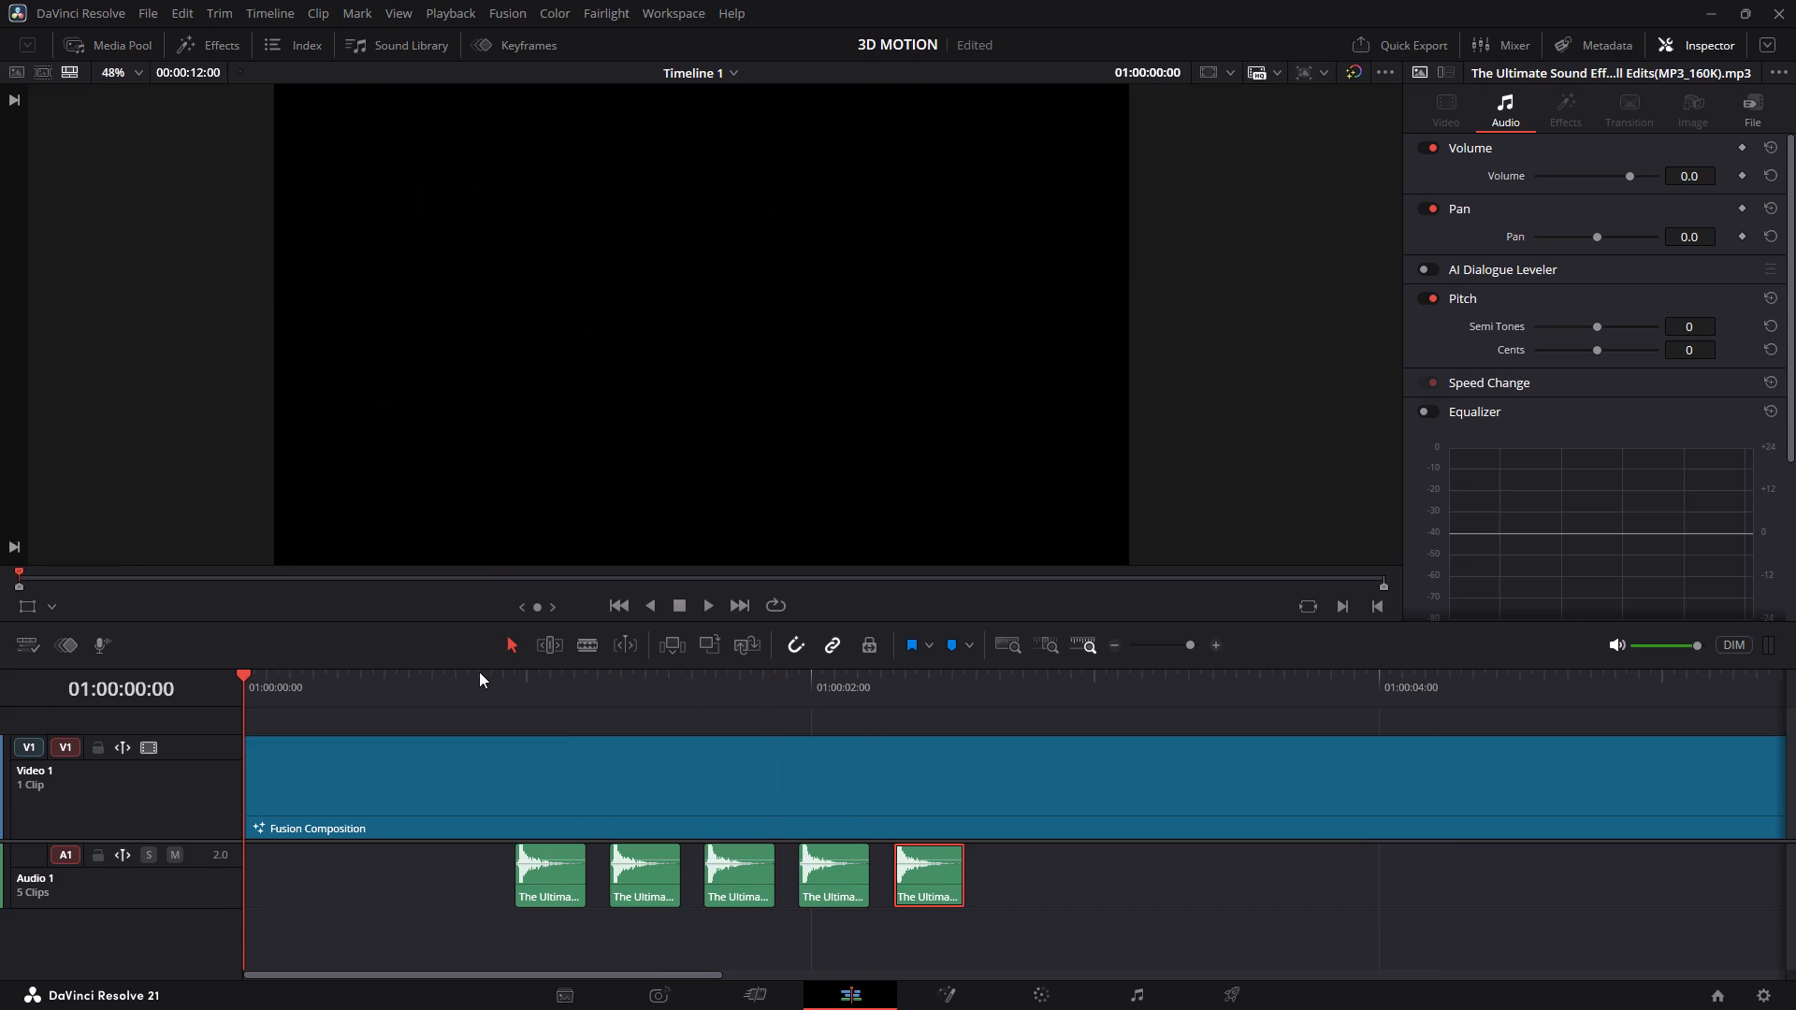
key(space)
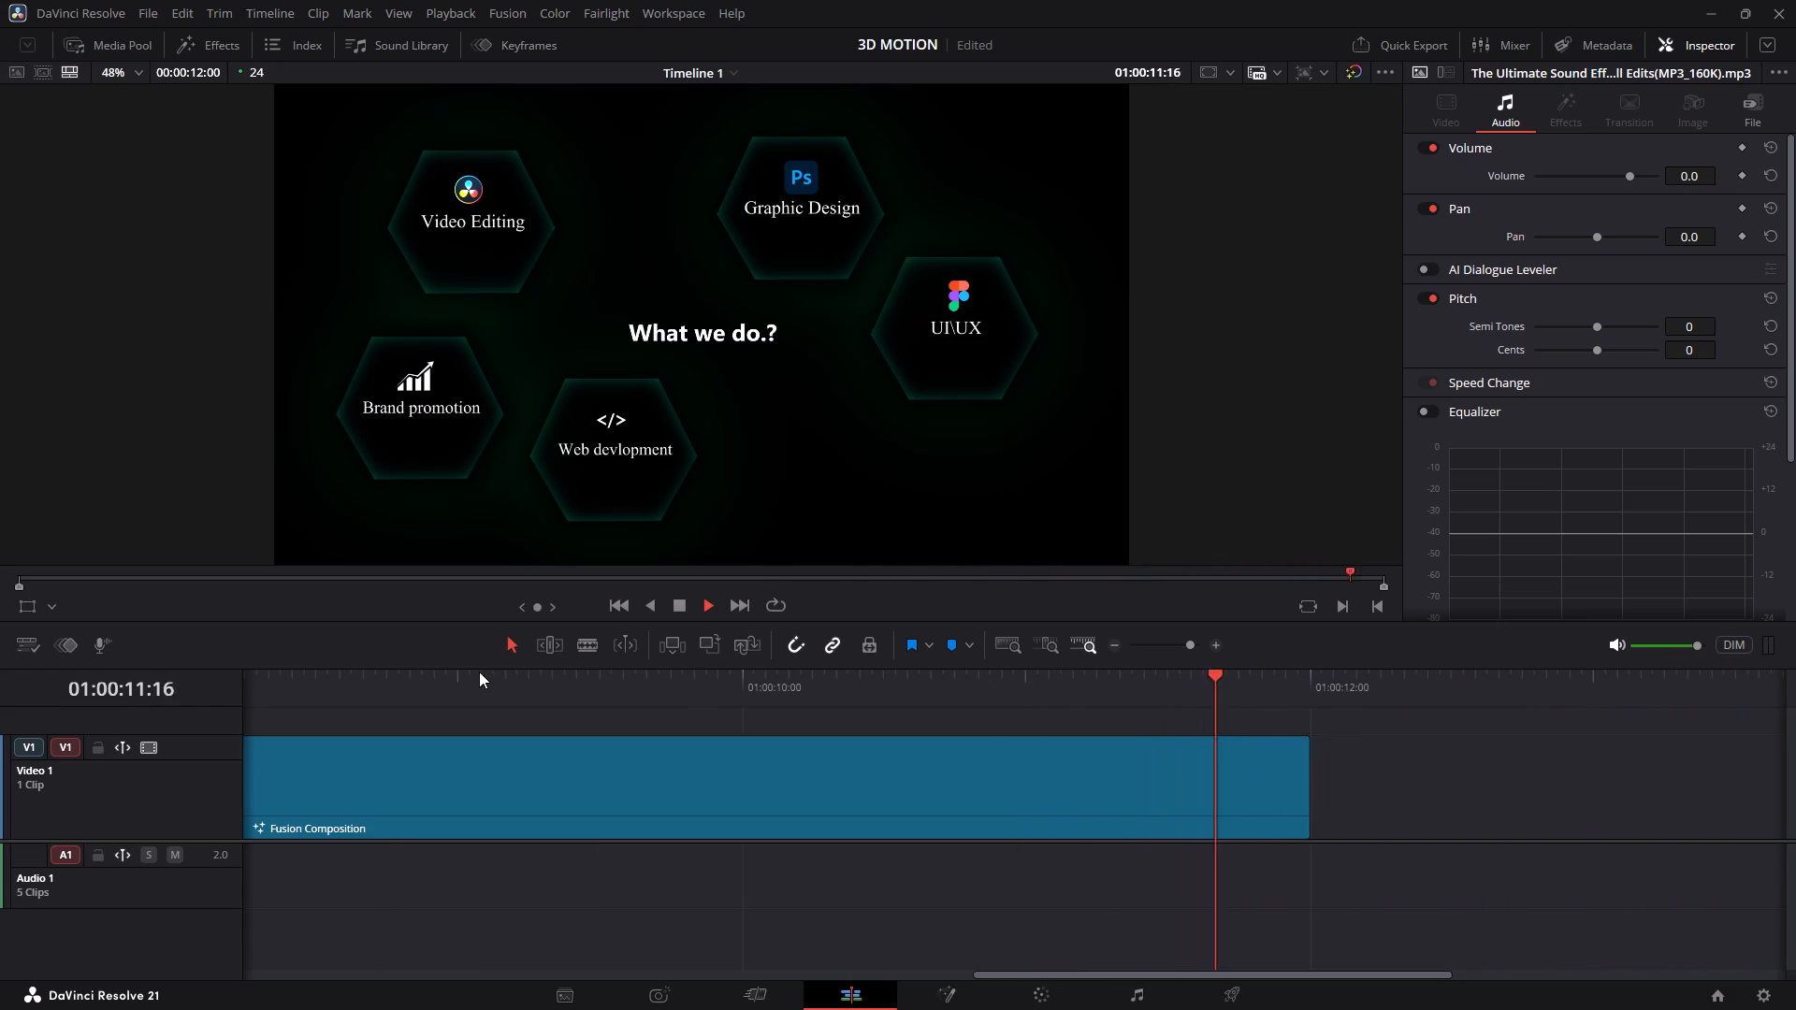
key(space)
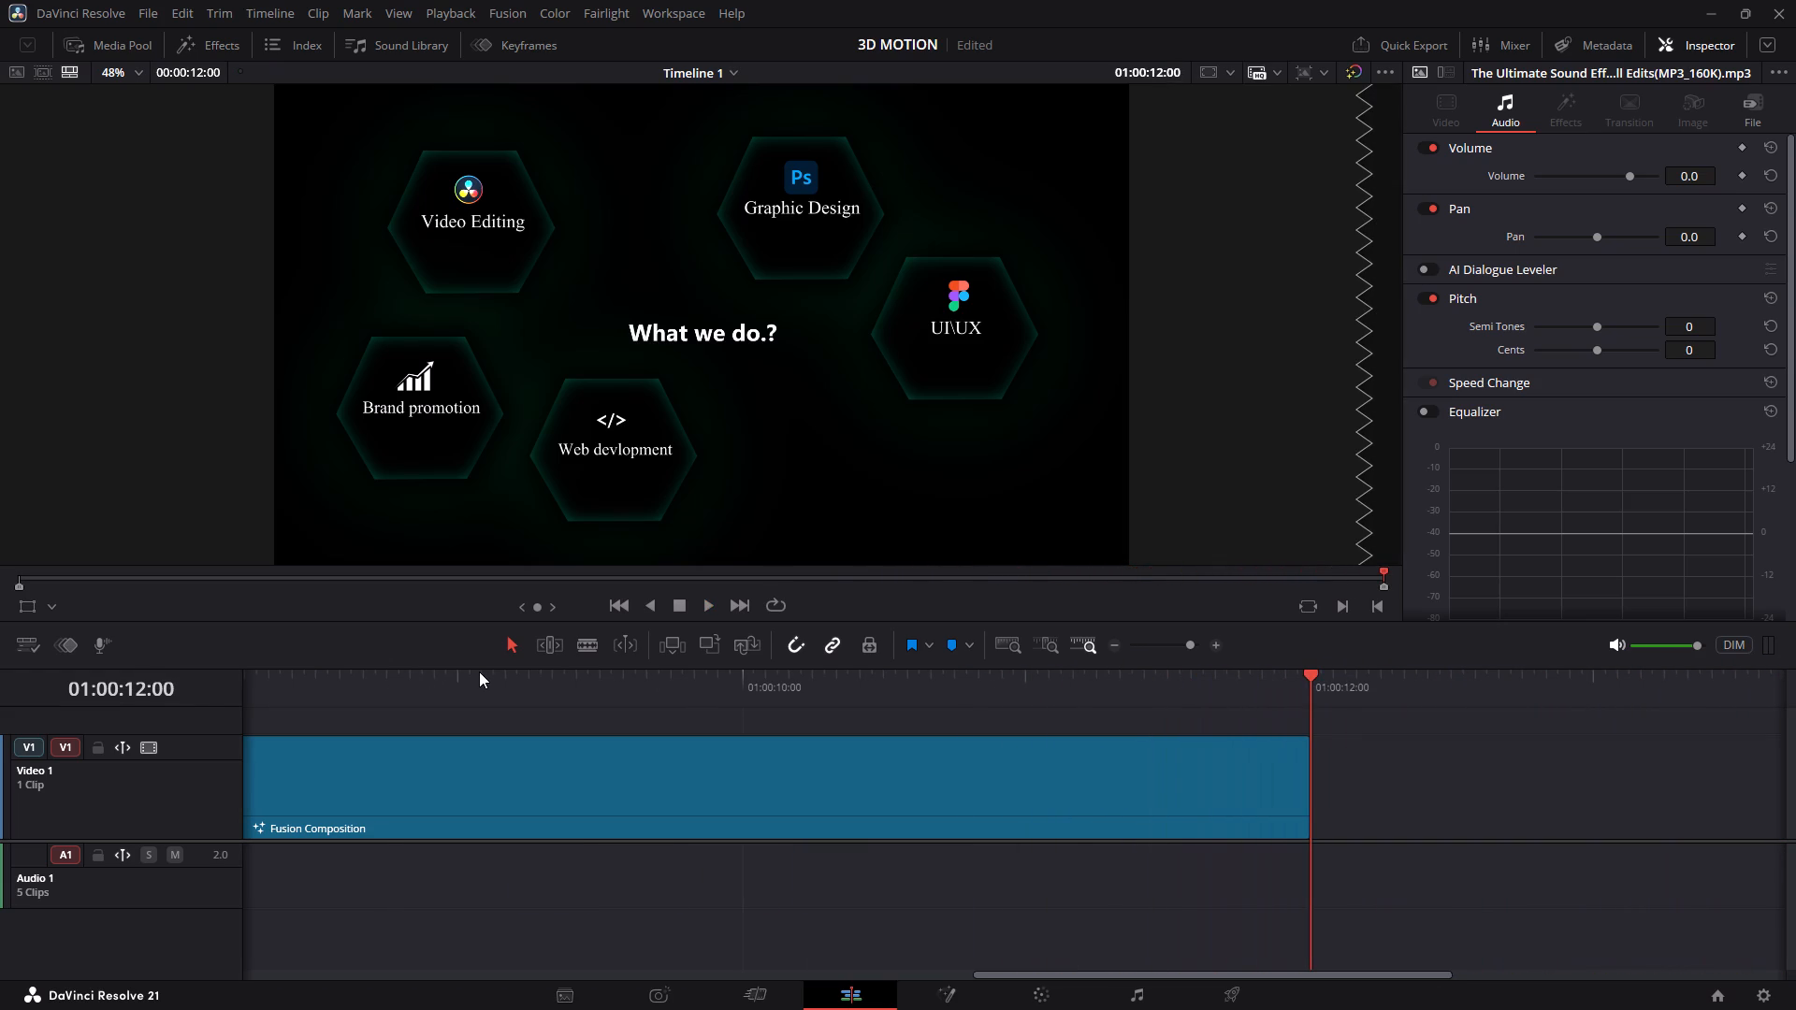
Replay the full animation from 01:00:00:00 to the end to check the sound timing again.
key(Up)
key(Up)
key(Up)
key(Up)
key(Up)
key(Up)
key(Up)
key(Up)
key(Up)
key(Up)
key(Up)
key(Up)
key(Up)
key(Up)
key(Up)
key(Up)
key(Up)
key(Up)
key(Up)
key(Up)
key(space)
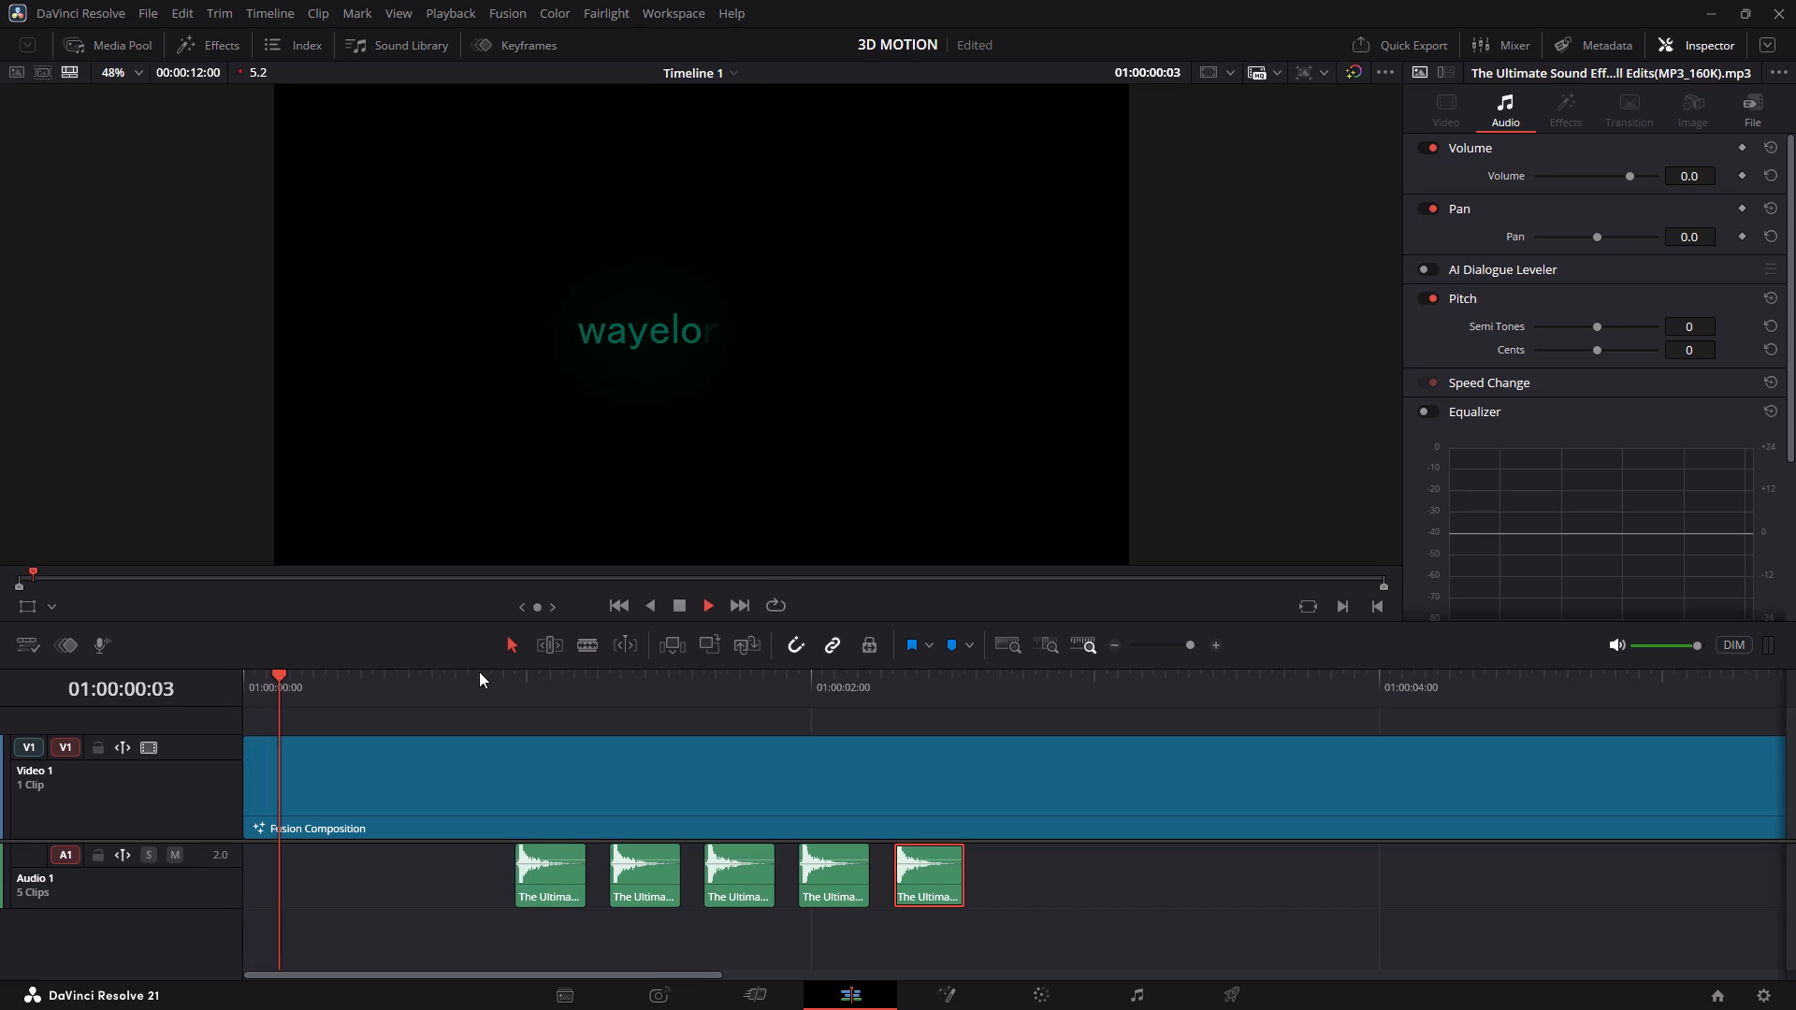
key(space)
key(space)
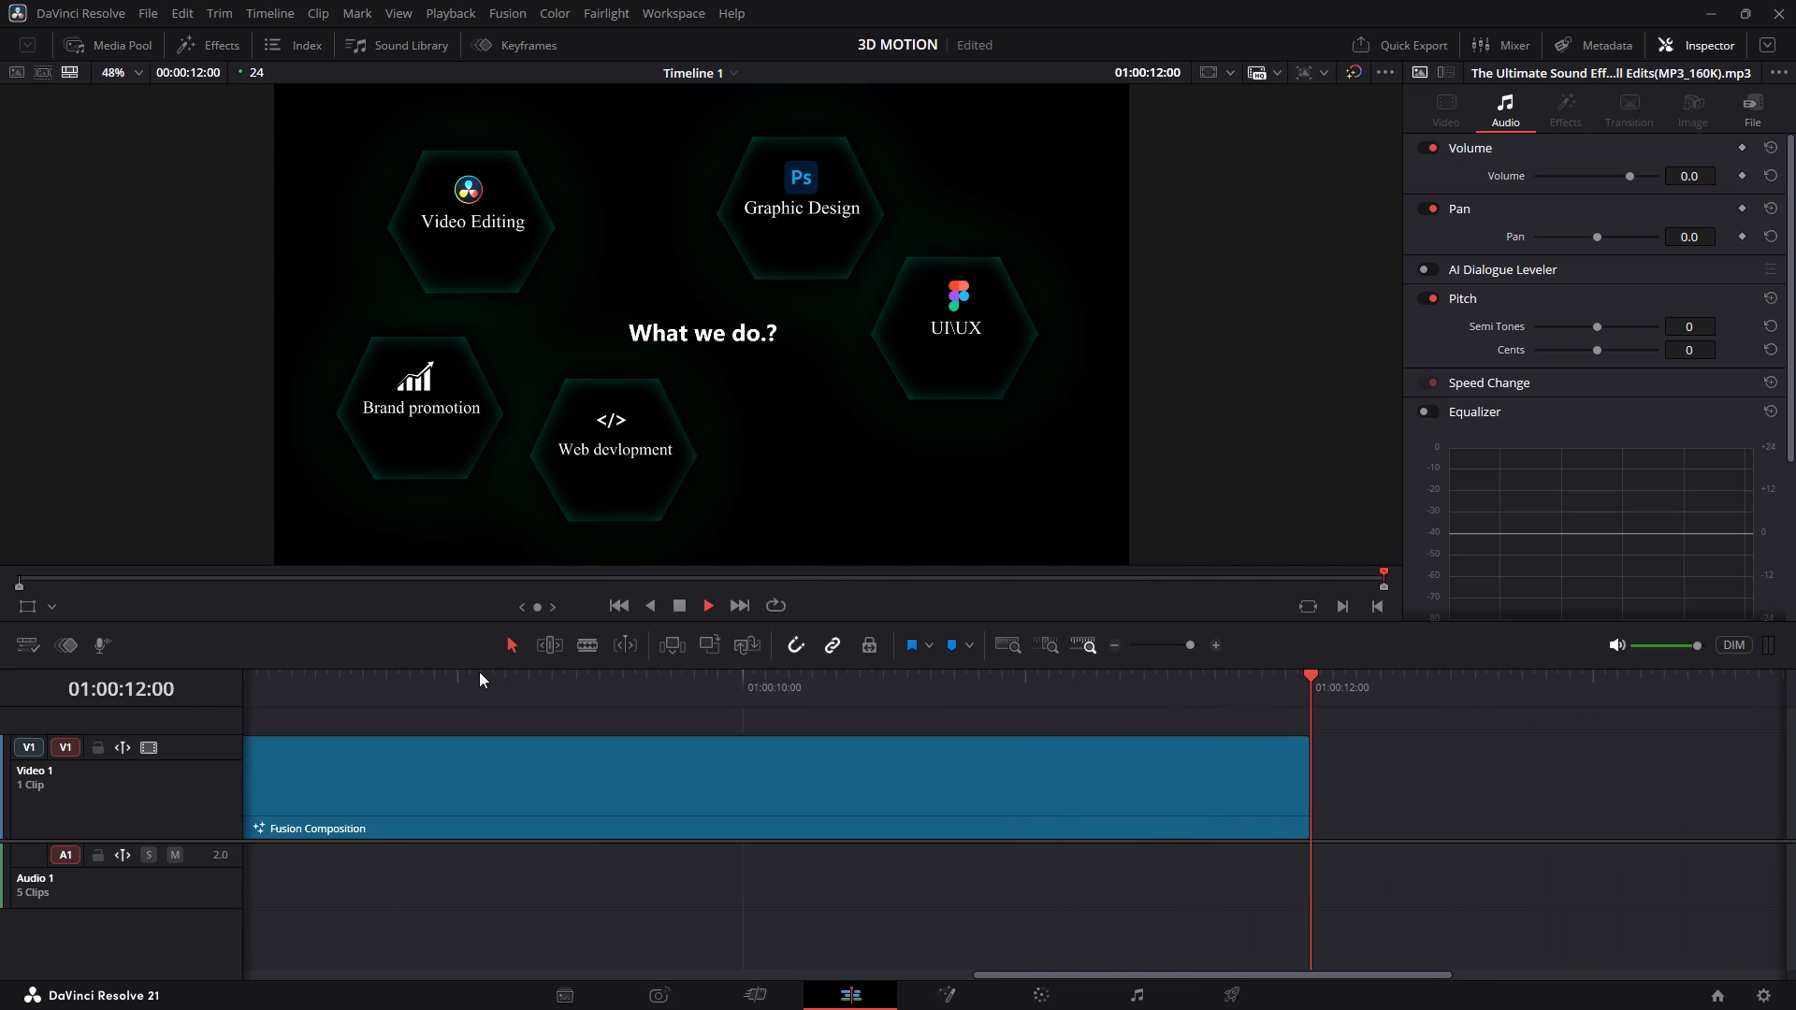
Replay the opening section with the five hexagons from the start to check how the sounds match.
key(Up)
key(Up)
key(Up)
key(Up)
key(Up)
key(Up)
key(Up)
key(Up)
key(Up)
key(Up)
key(Up)
key(Up)
key(Up)
key(Up)
key(Up)
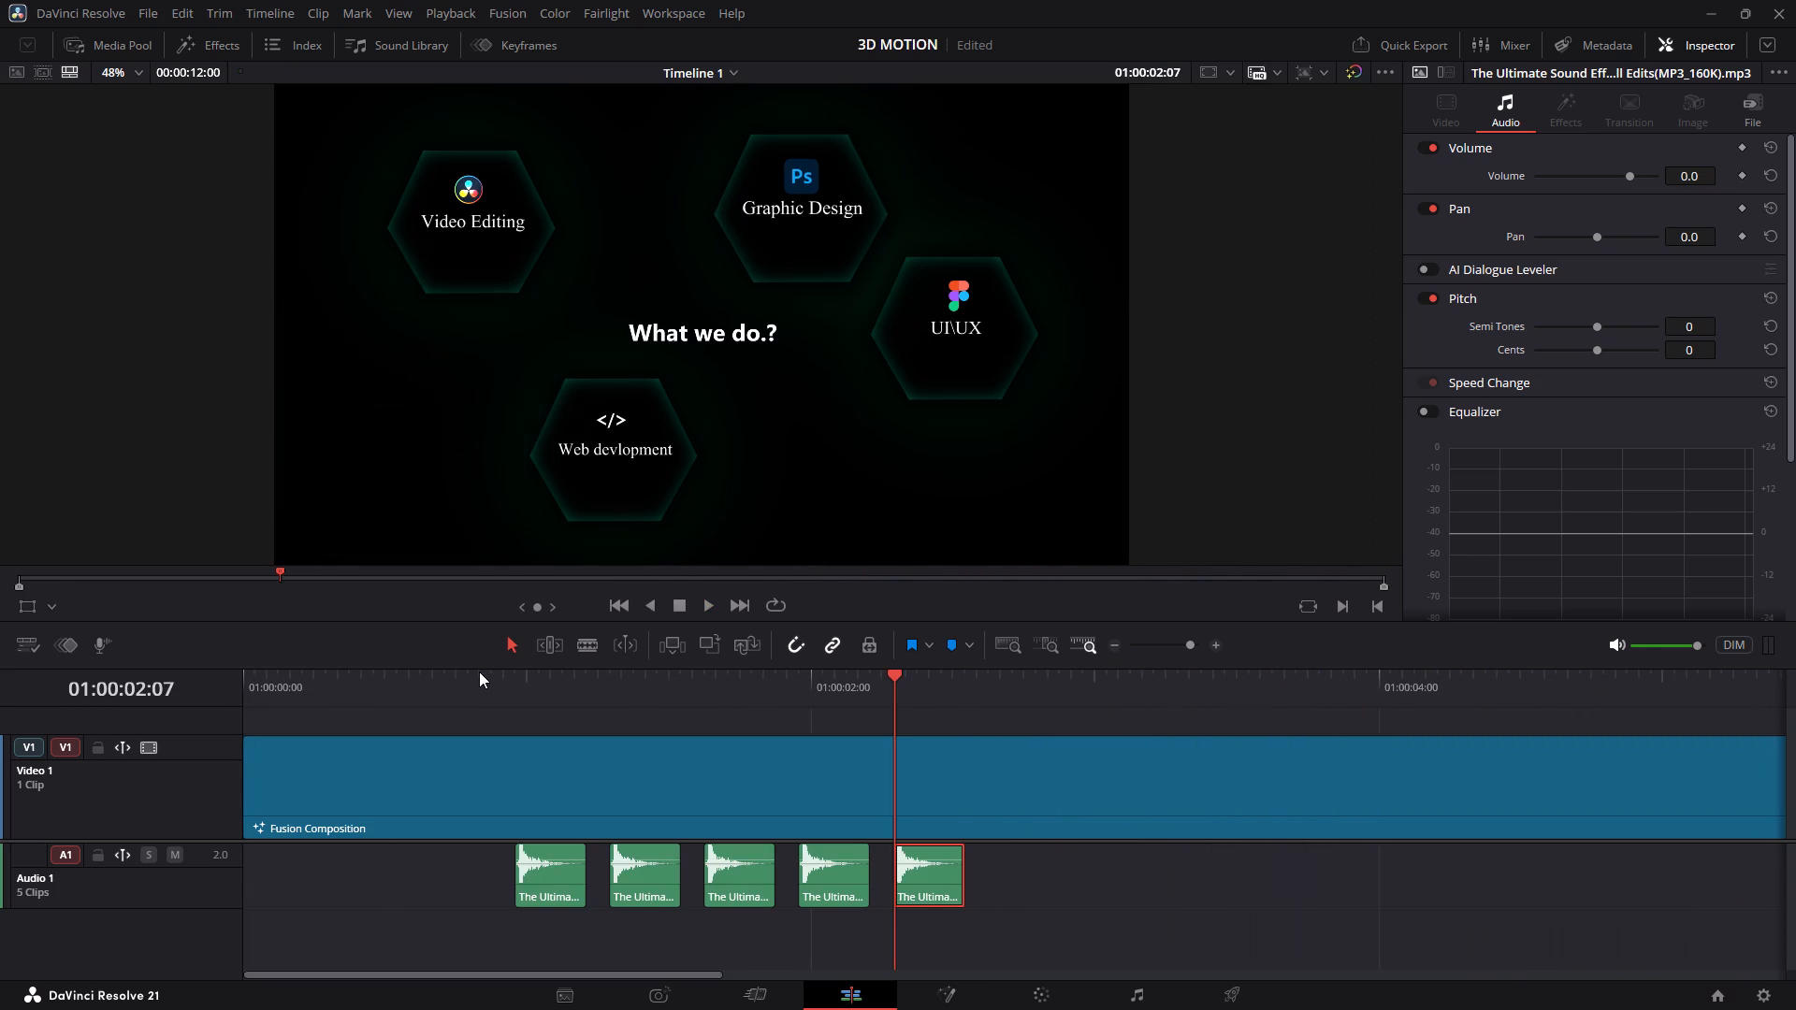
key(space)
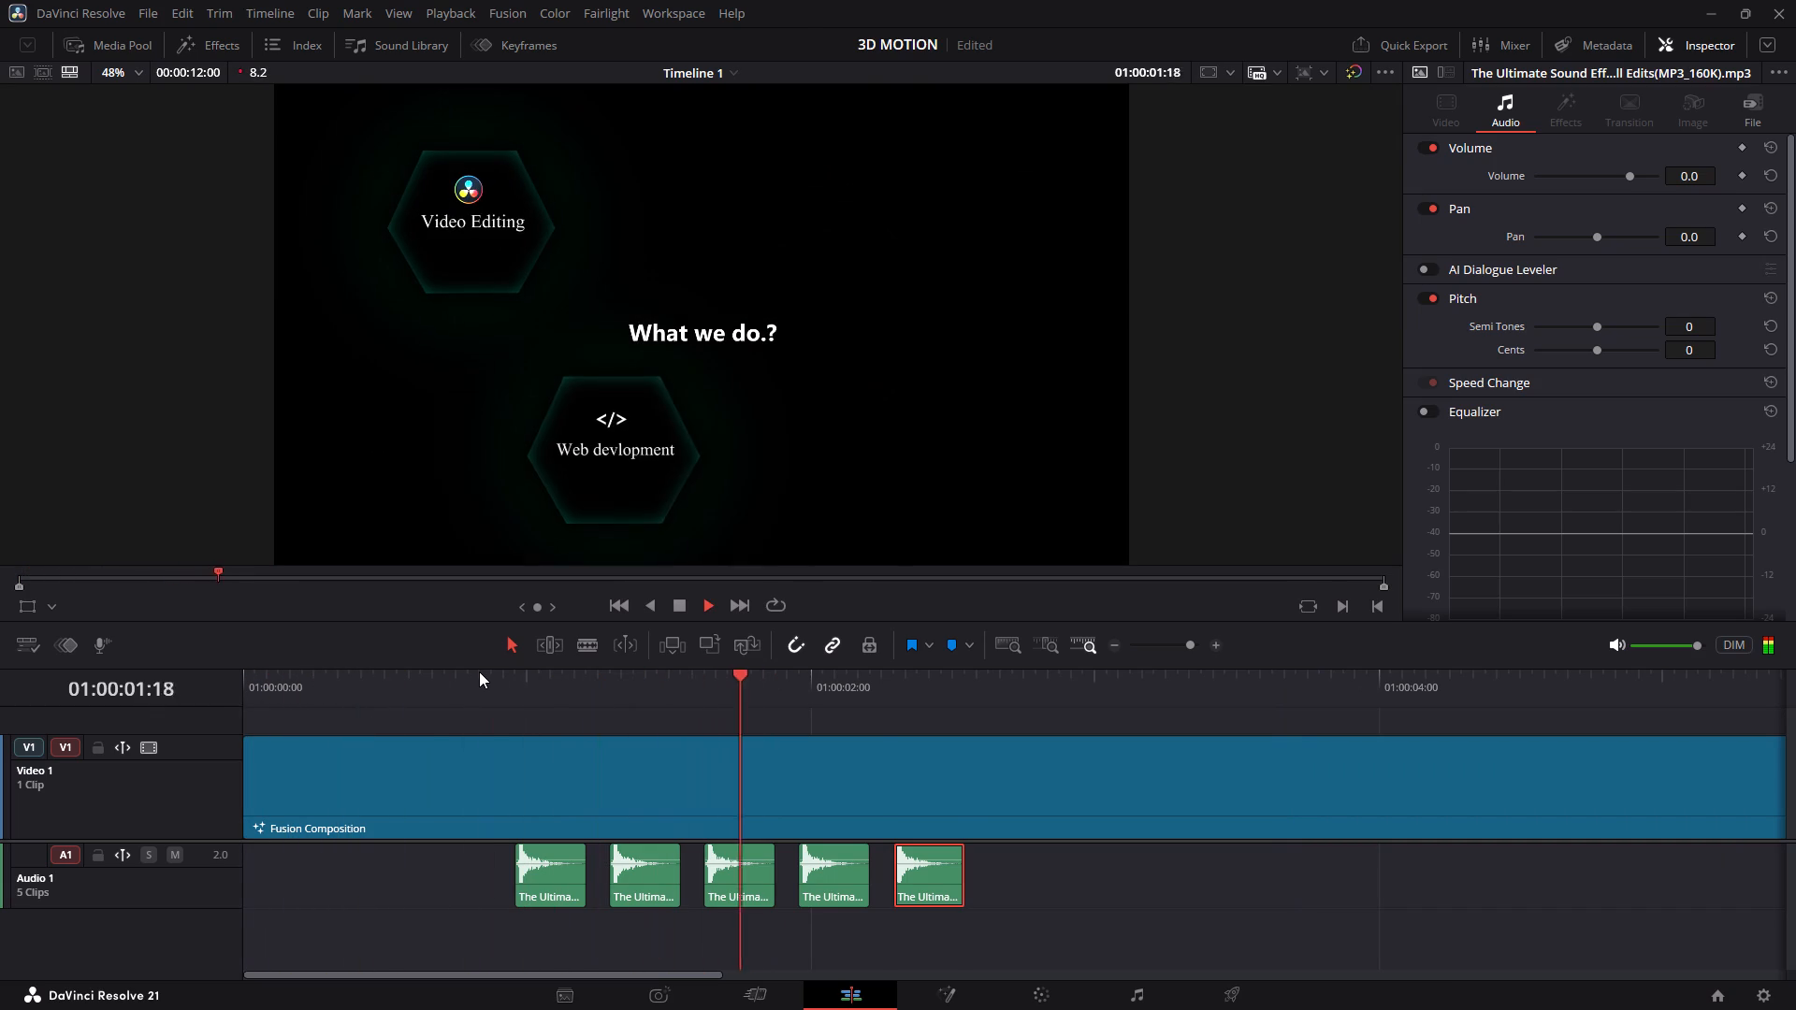
key(space)
key(space)
key(Up)
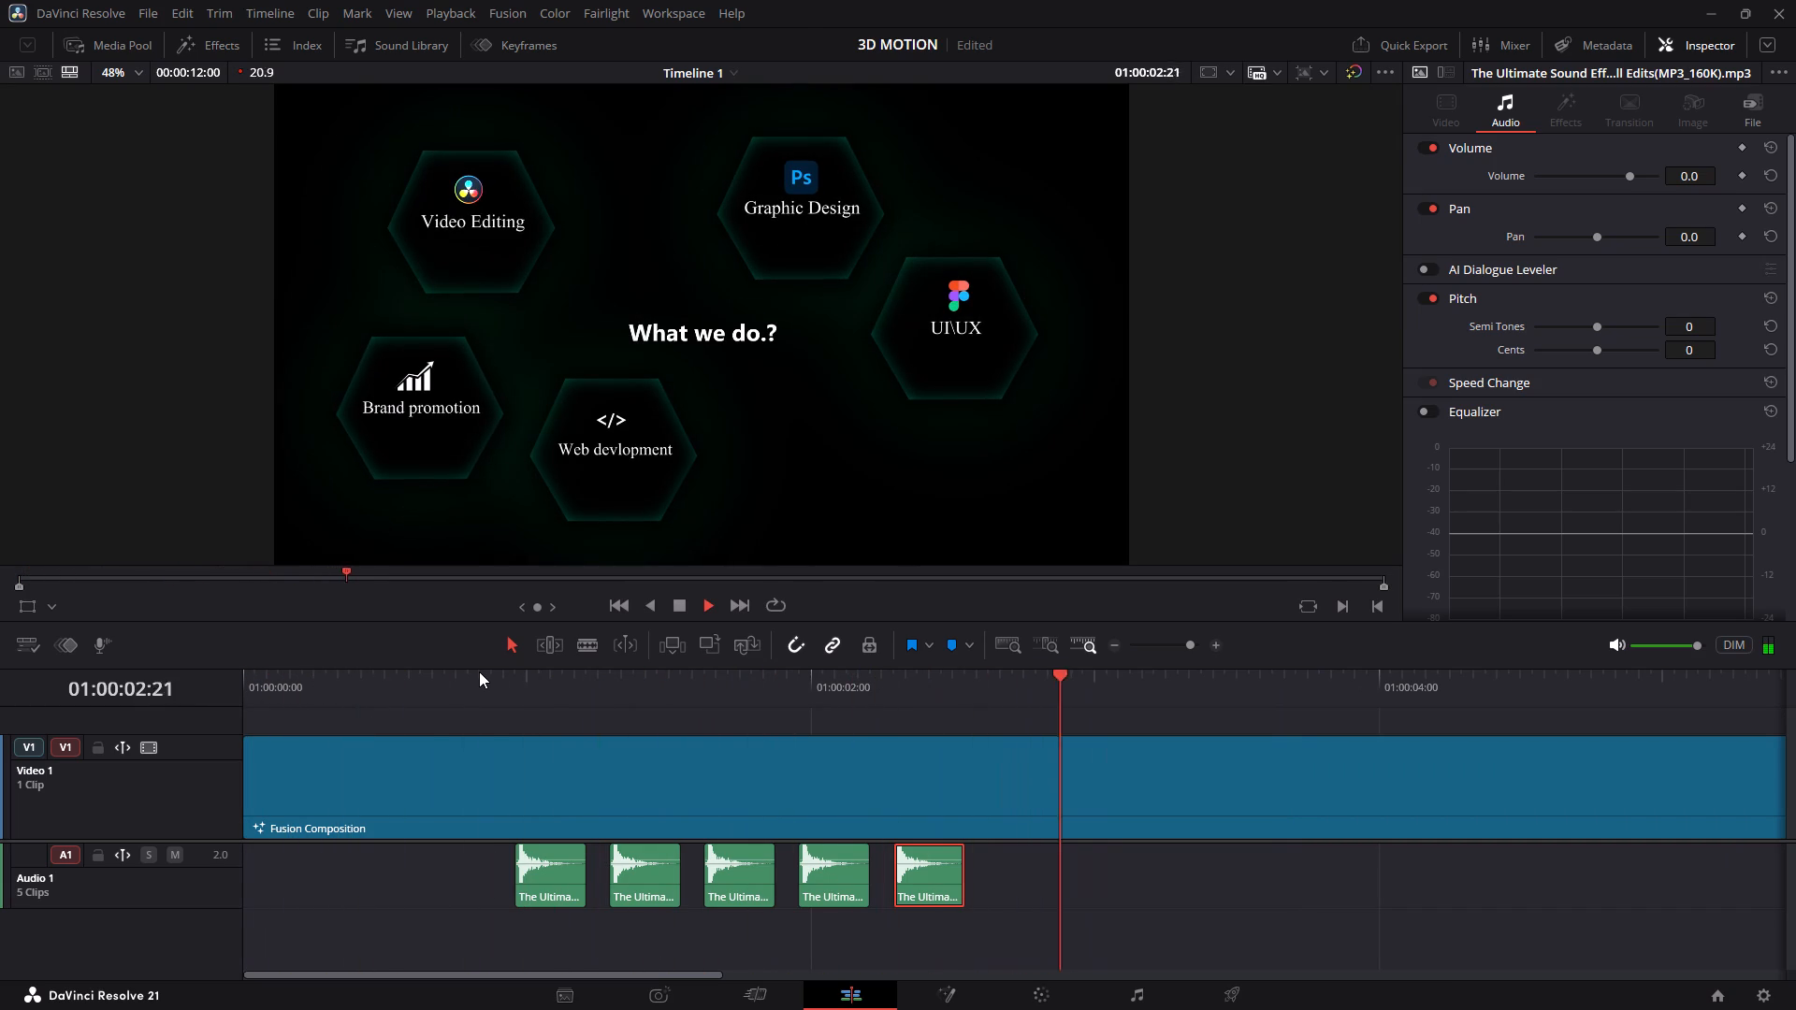
key(Up)
key(space)
Clear the clip selection and replay the hexagon section from 01:00:00:00, stopping after the last sound effect.
key(Up)
key(Up)
key(Up)
key(Up)
key(Up)
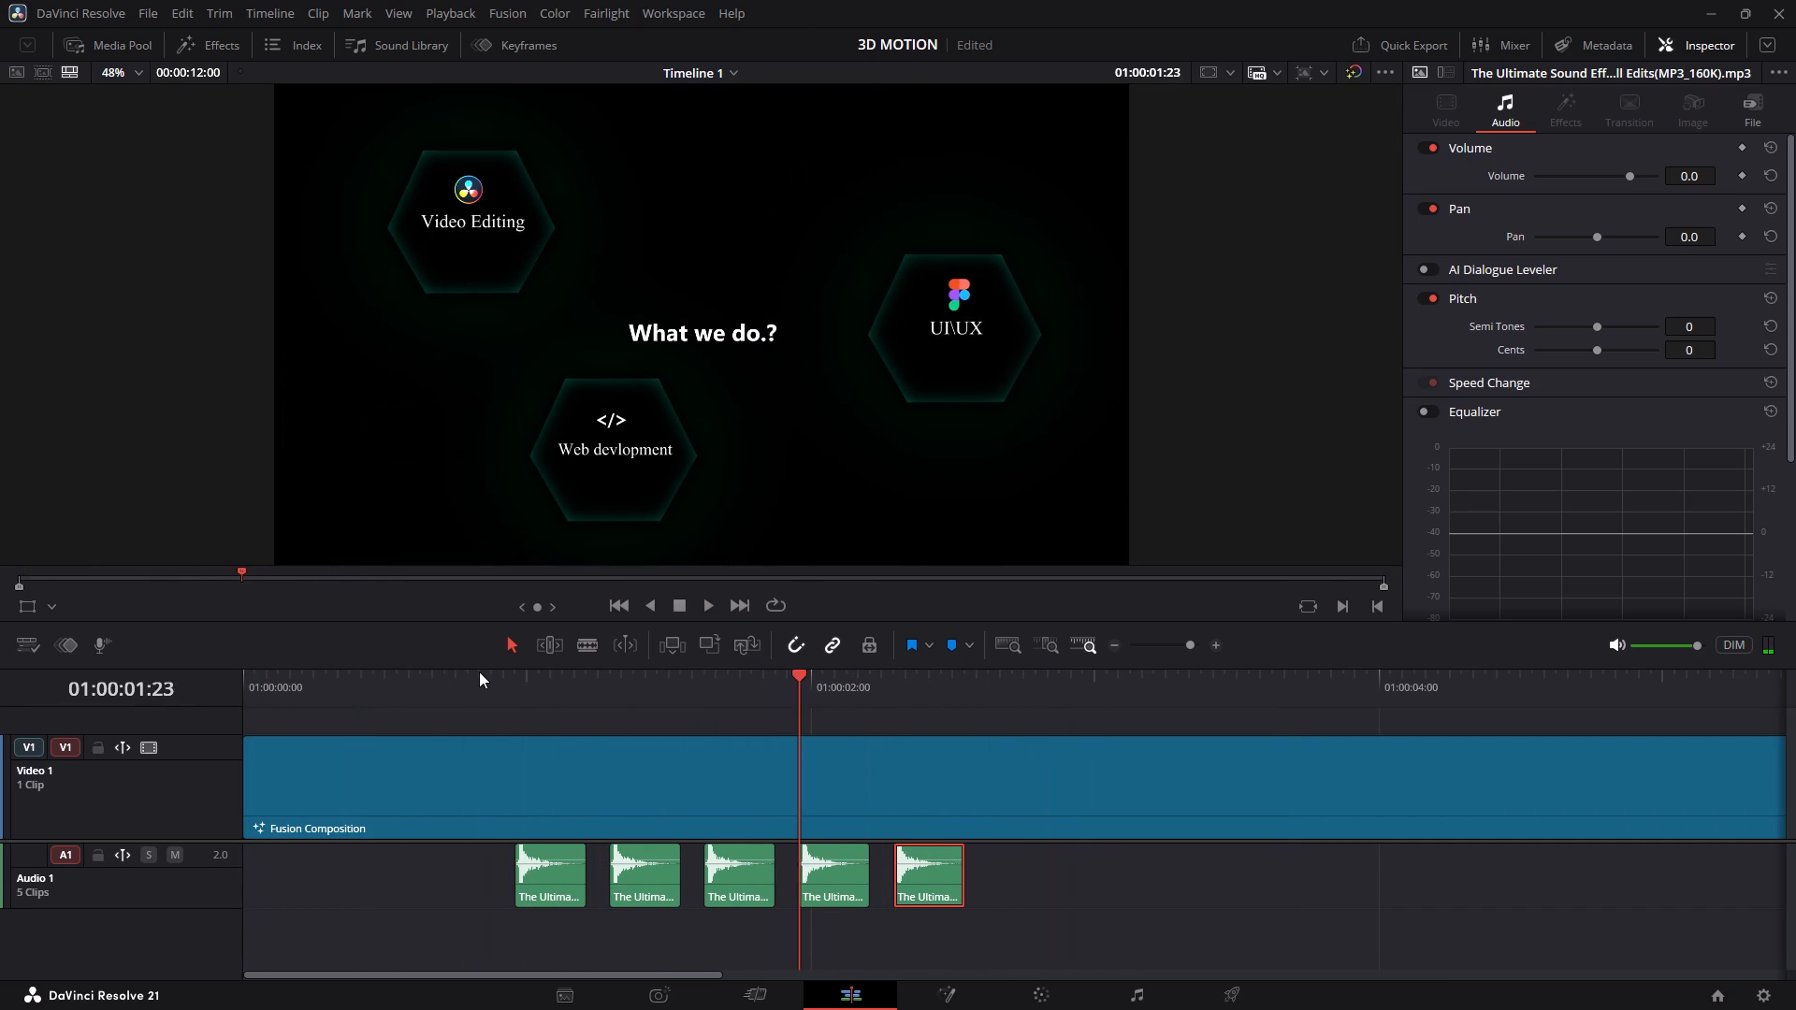
key(Up)
key(Up)
key(Up)
key(Up)
key(Up)
key(Up)
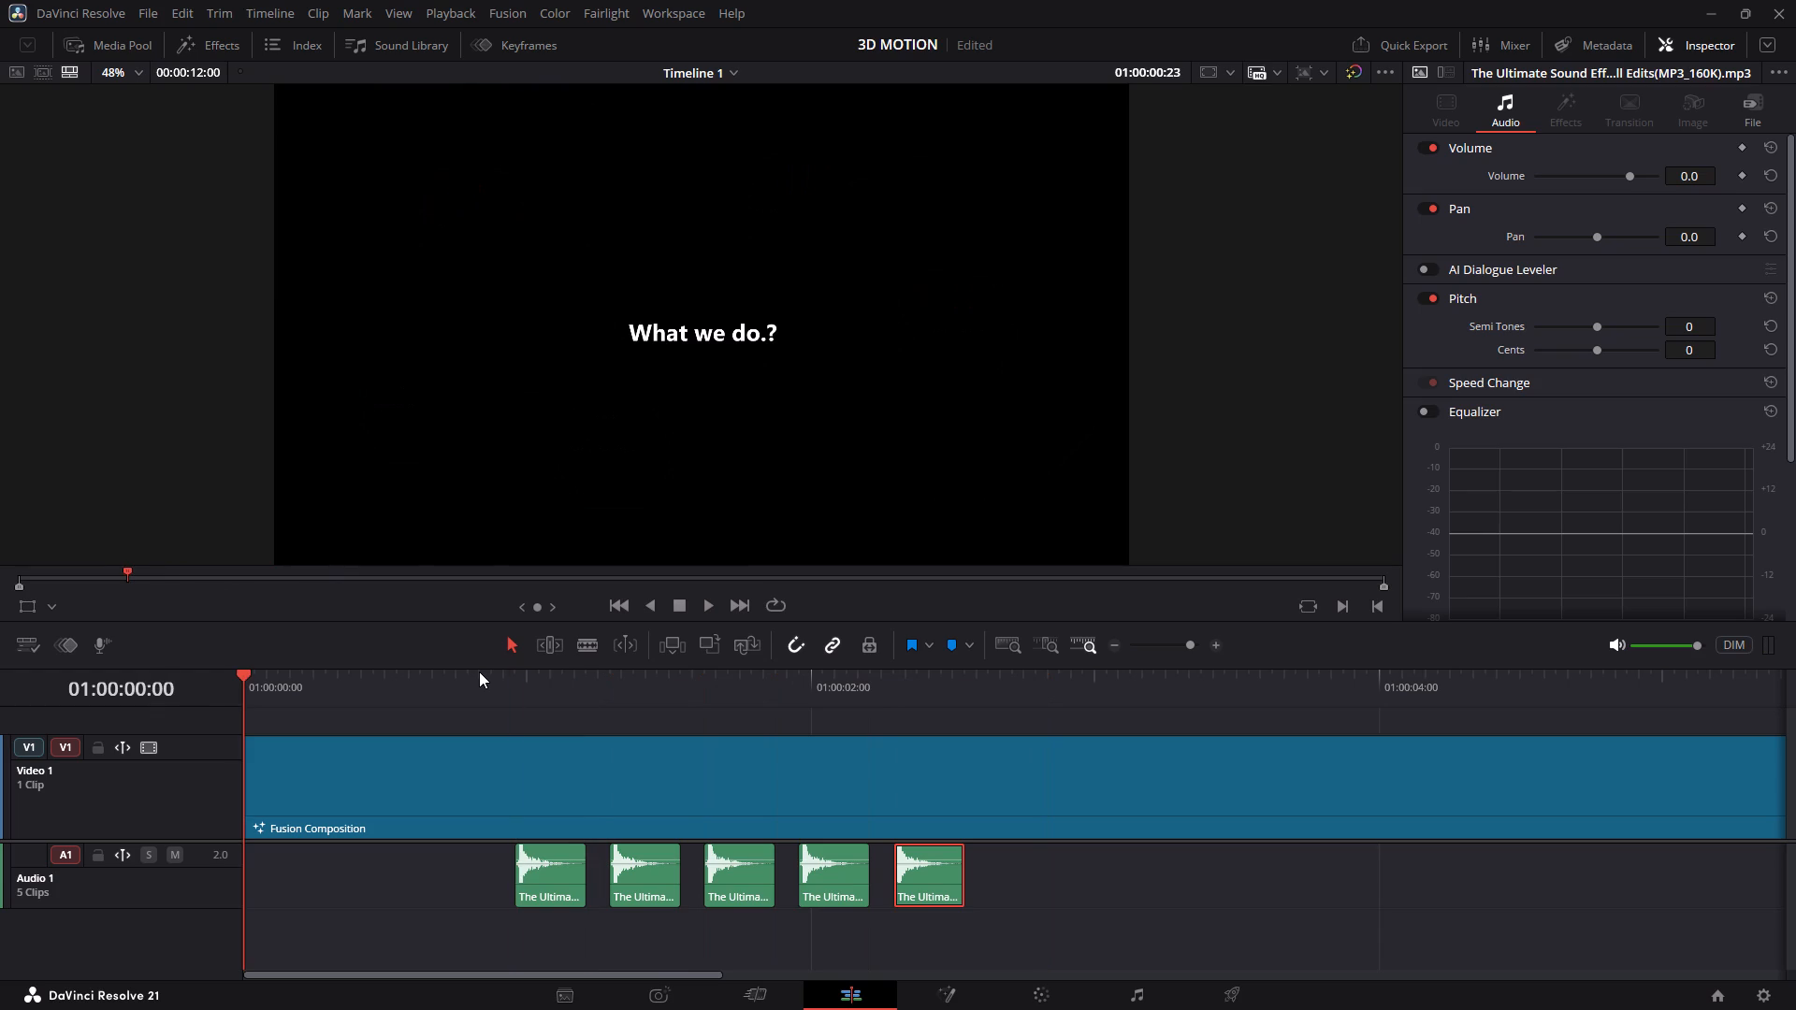
click(451, 922)
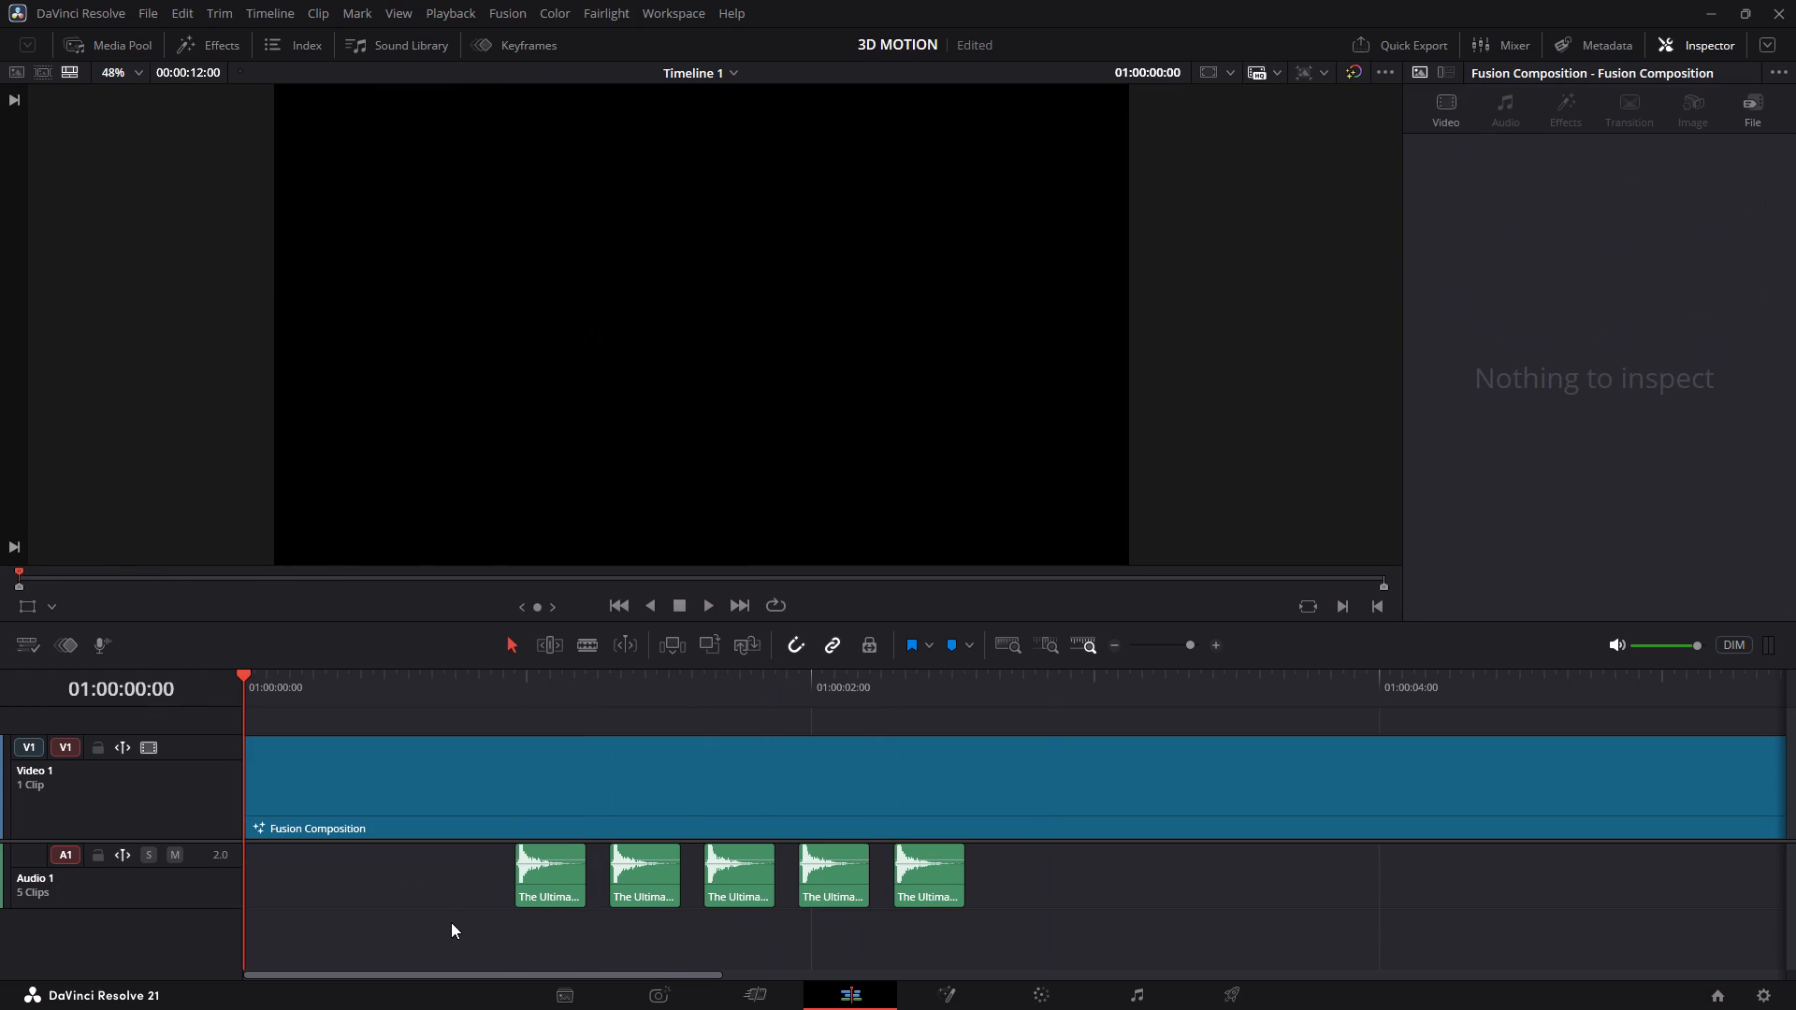
key(space)
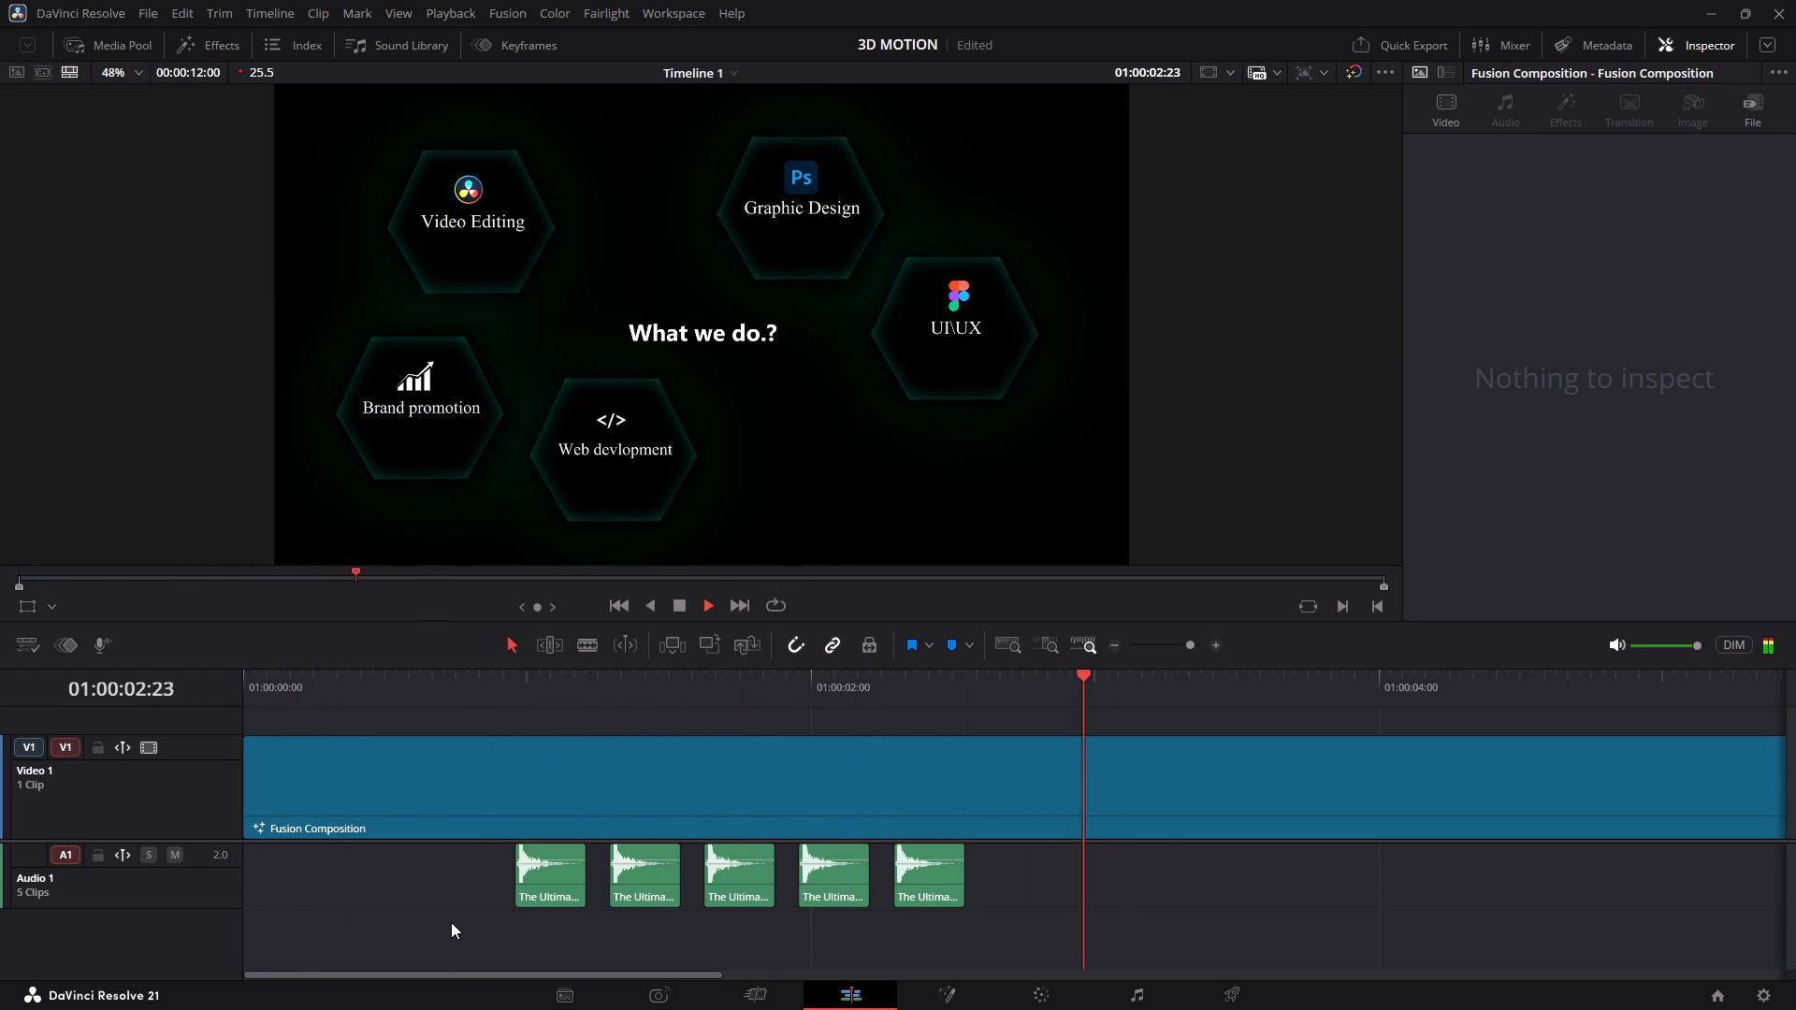
key(space)
Play the hexagon section once more from the start, stopping around the fifth sound effect clip.
key(Up)
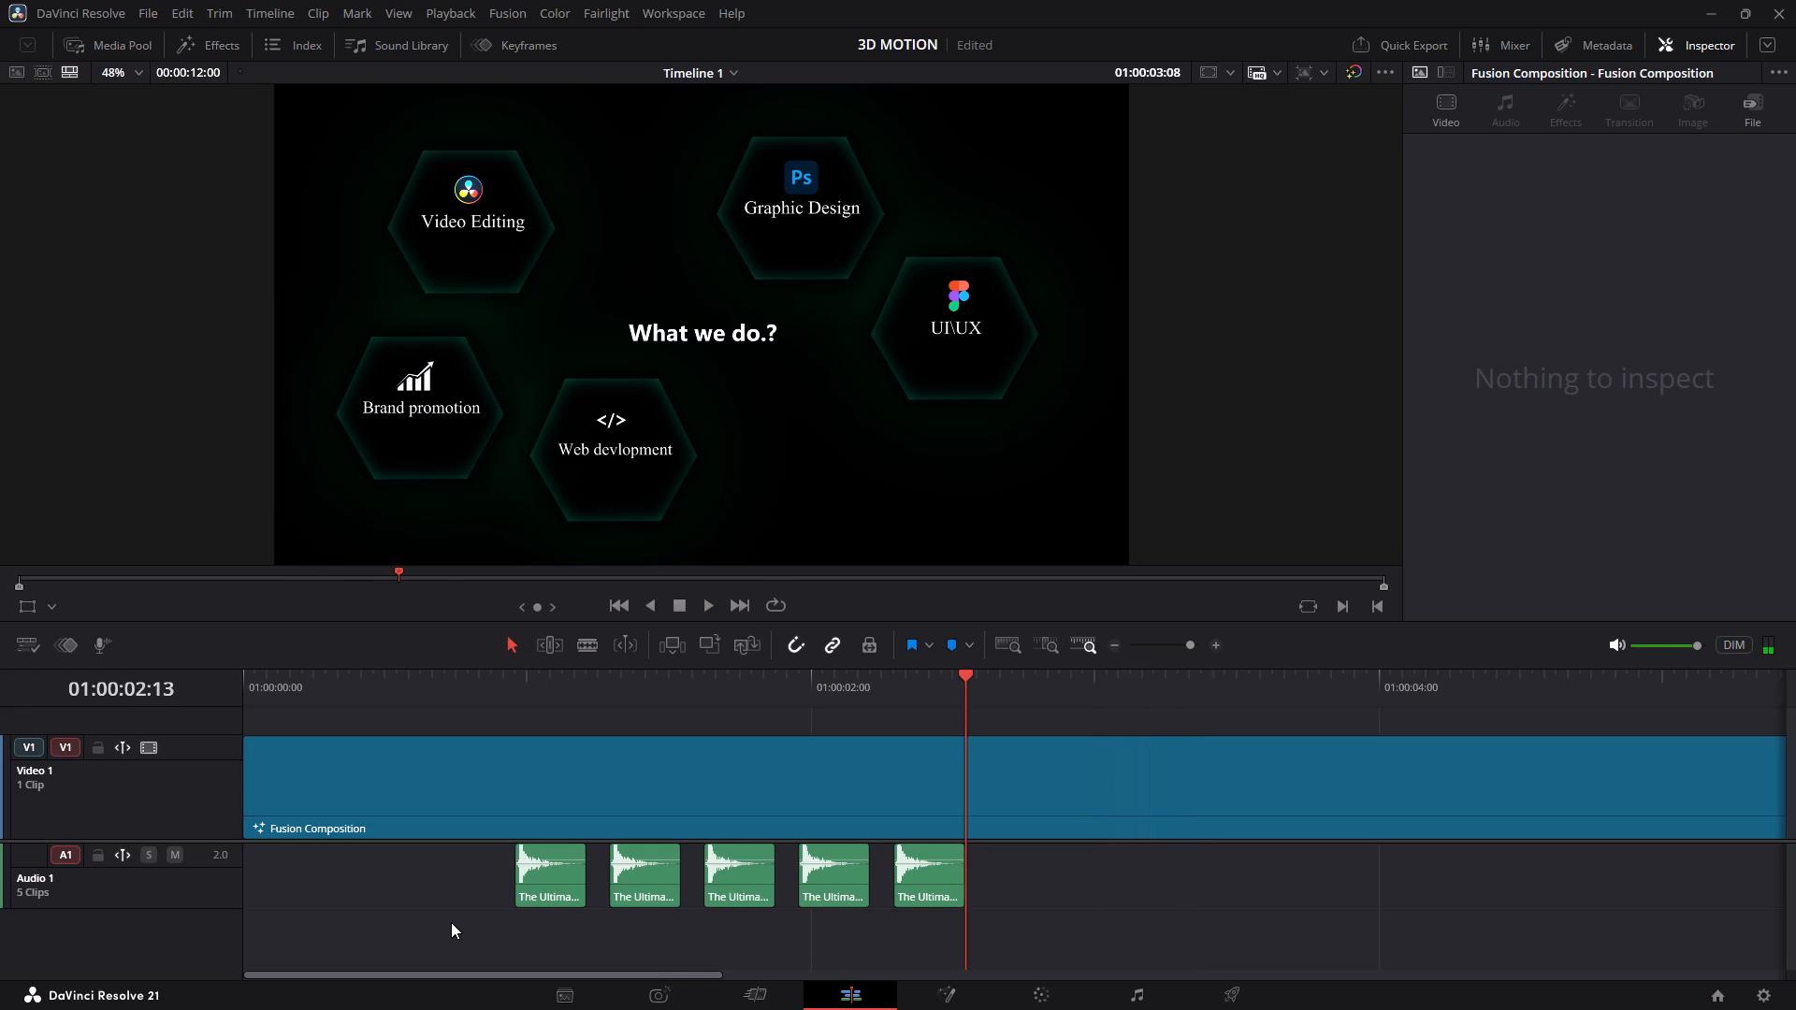
key(Up)
key(Up)
key(Up)
key(Up)
key(Up)
key(Up)
key(Up)
key(Up)
key(Up)
key(Up)
key(Up)
key(Up)
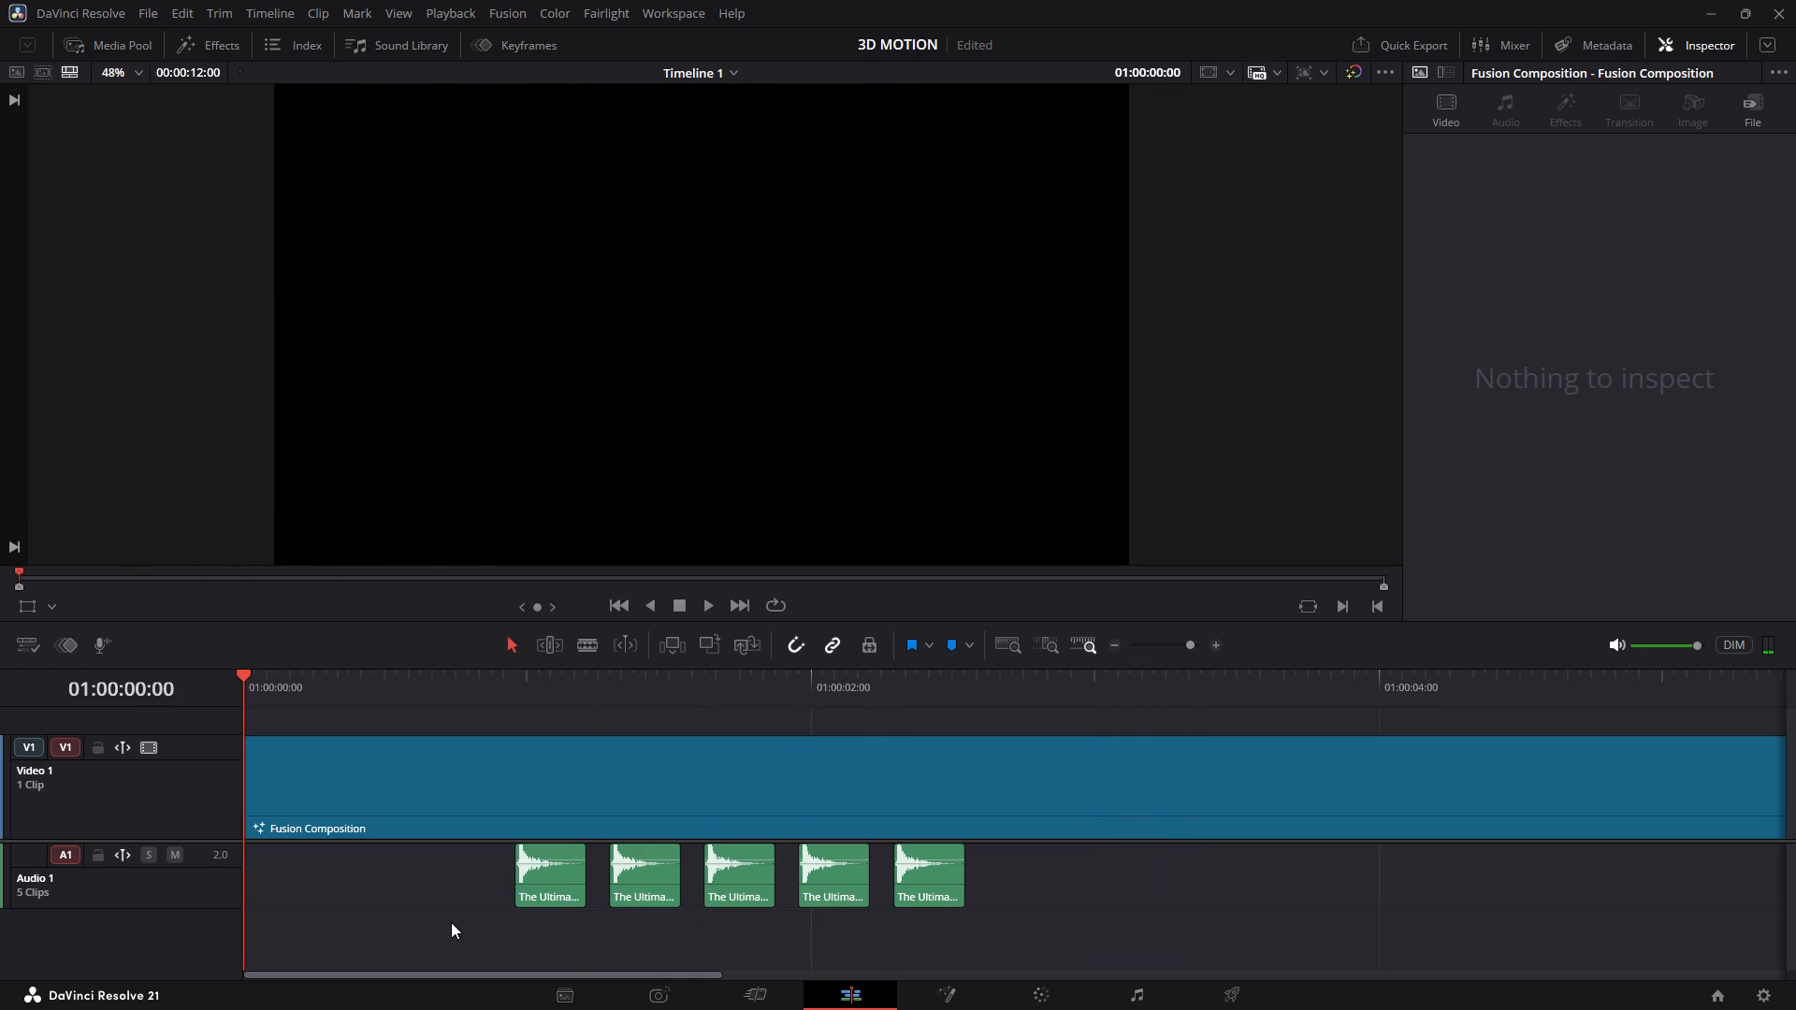
key(space)
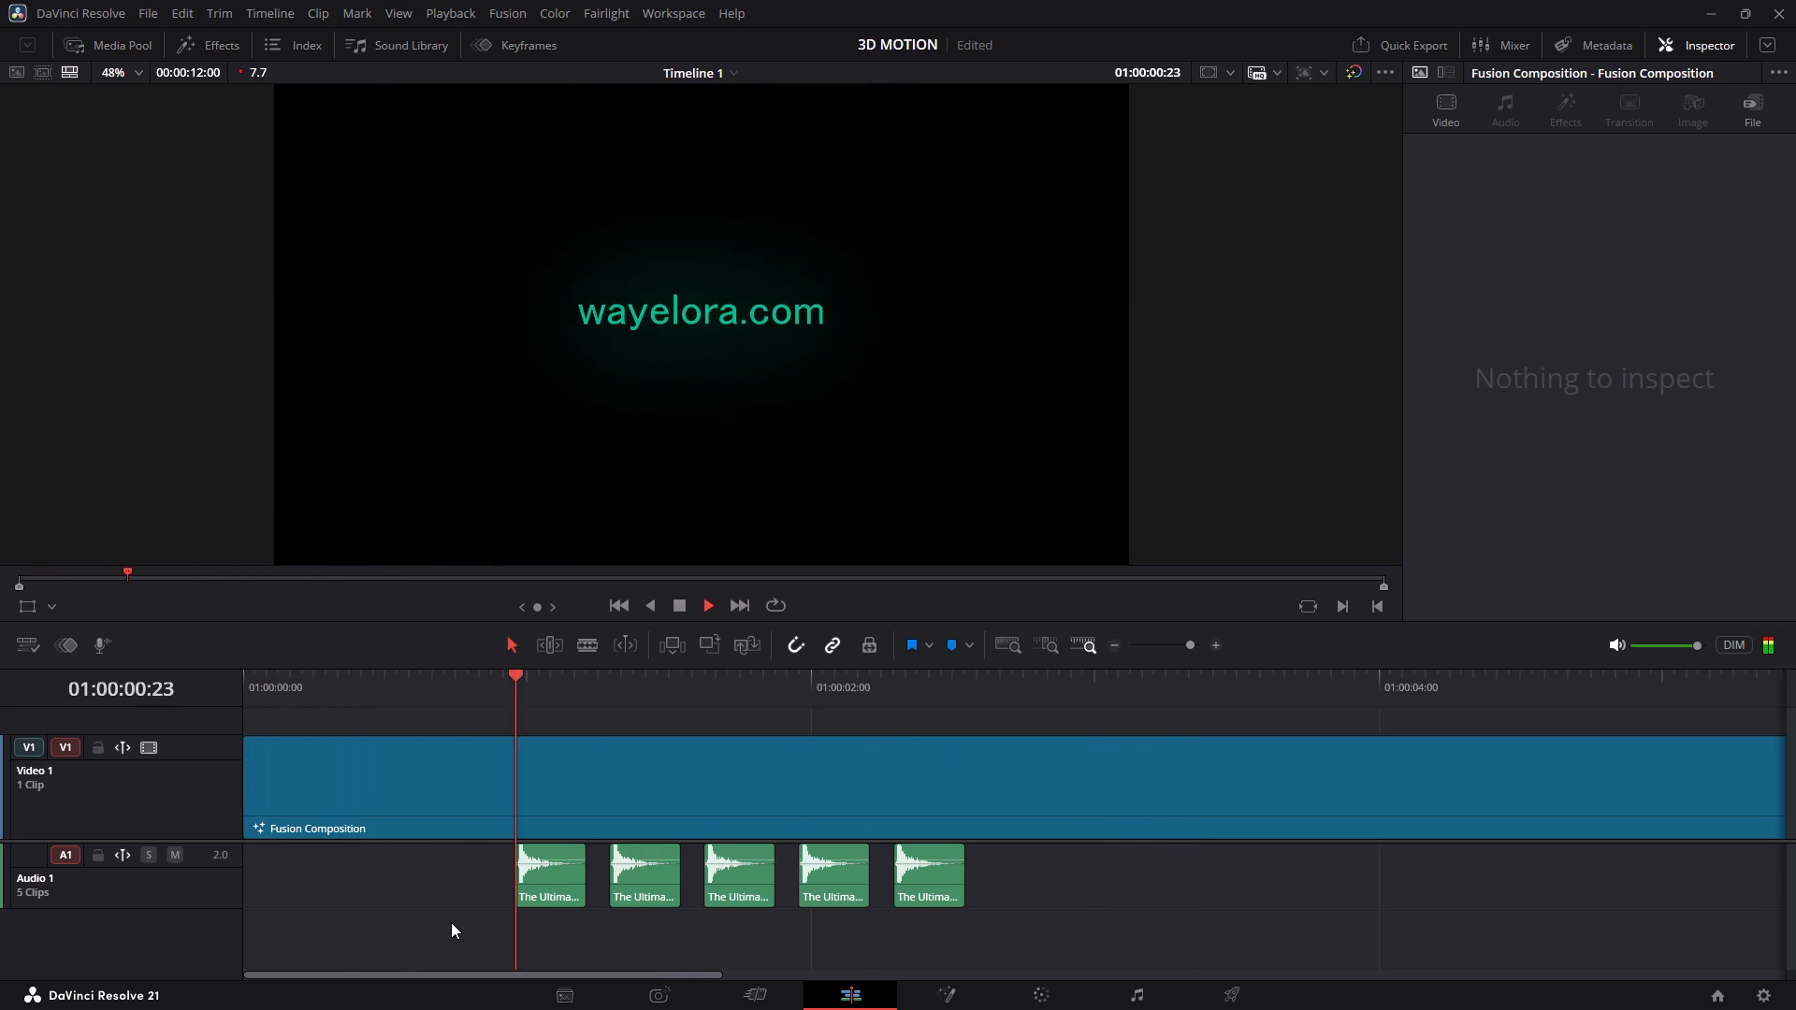
key(space)
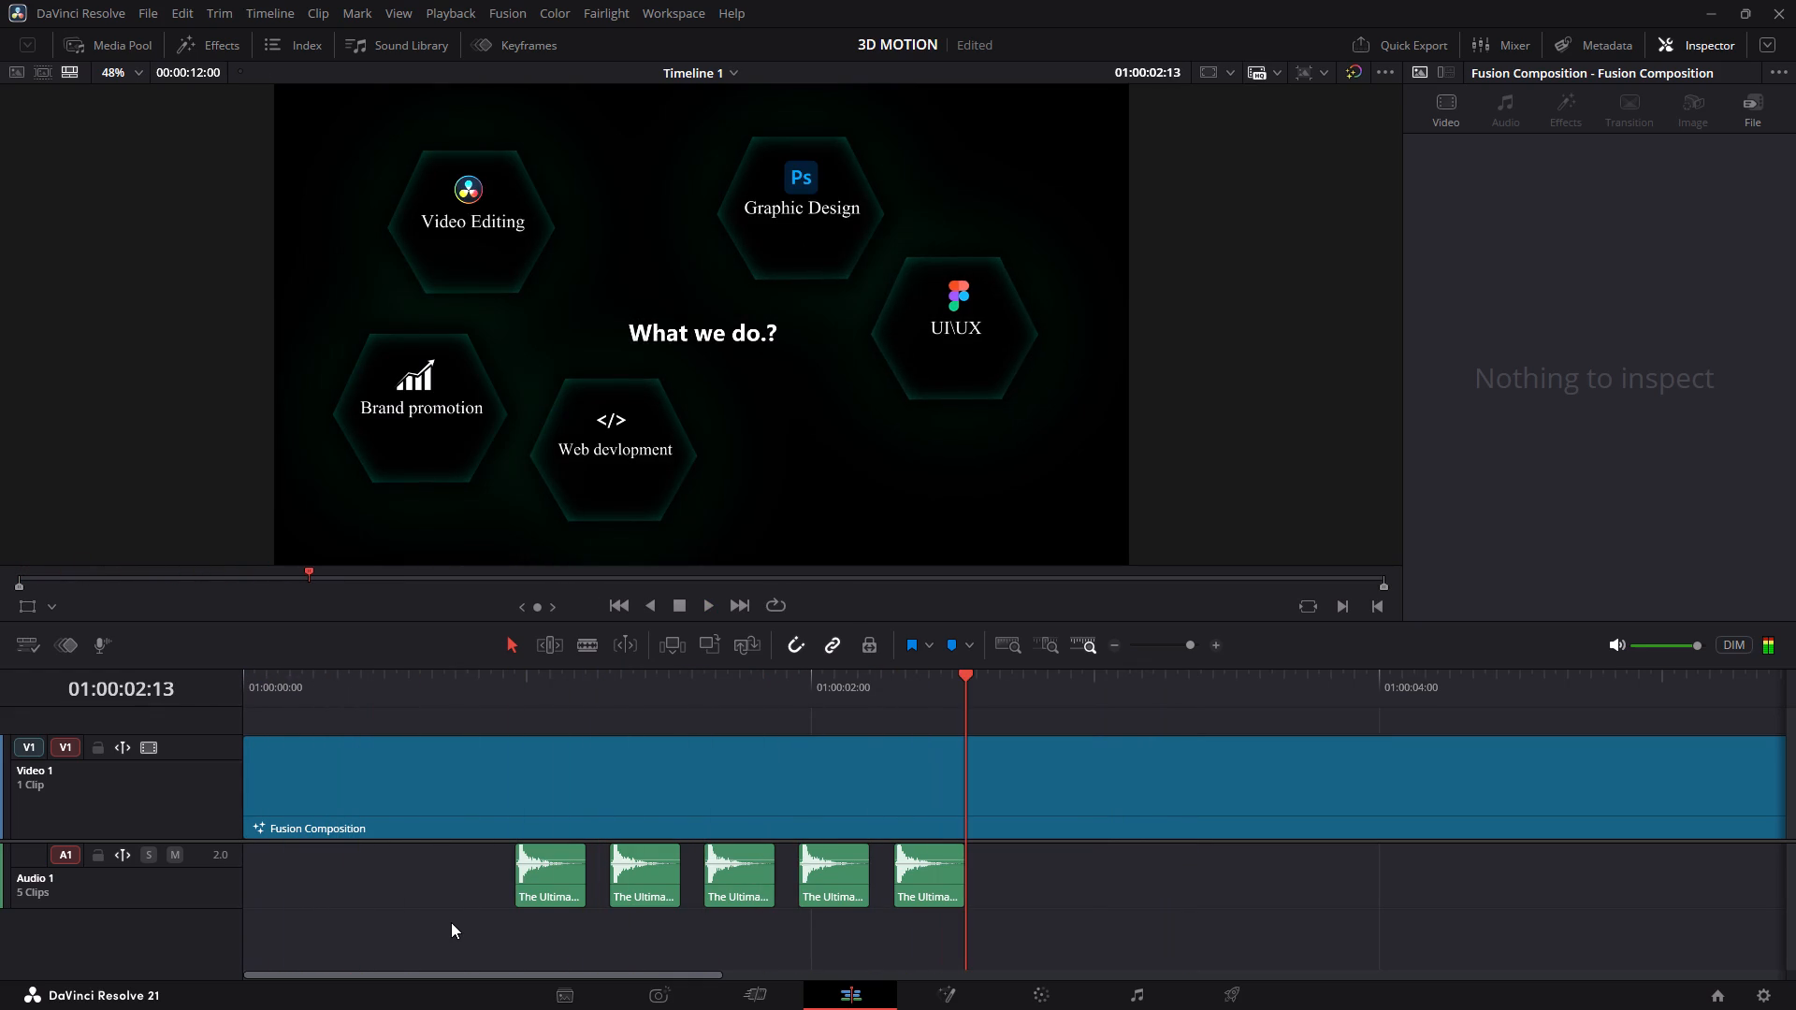
Step the playhead back frame by frame to the start of the first sound effect clip at 01:00:00:23.
key(Left)
key(Left)
key(Left)
key(Left)
key(Left)
key(Left)
key(Left)
key(Left)
key(Left)
key(Left)
key(Left)
key(Left)
key(Left)
key(Left)
key(Left)
key(Left)
key(Left)
key(Left)
key(Left)
key(Left)
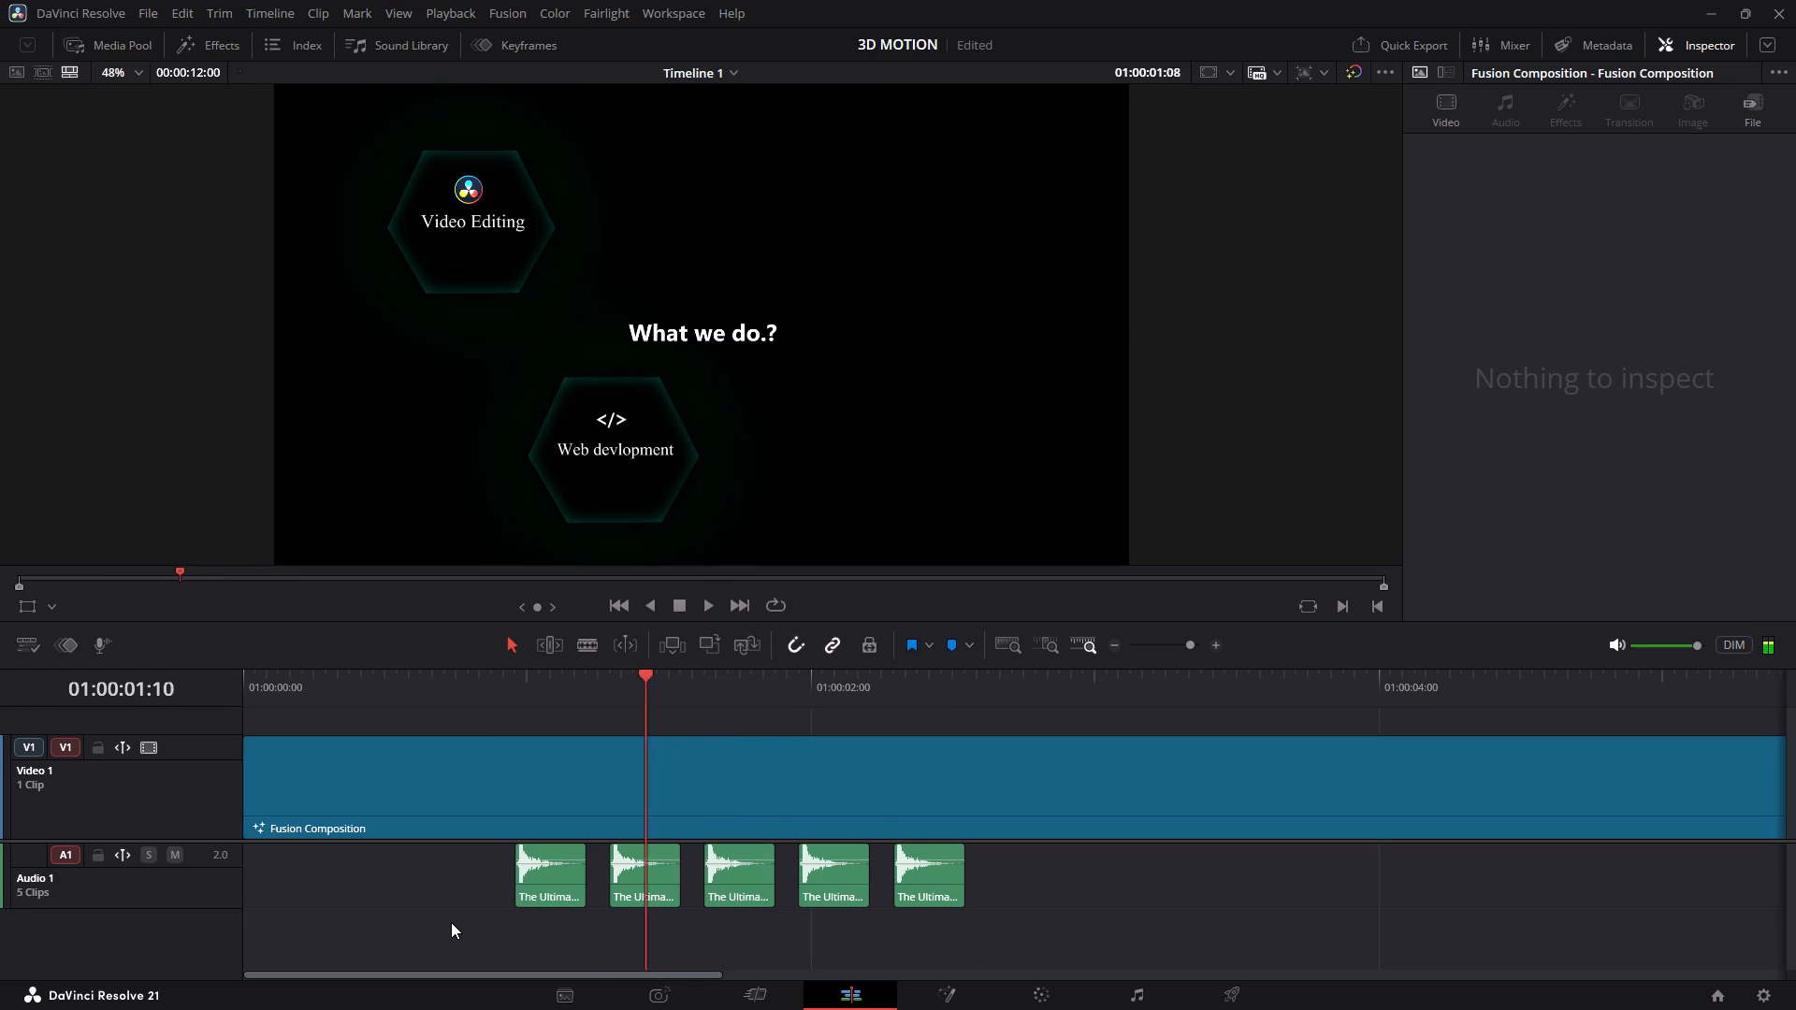
key(Right)
key(Right)
key(Right)
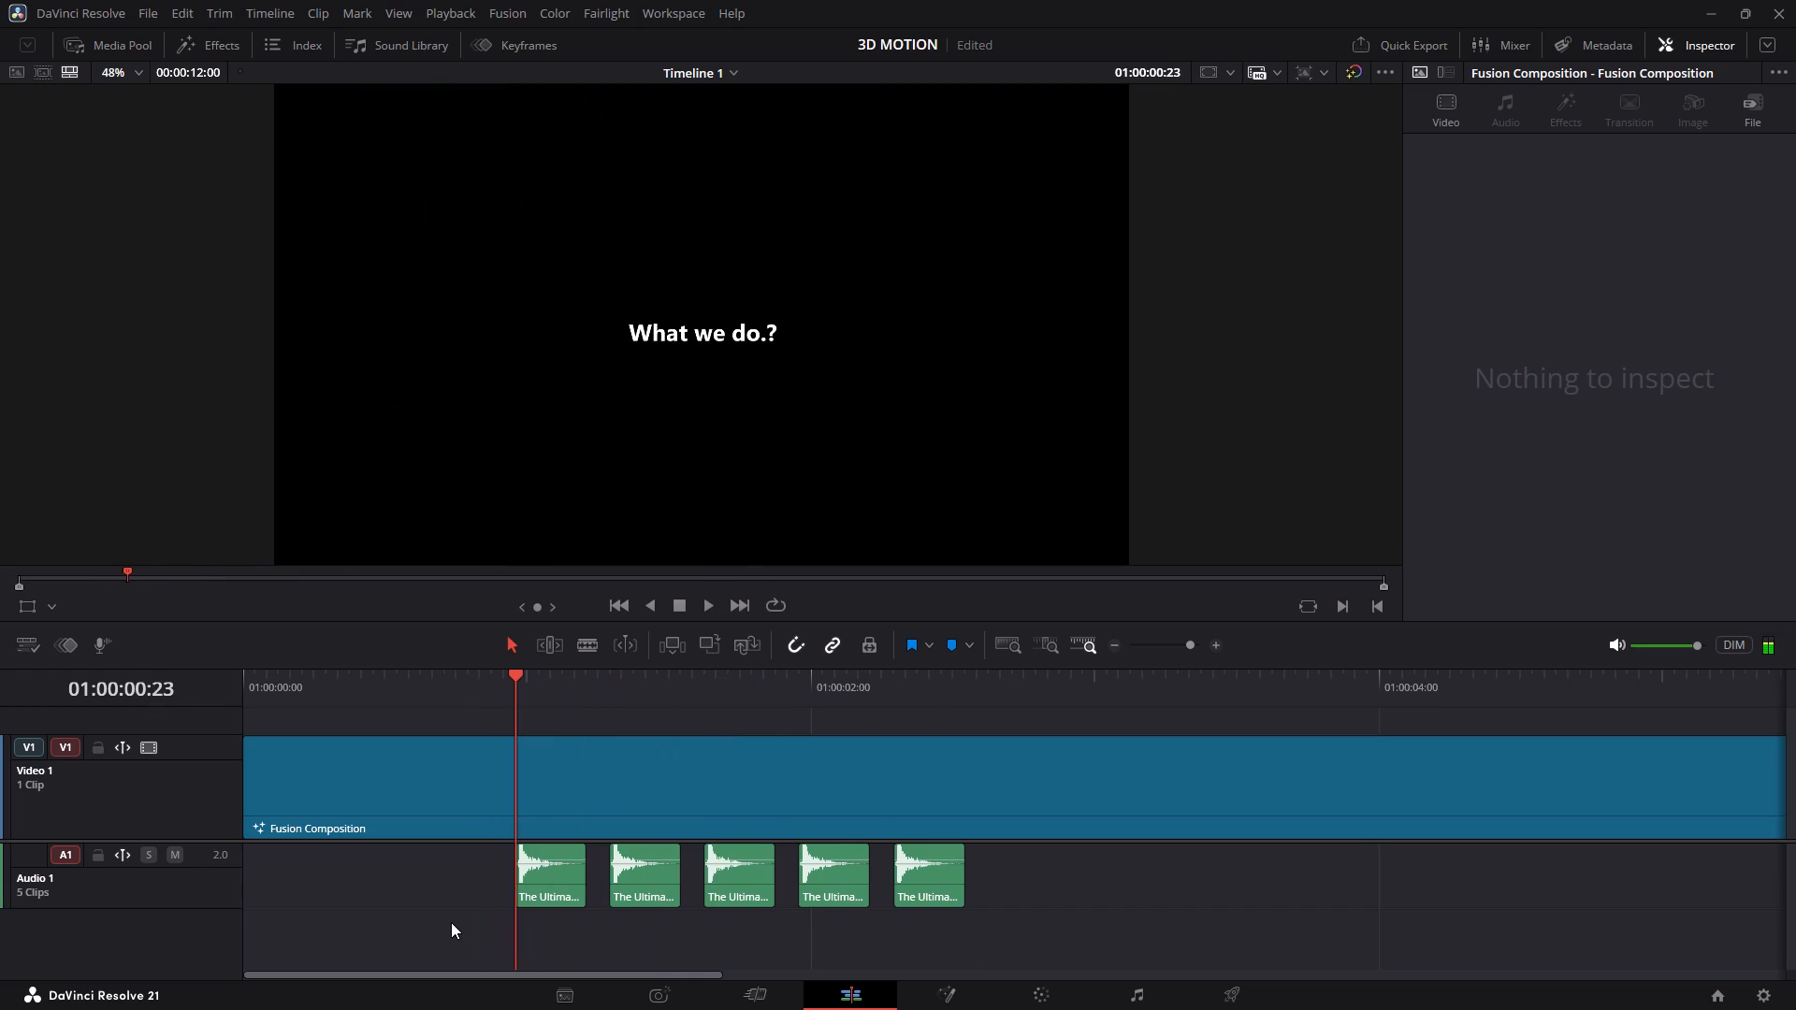
Step forward frame by frame through the first two sound effects to 01:00:01:13, comparing them with the hexagon appearances.
key(Right)
key(Right)
key(Right)
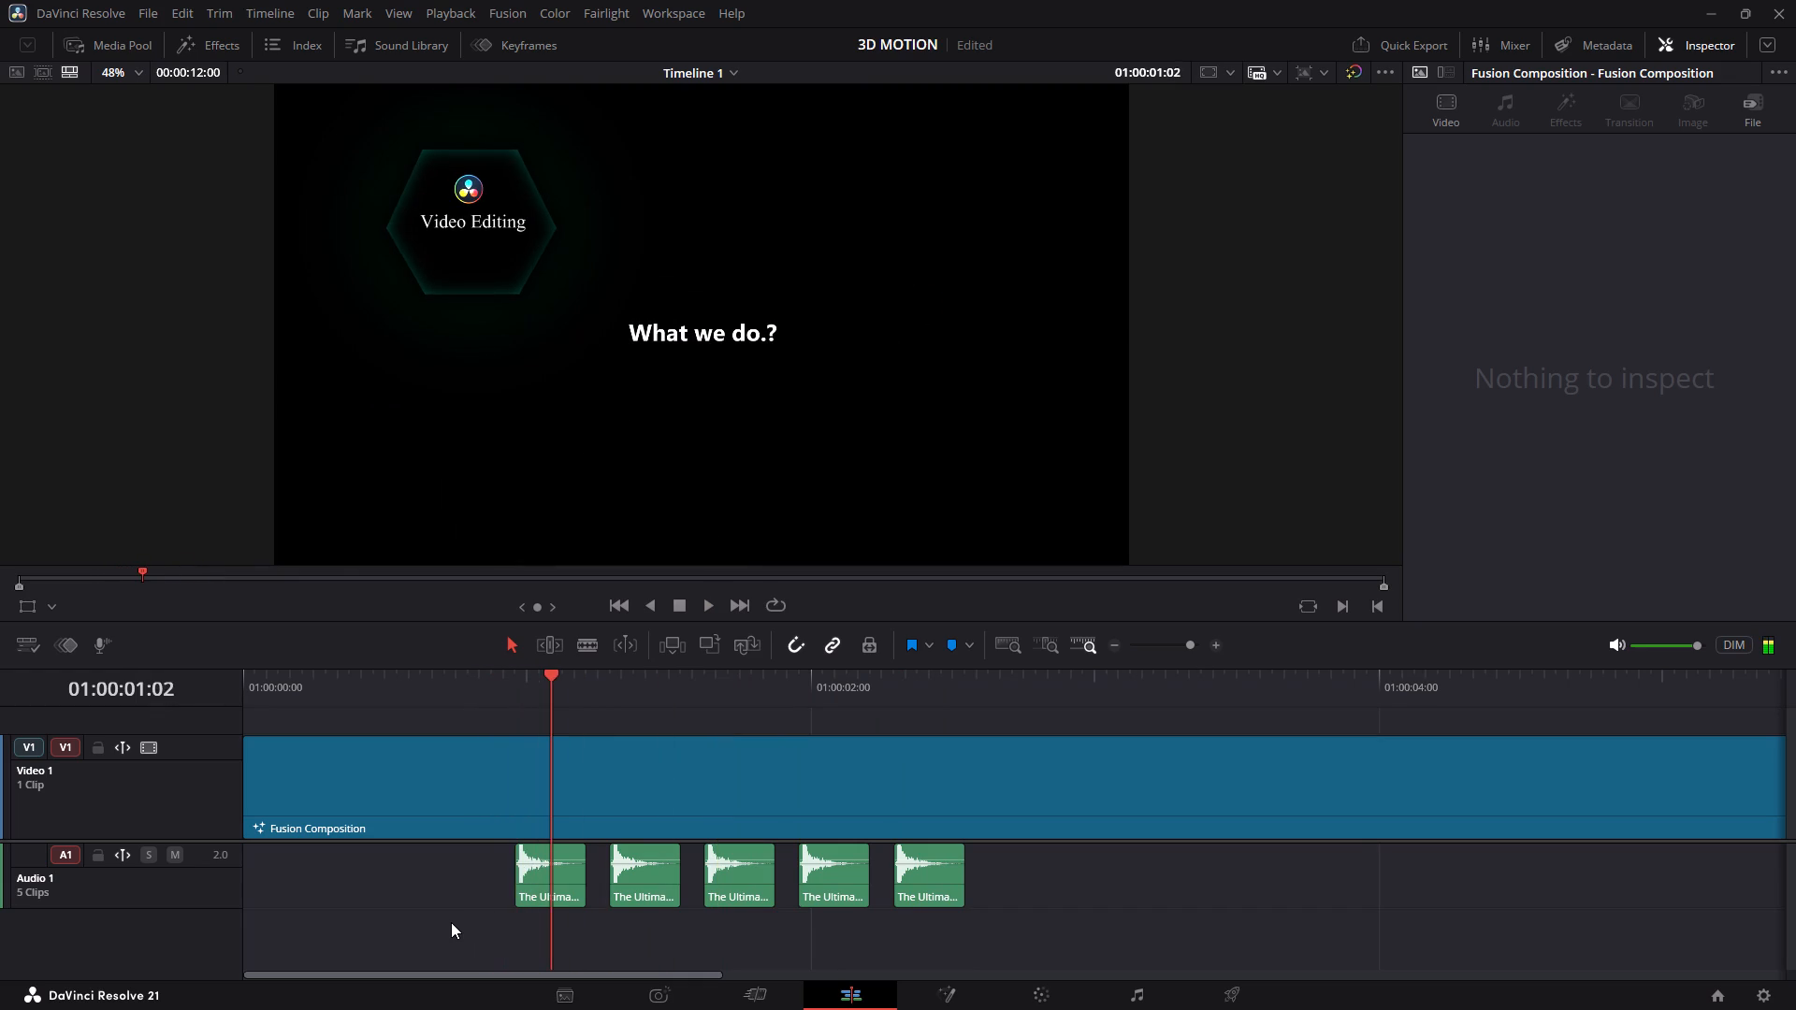
key(Right)
key(Right)
key(Right)
key(Right)
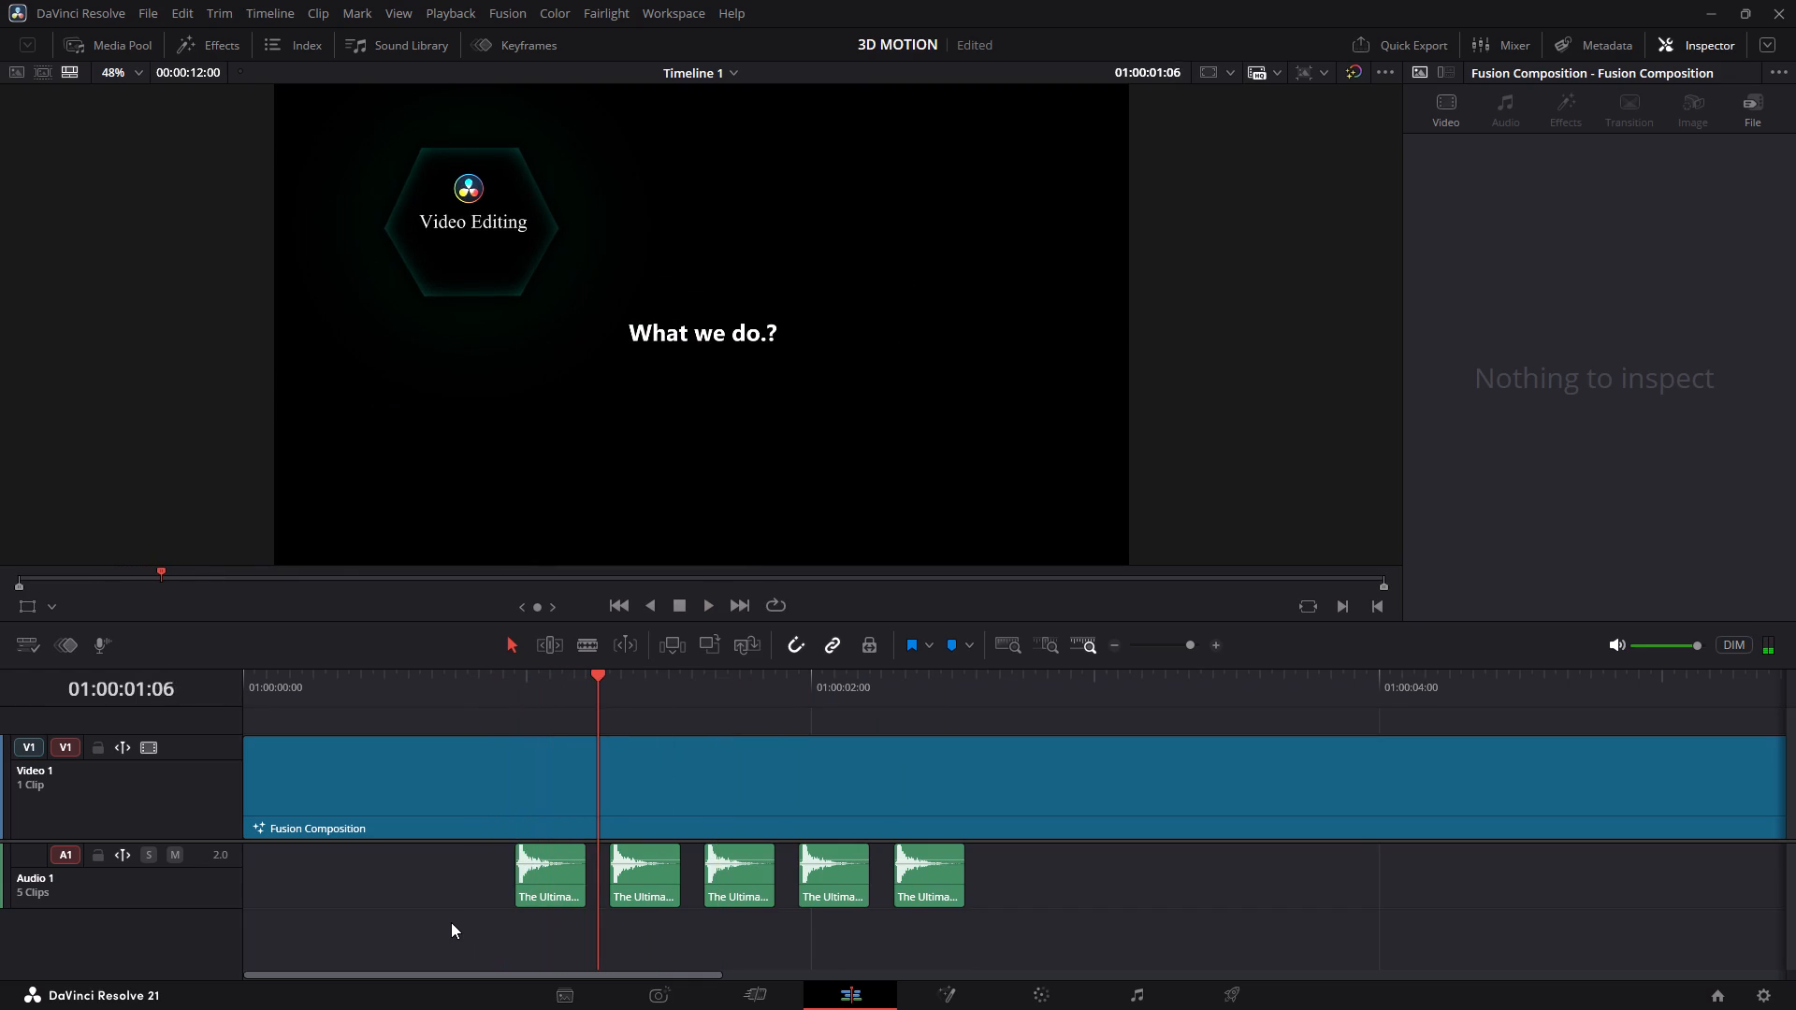
key(Right)
key(Right)
key(Right)
key(Right)
key(Right)
key(Right)
key(Right)
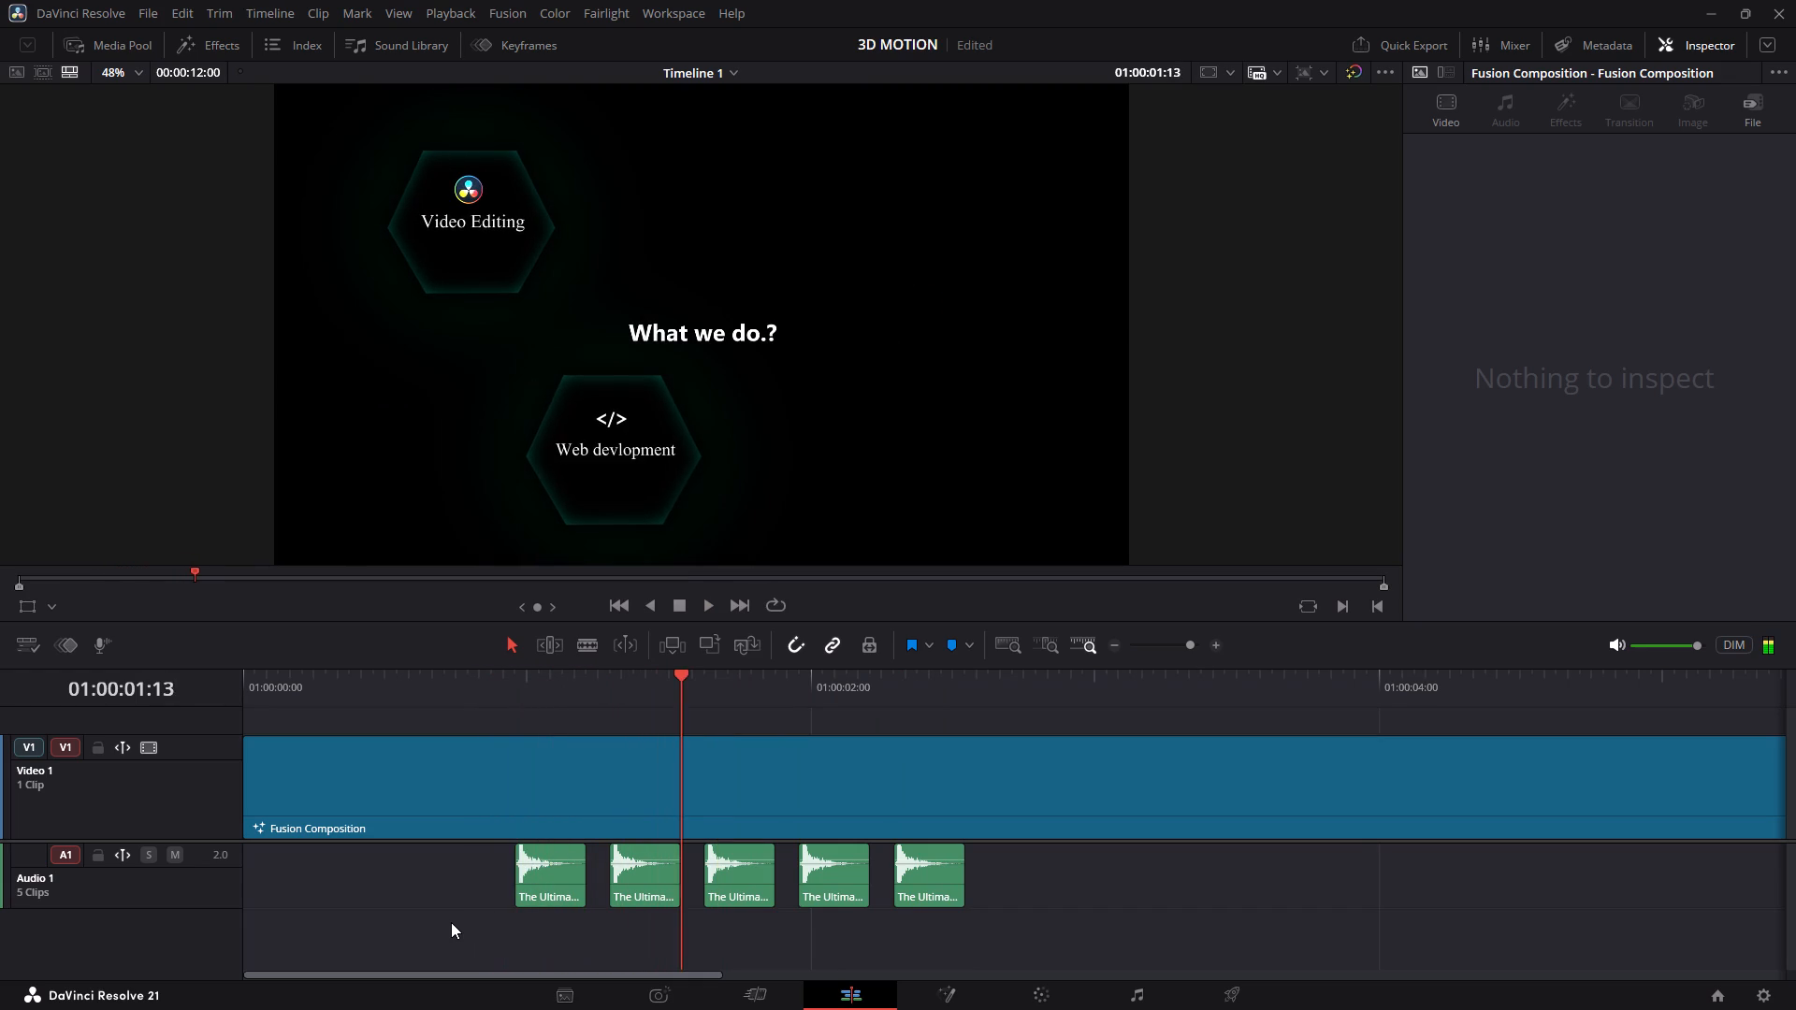
Continue frame by frame through the last three sound effects to 01:00:02:14, checking each against its hexagon's appearance.
key(Right)
key(Right)
key(Right)
key(Right)
key(Right)
key(Right)
key(Right)
key(Right)
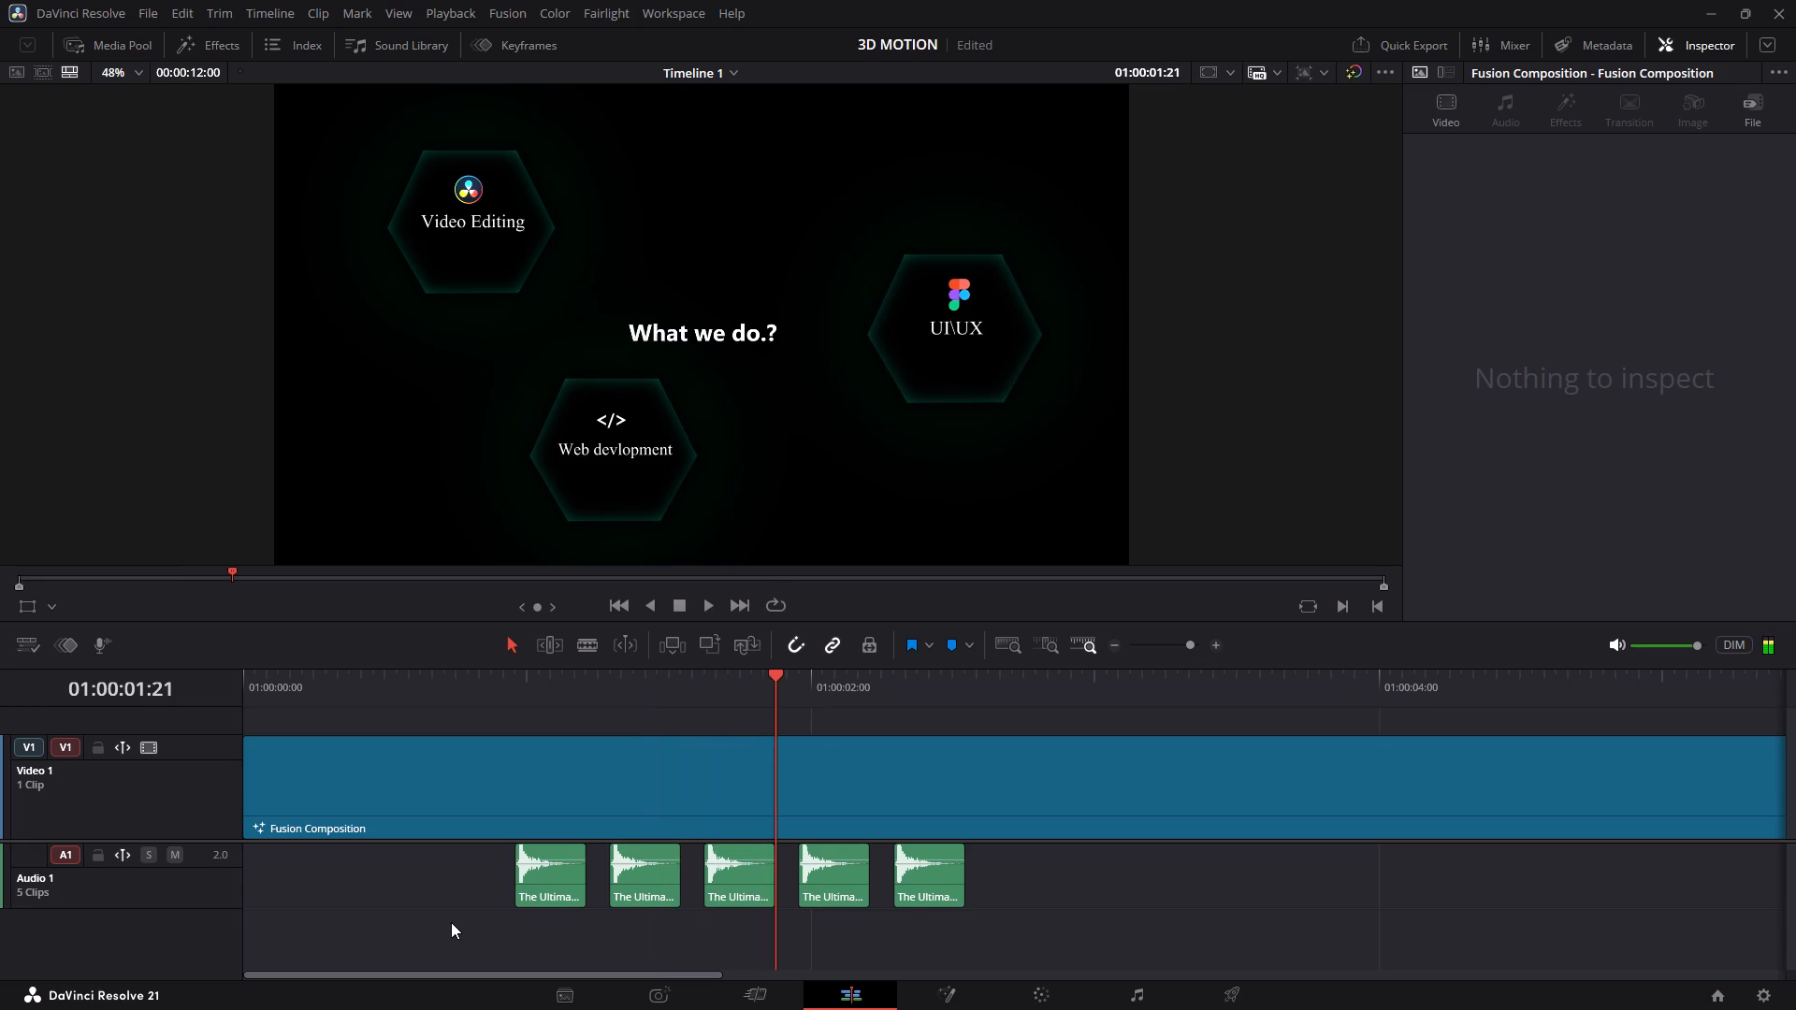
key(Right)
key(Right)
key(Right)
key(Right)
key(Right)
key(Right)
key(Right)
key(Right)
key(Right)
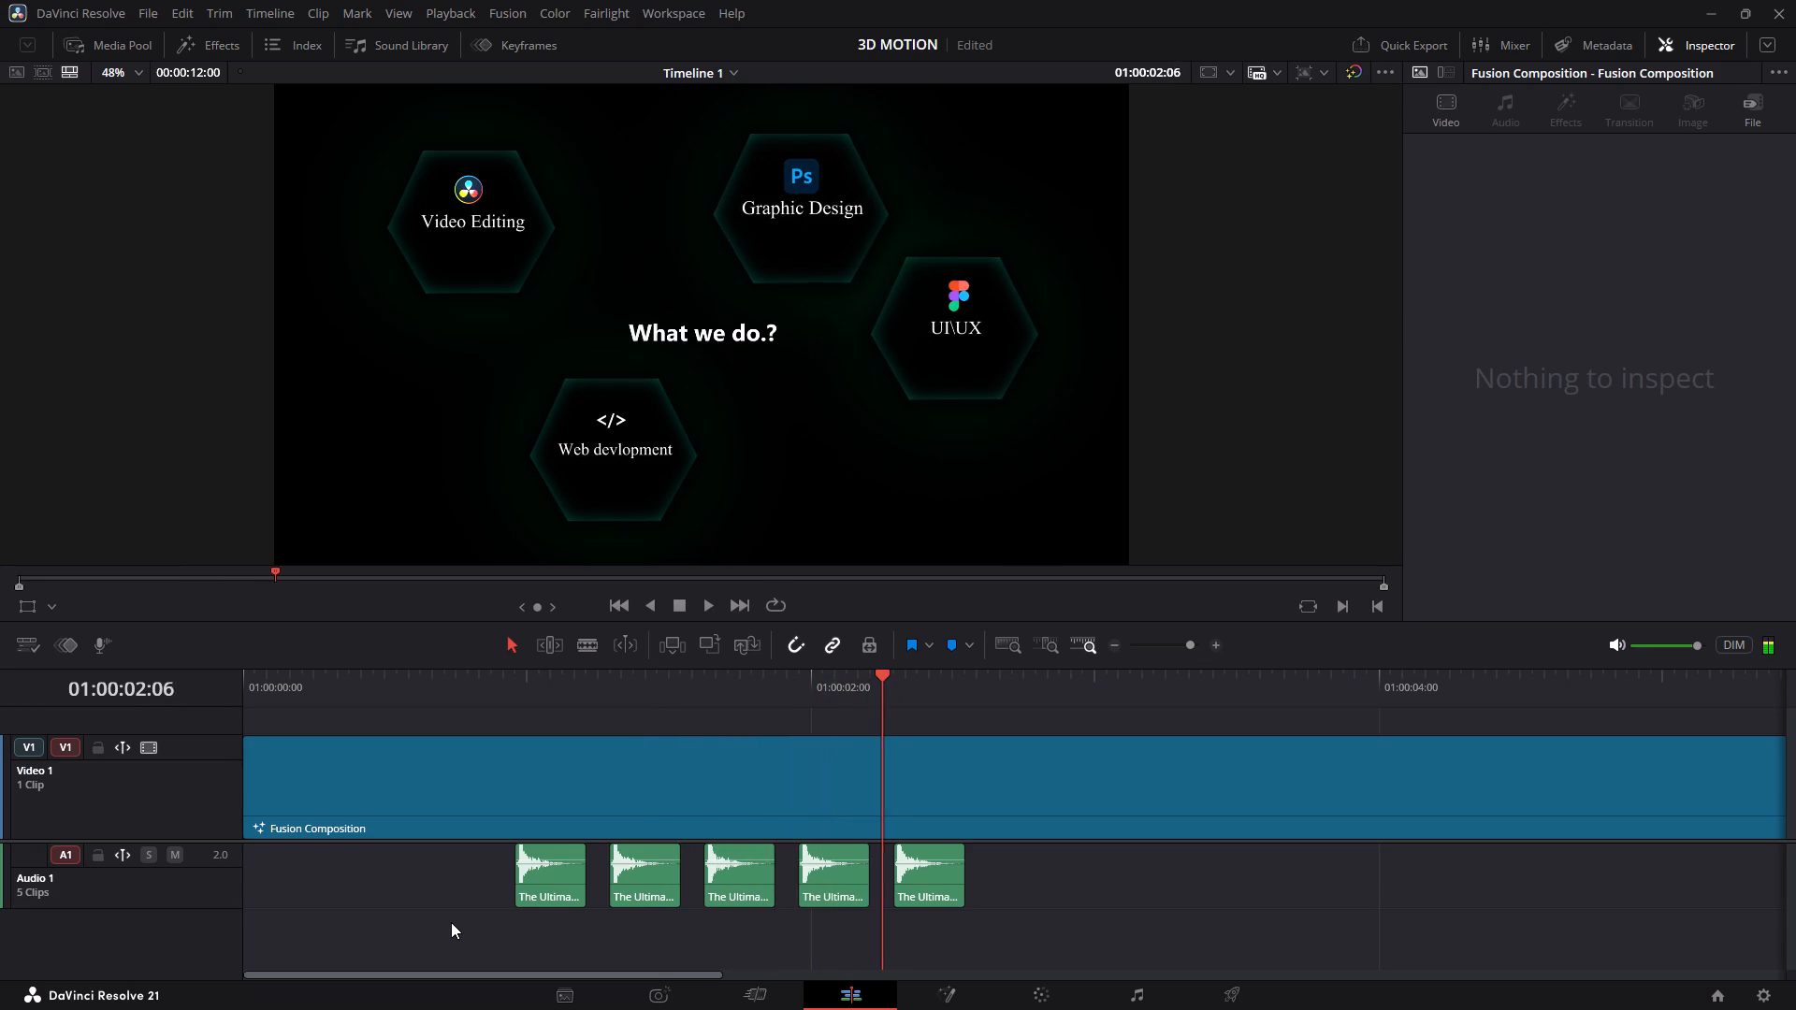
key(Right)
key(Right)
key(Right)
key(Right)
key(Right)
key(Right)
key(Right)
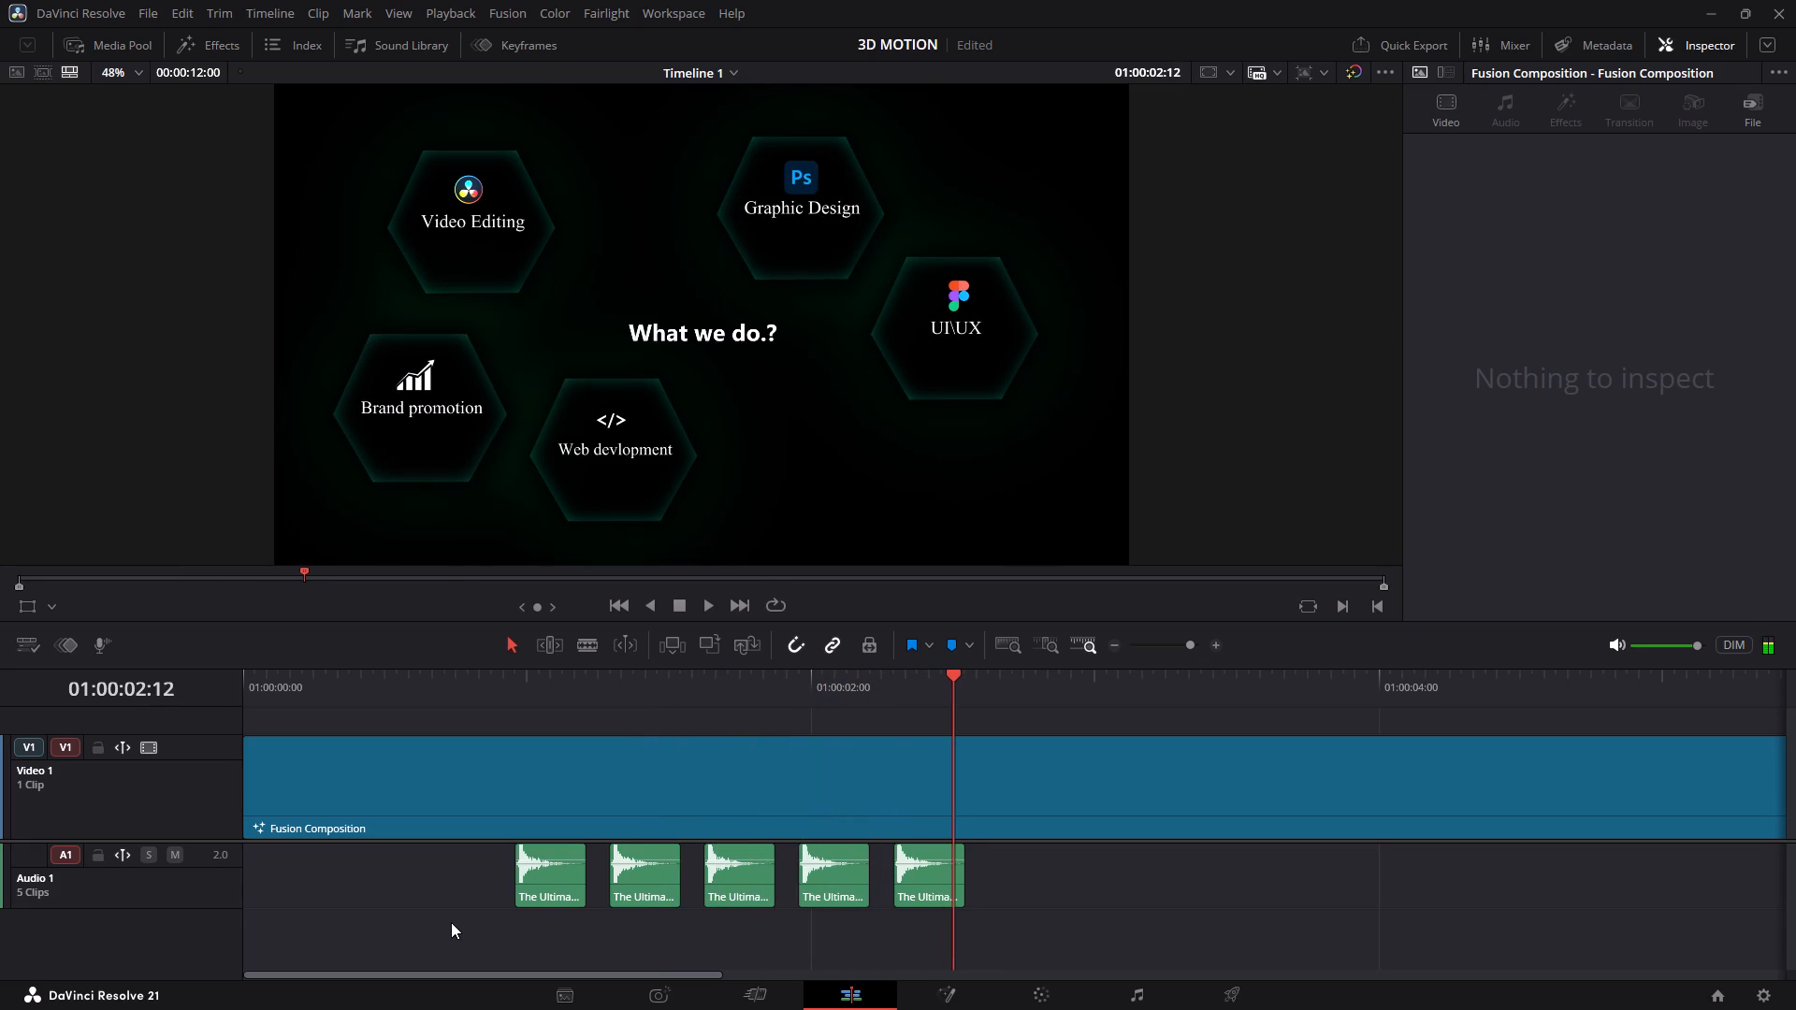
key(Right)
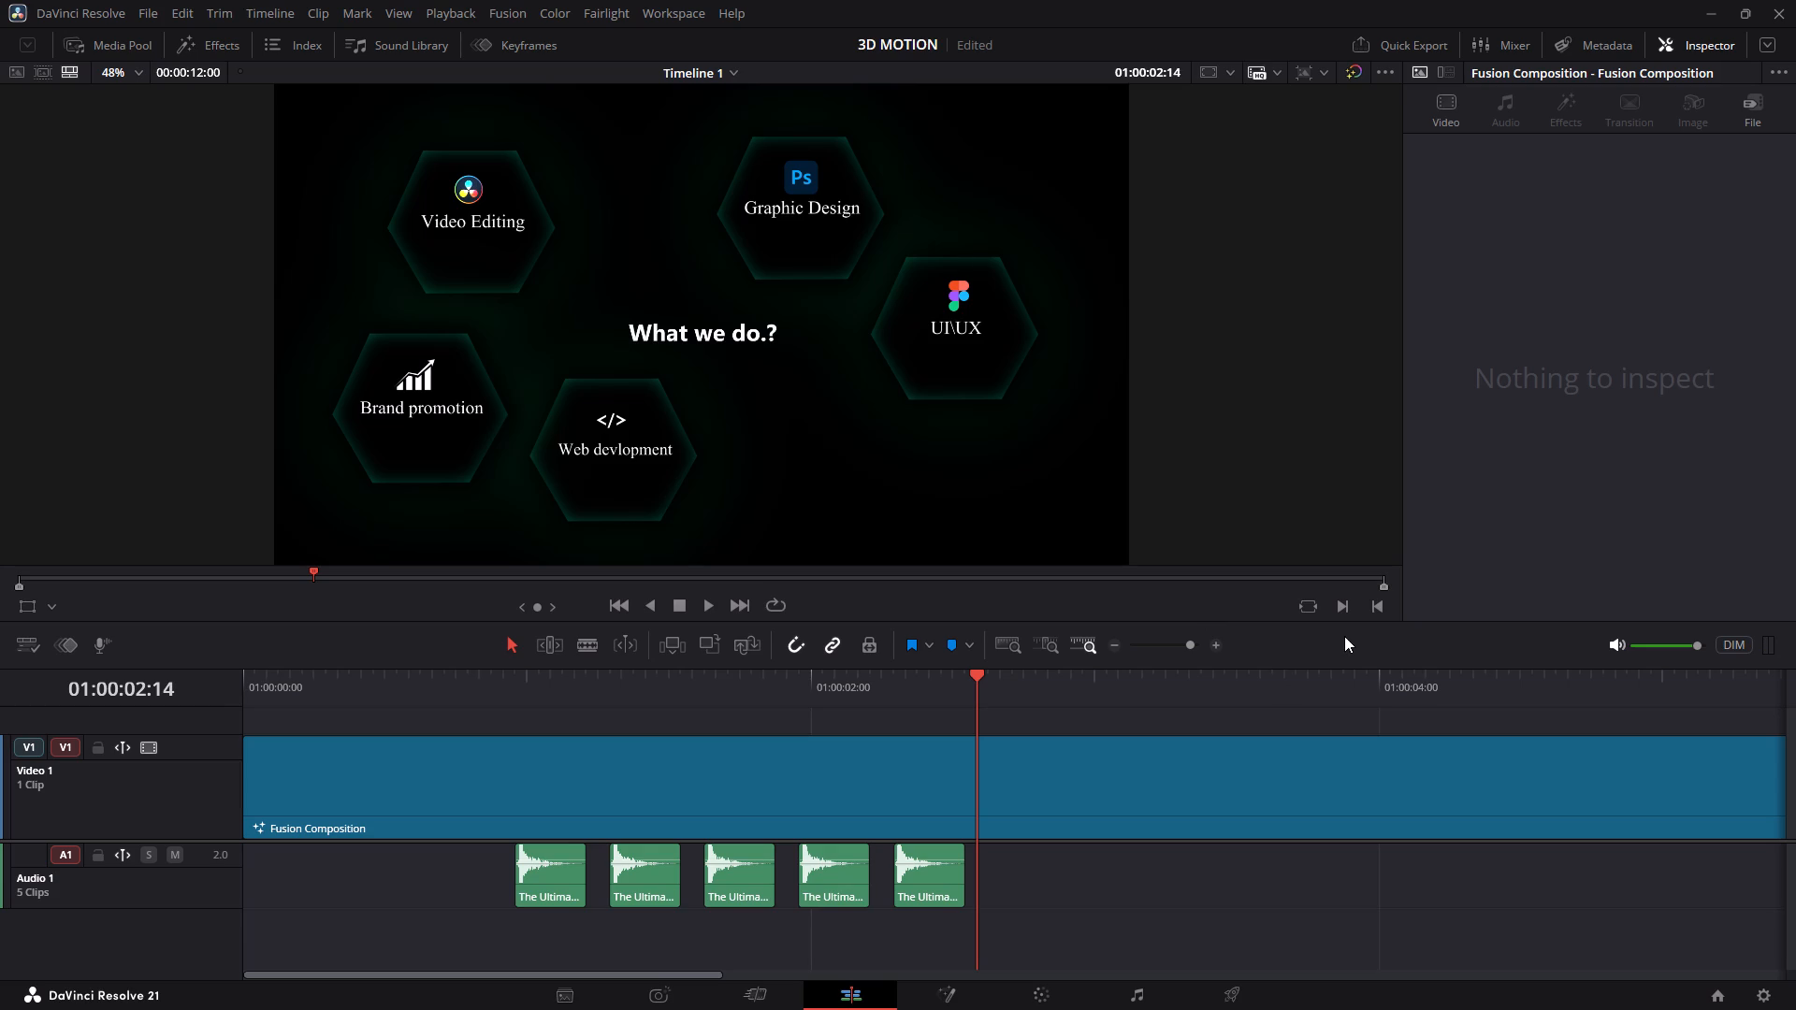
Switch to the Fusion page and hide the Spline editor so the full node graph is available.
click(967, 987)
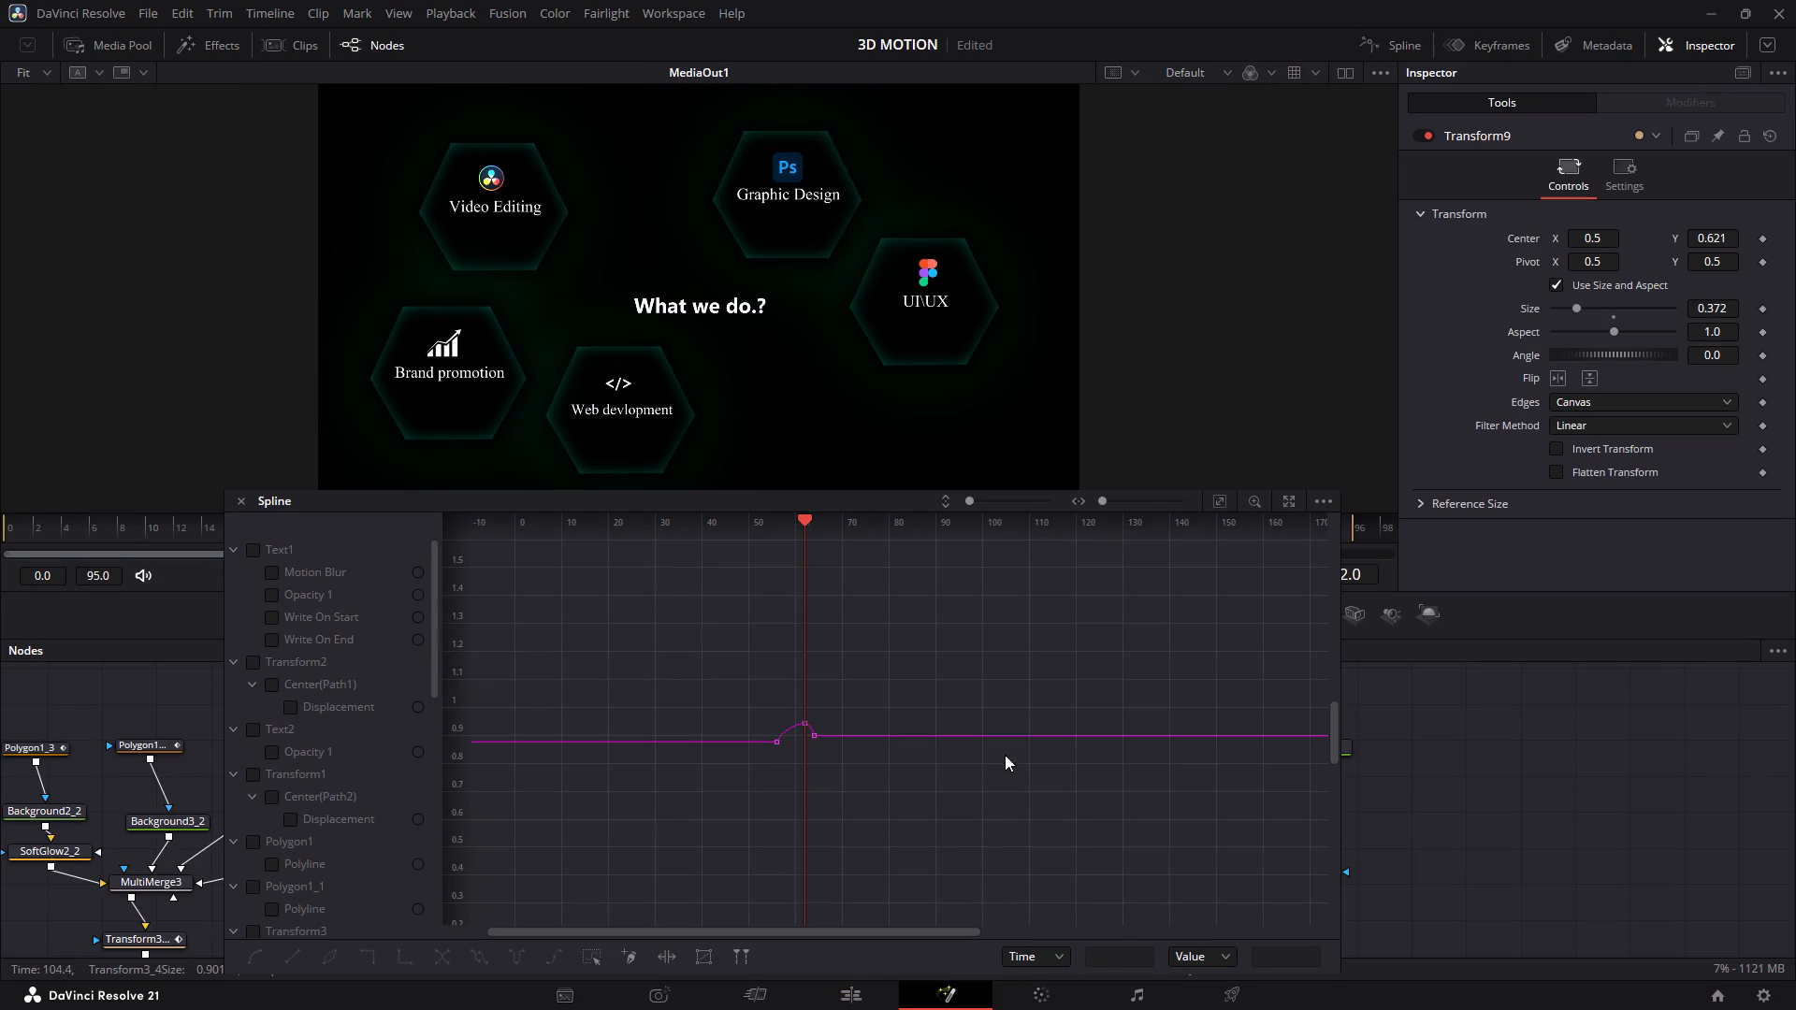
click(1403, 48)
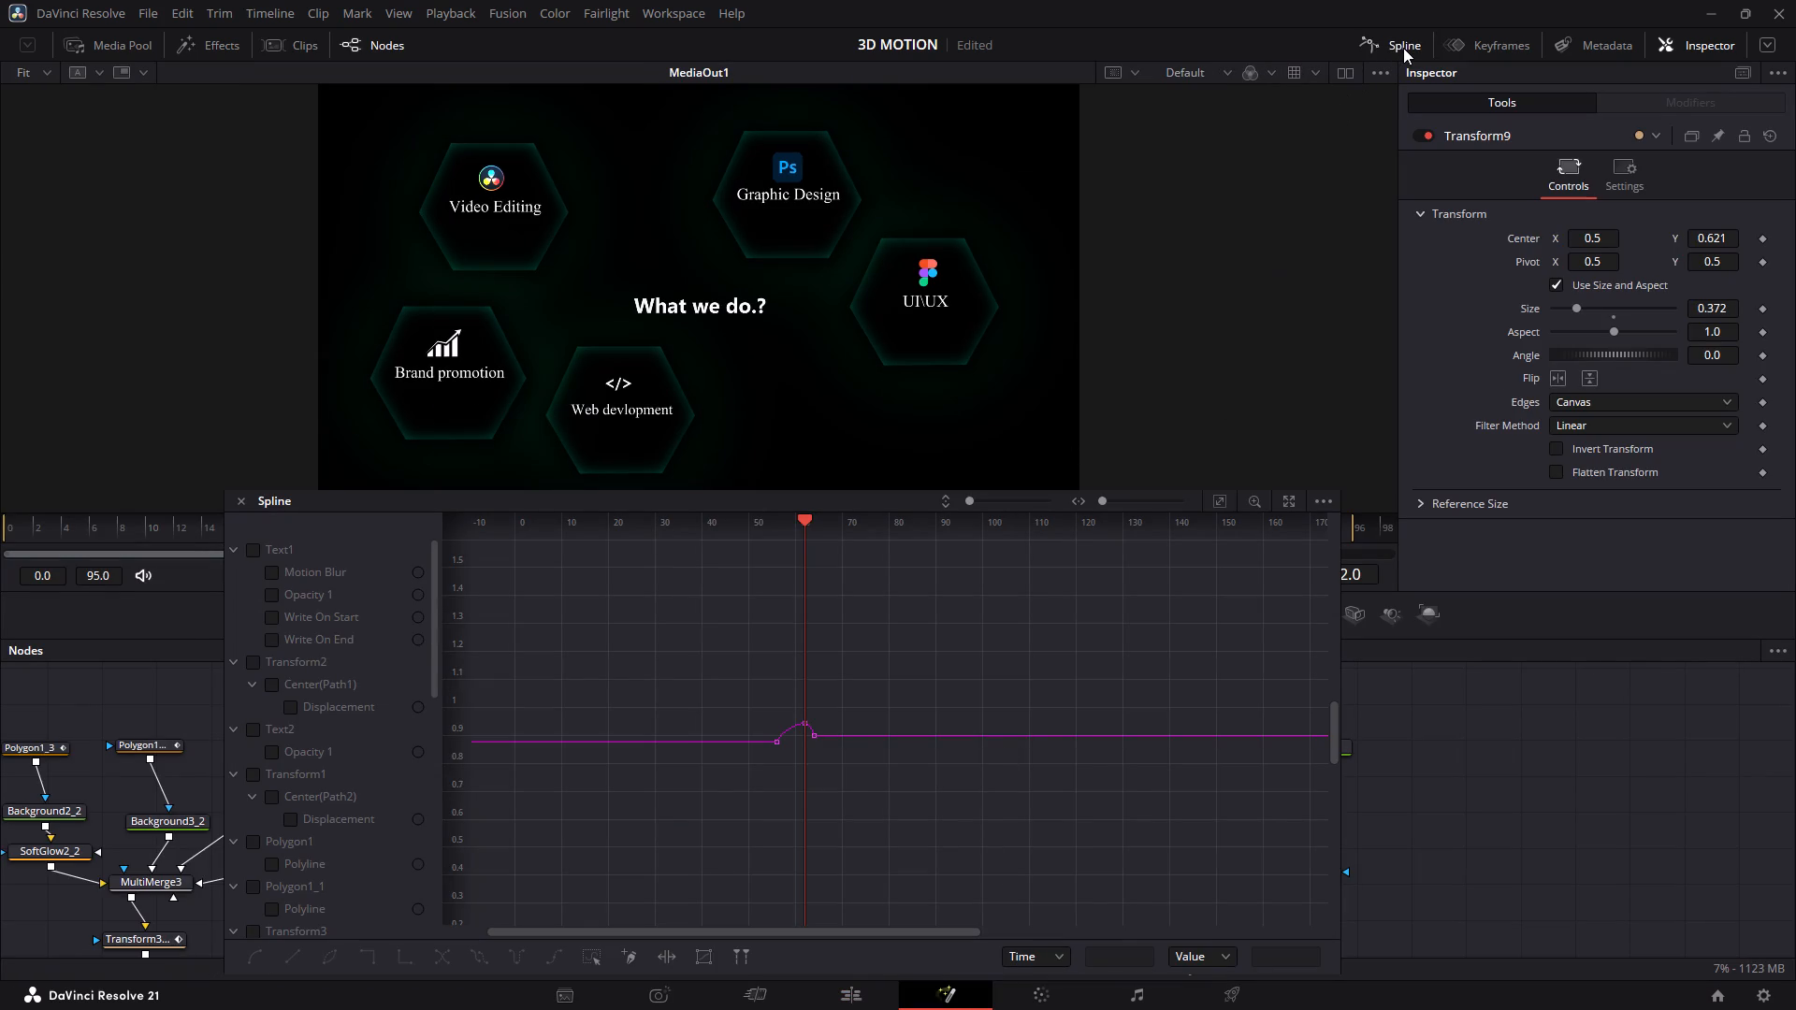
click(1403, 48)
click(1235, 714)
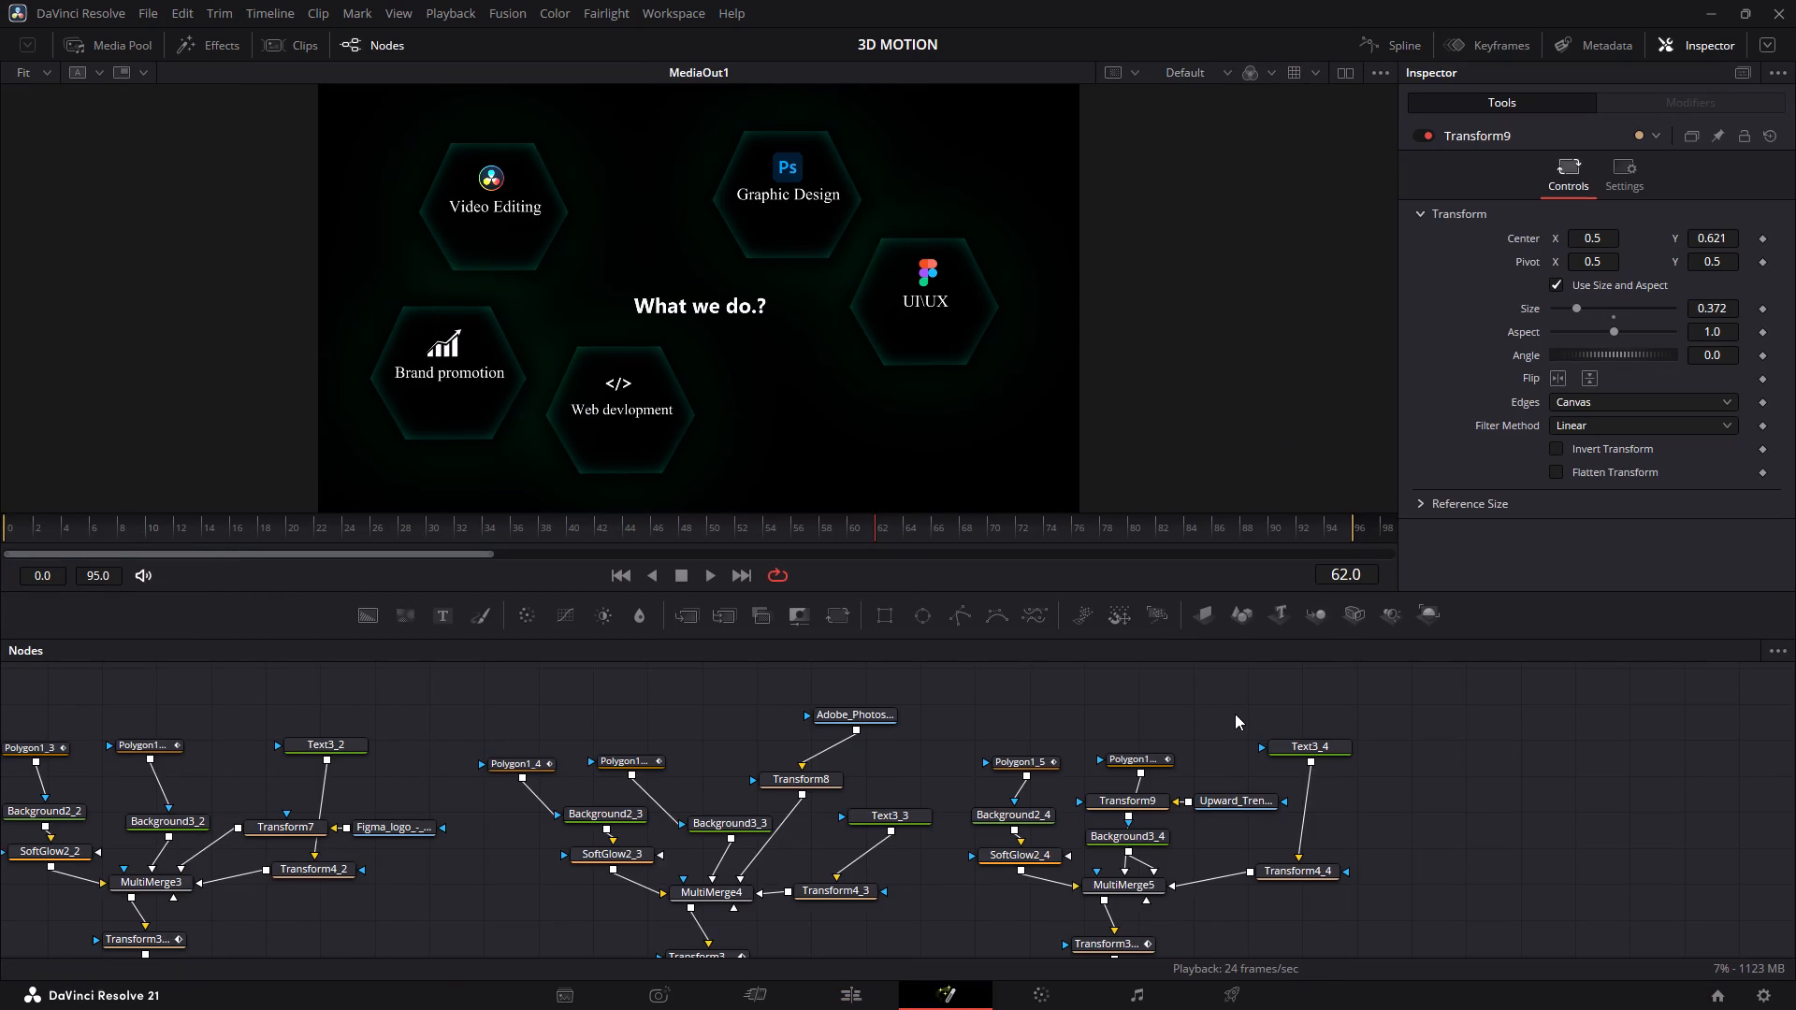
Lower the Video Editing label in its hexagon by setting Transform4's Center Y to 0.459.
scroll(1235, 714, right, 3)
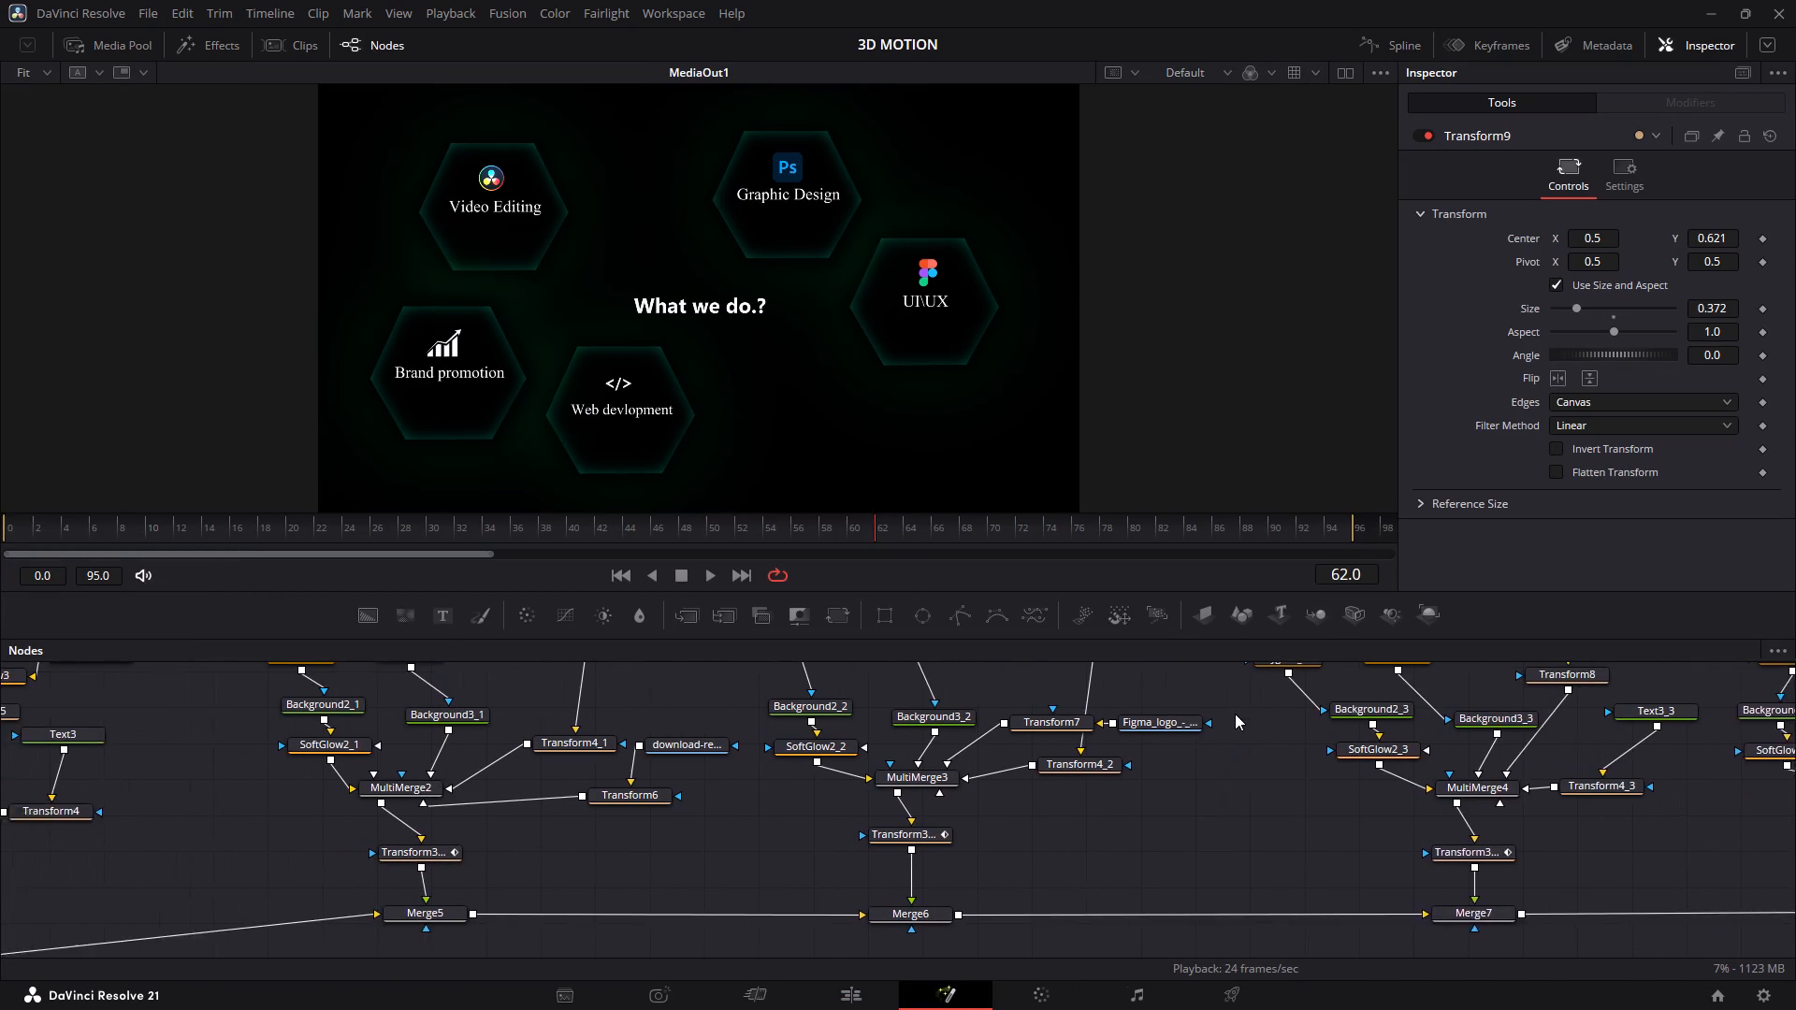
scroll(1235, 714, right, 6)
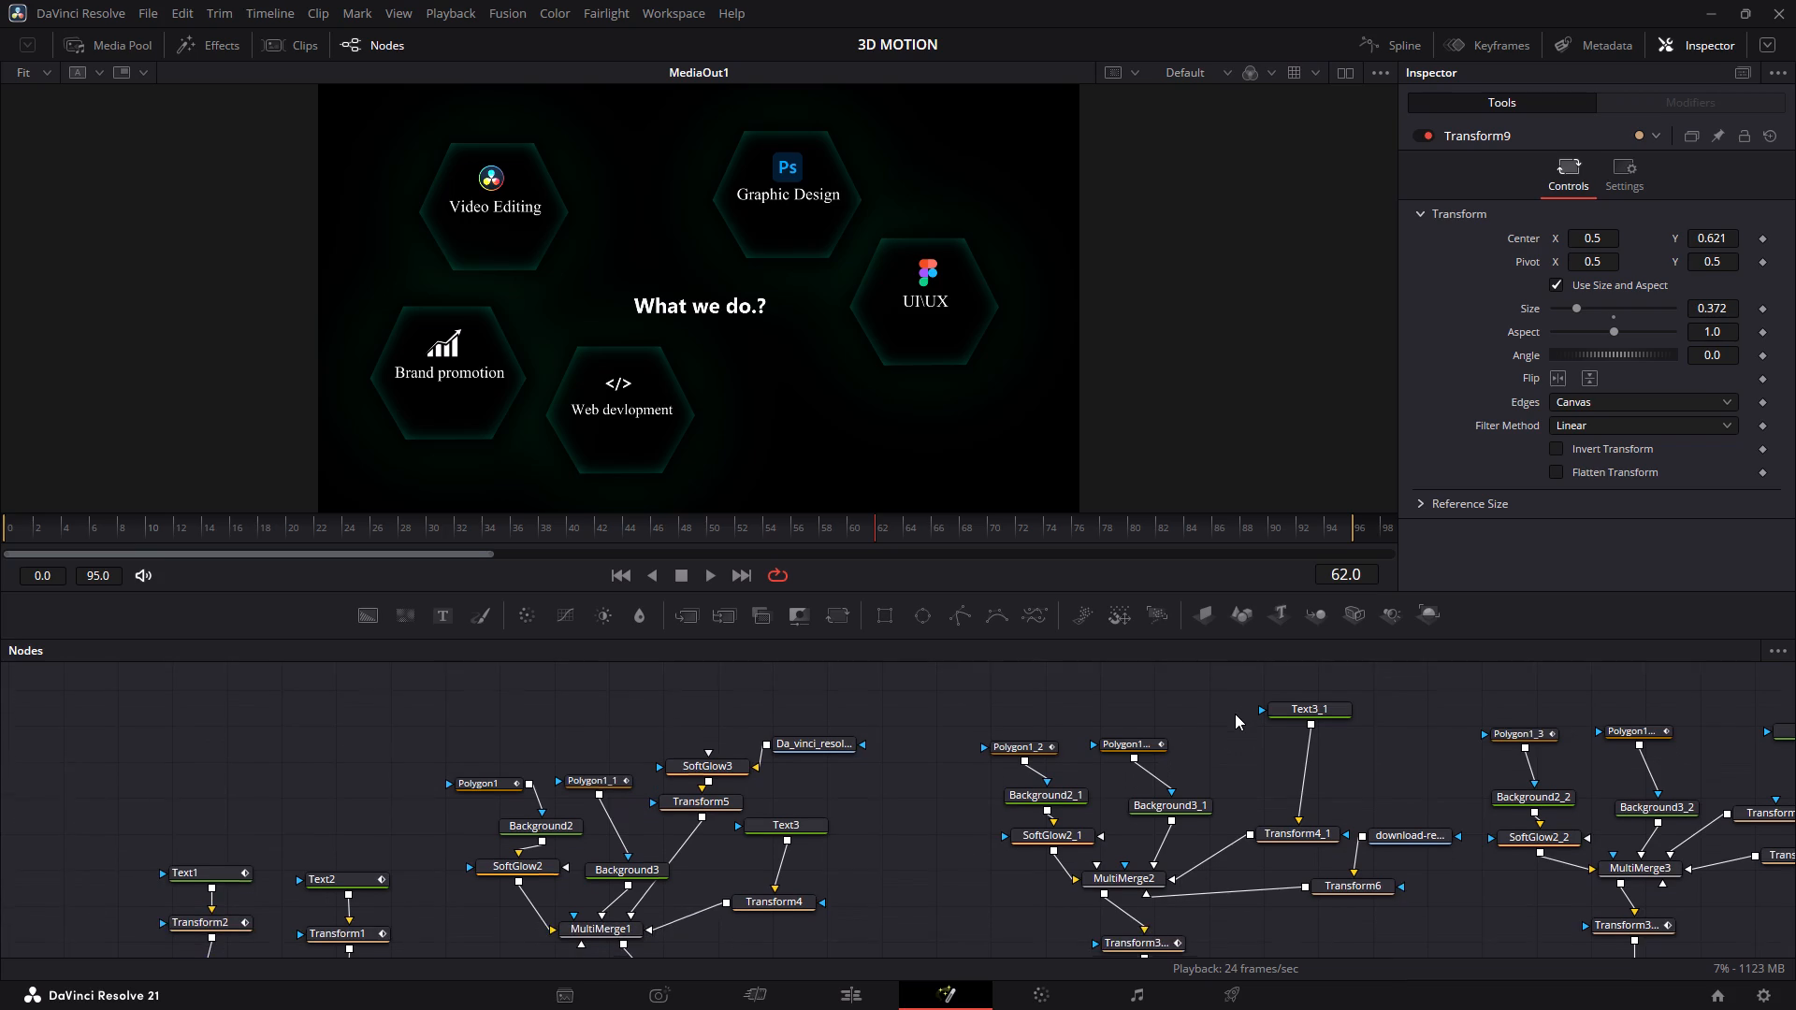
scroll(1235, 714, right, 1)
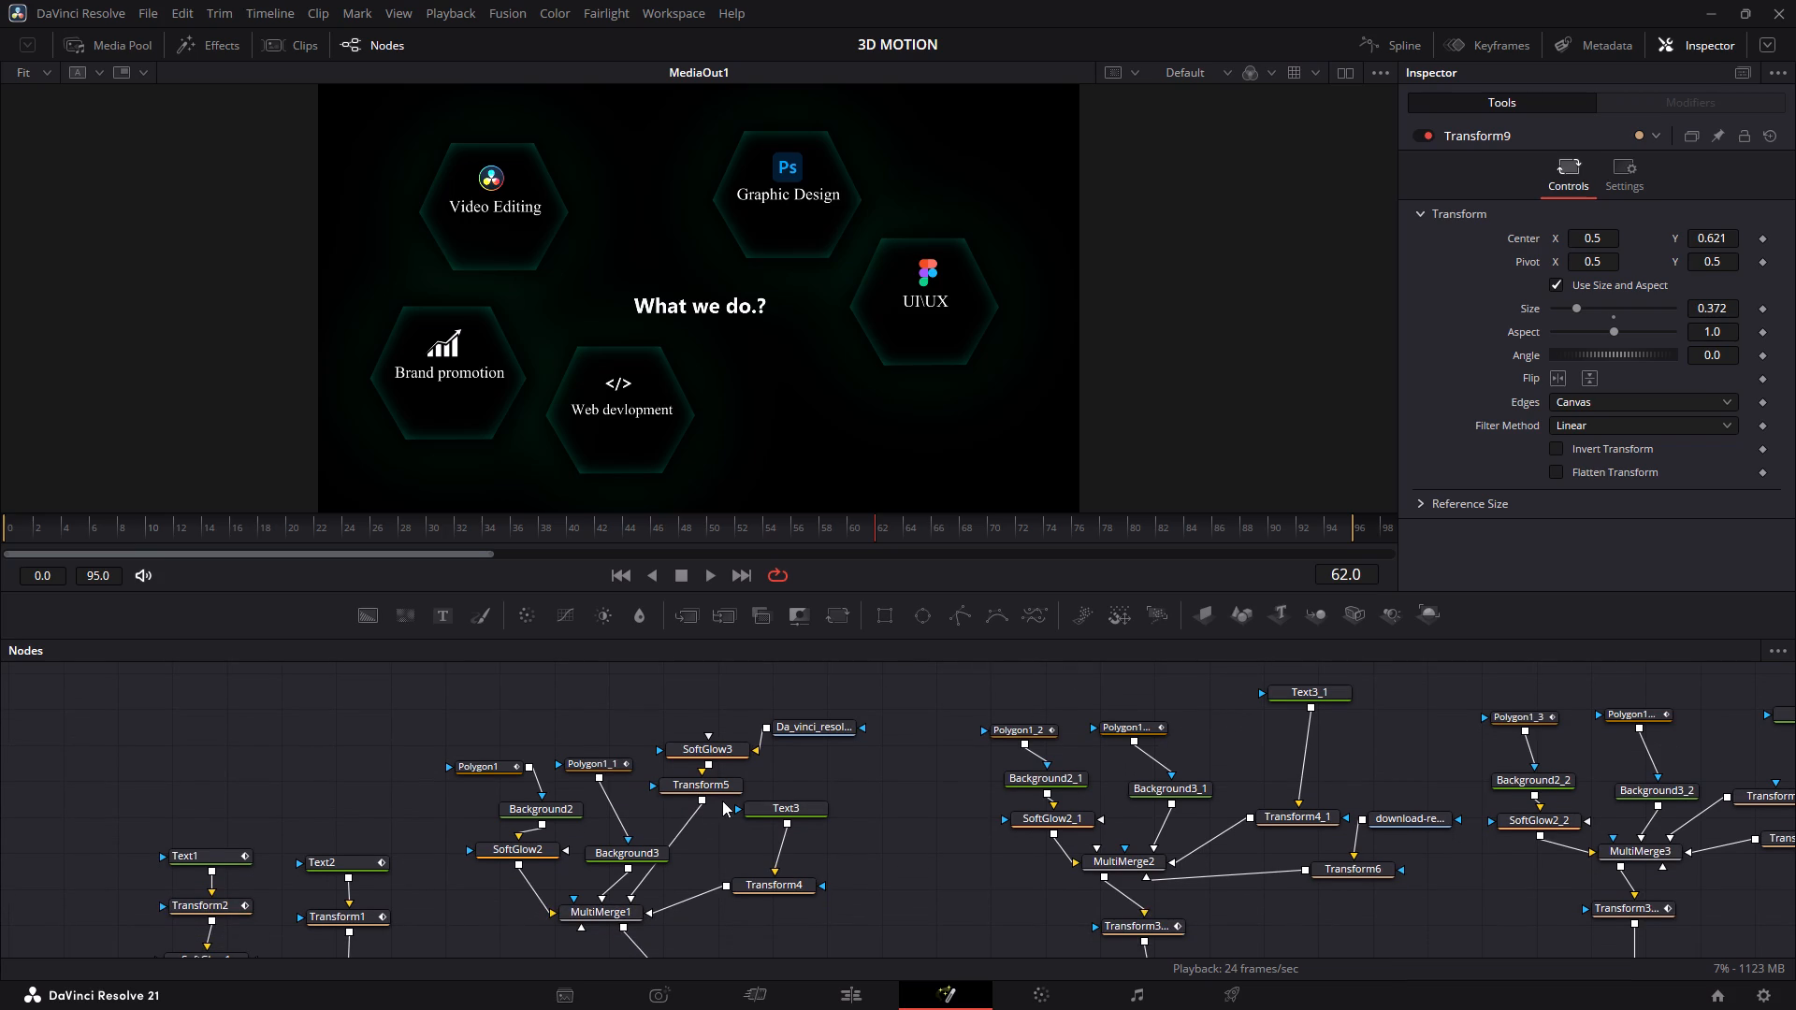
drag(725, 785, 710, 801)
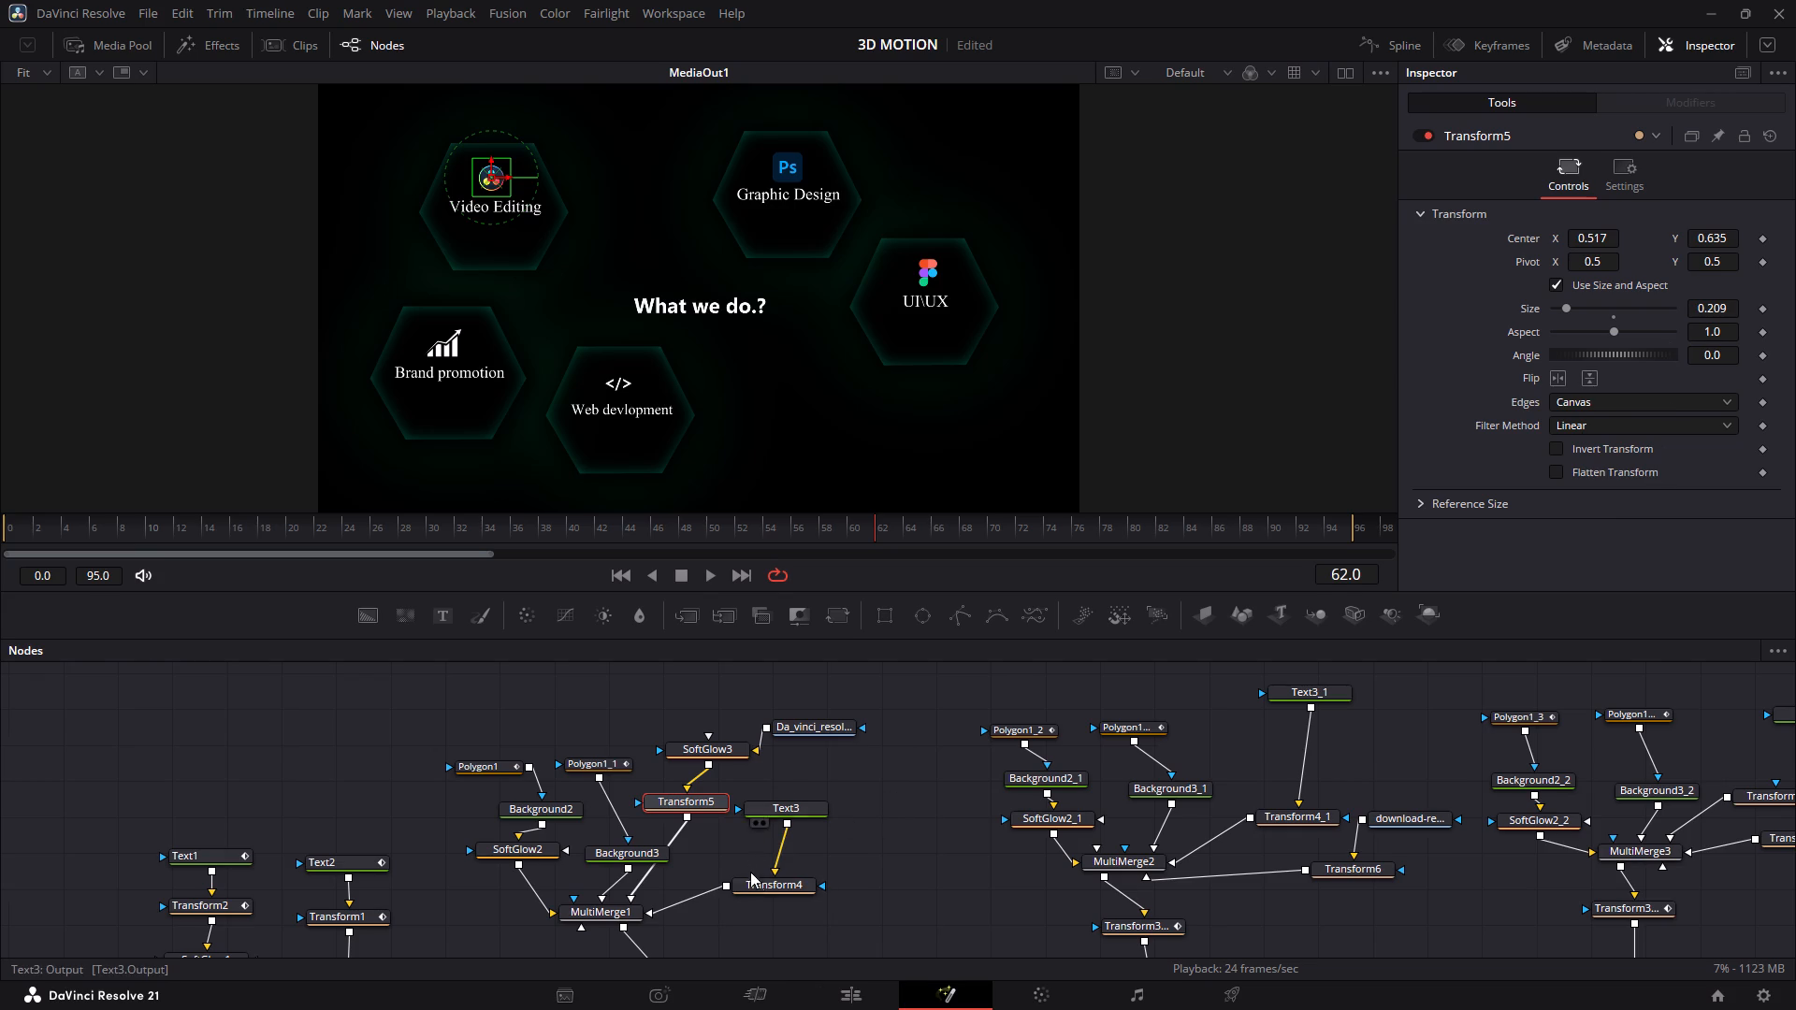
click(767, 890)
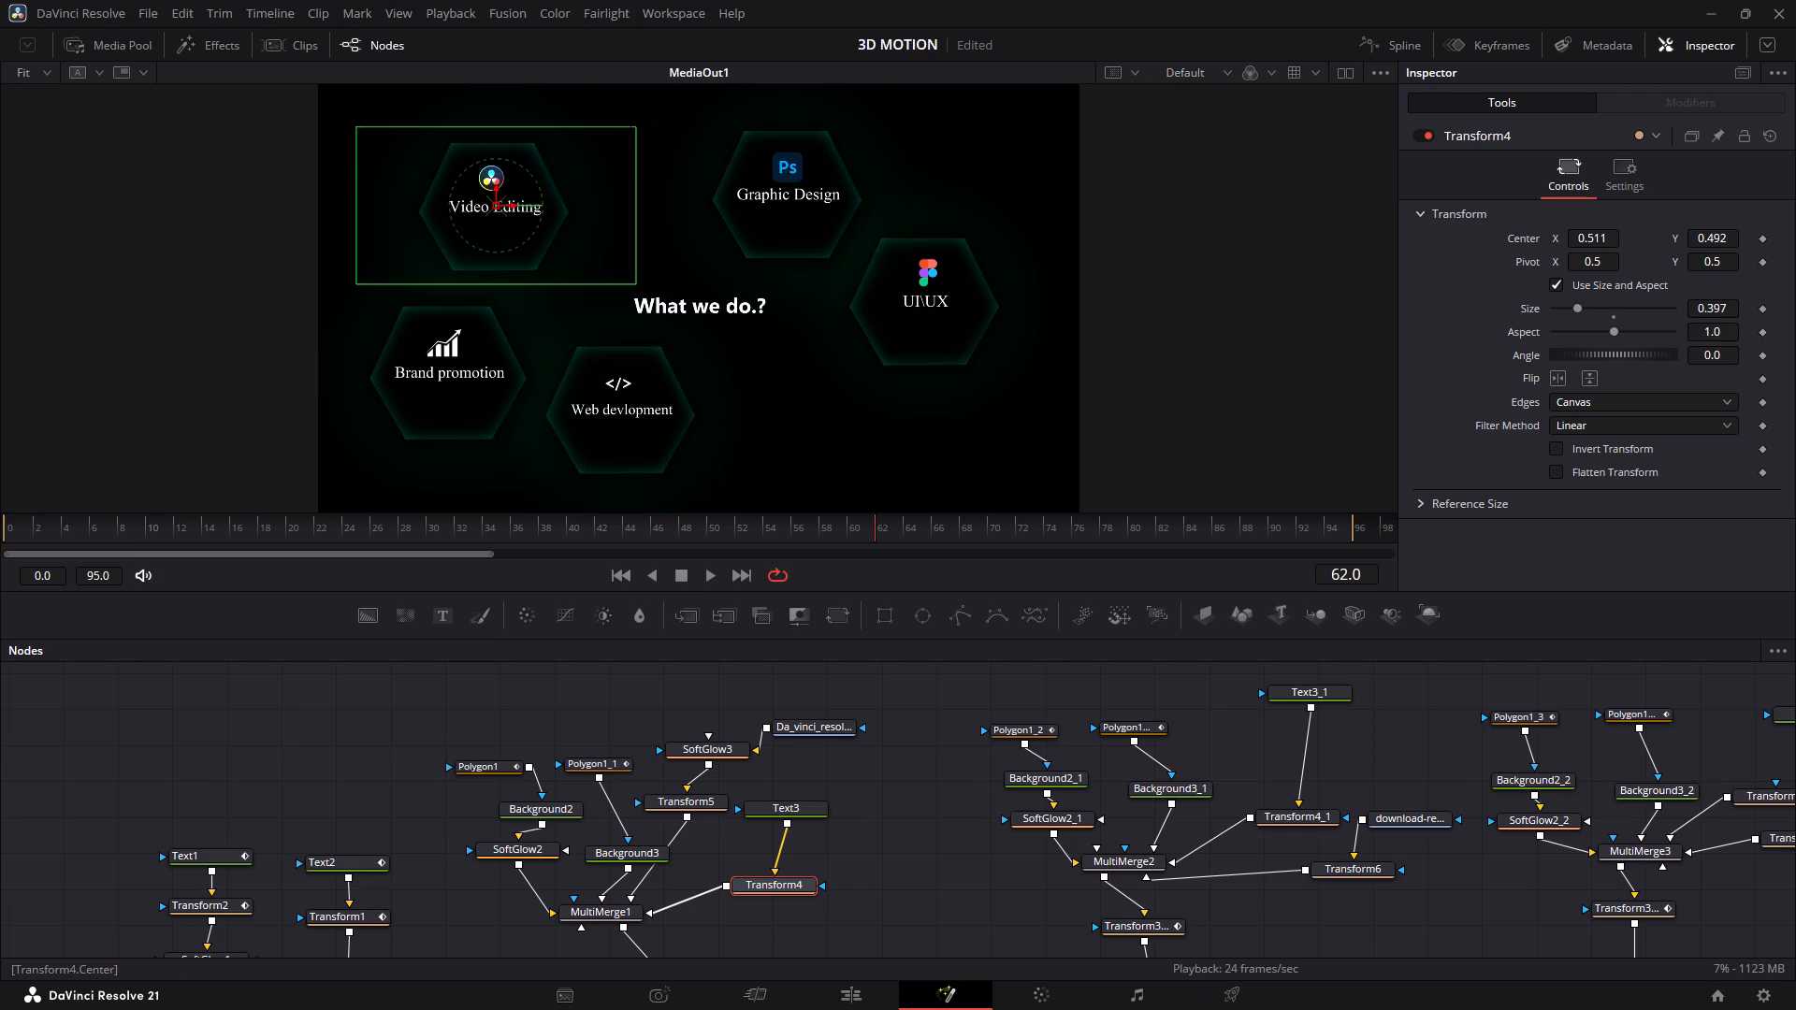
drag(1732, 244, 1702, 246)
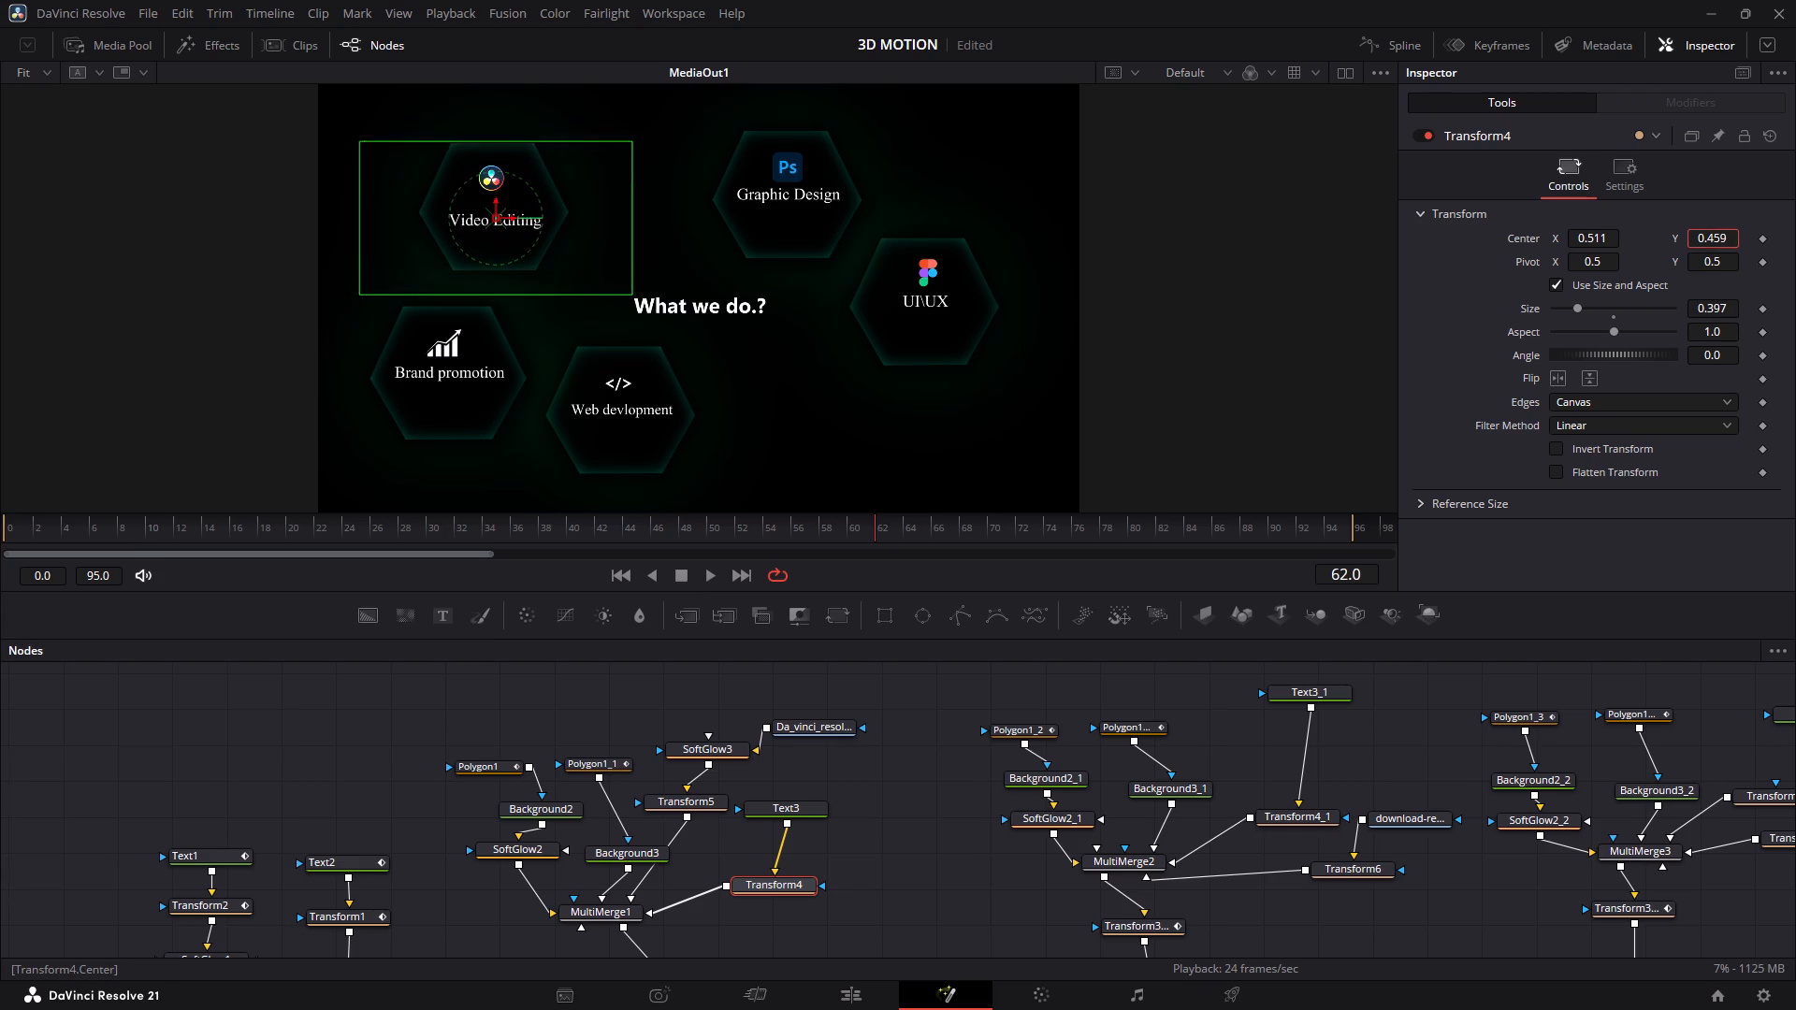
drag(1702, 246, 1701, 246)
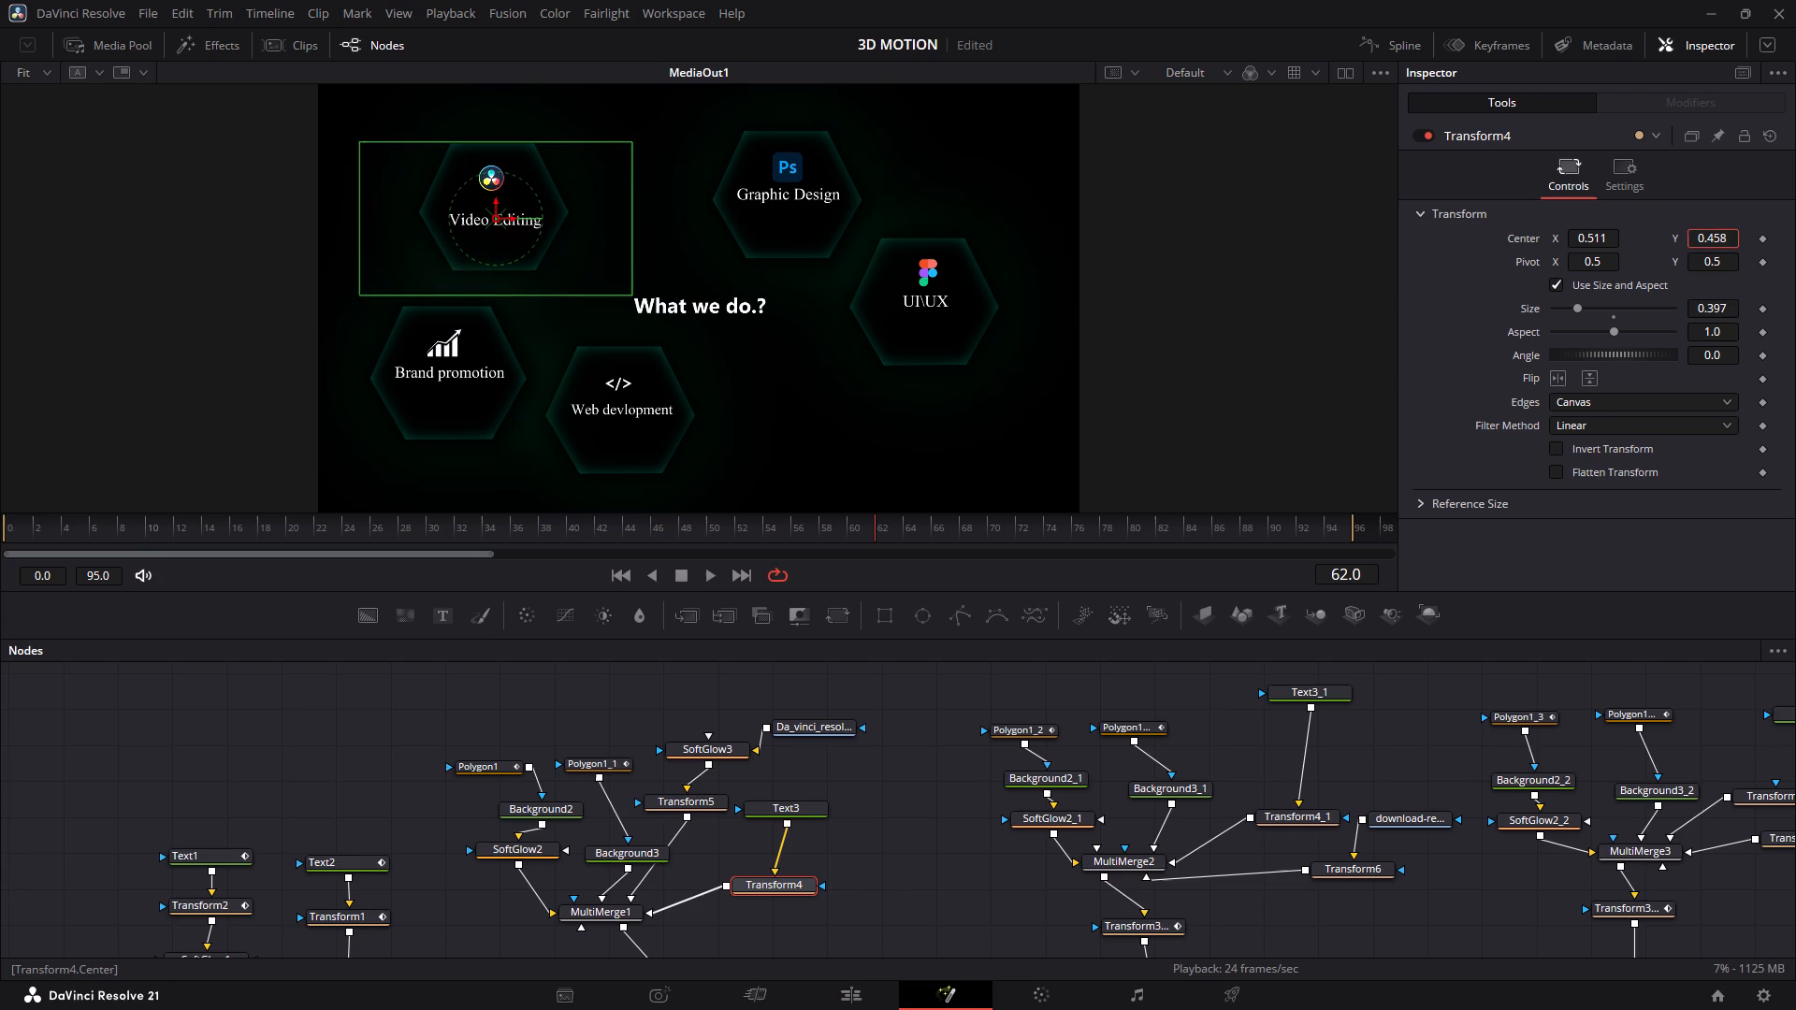
drag(1701, 246, 1702, 246)
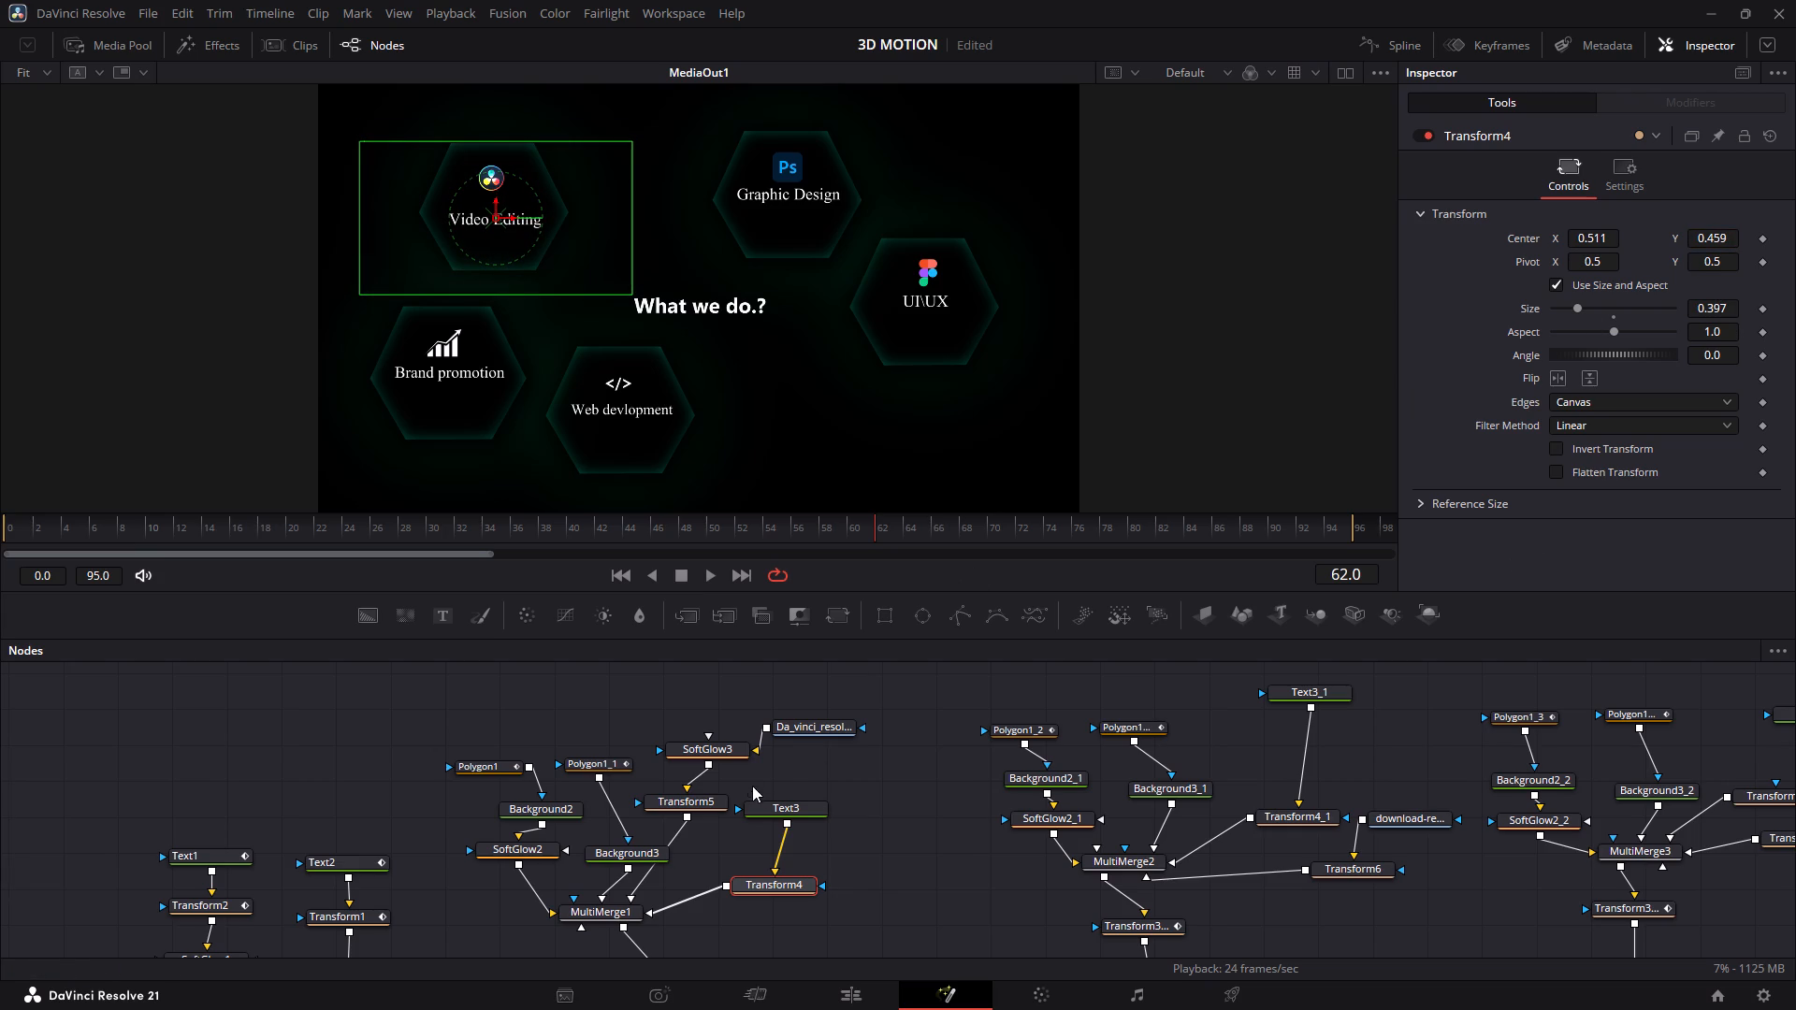
Lower the DaVinci Resolve logo above the Video Editing label by setting Transform5's Center Y to 0.579, and clear the selection.
click(694, 800)
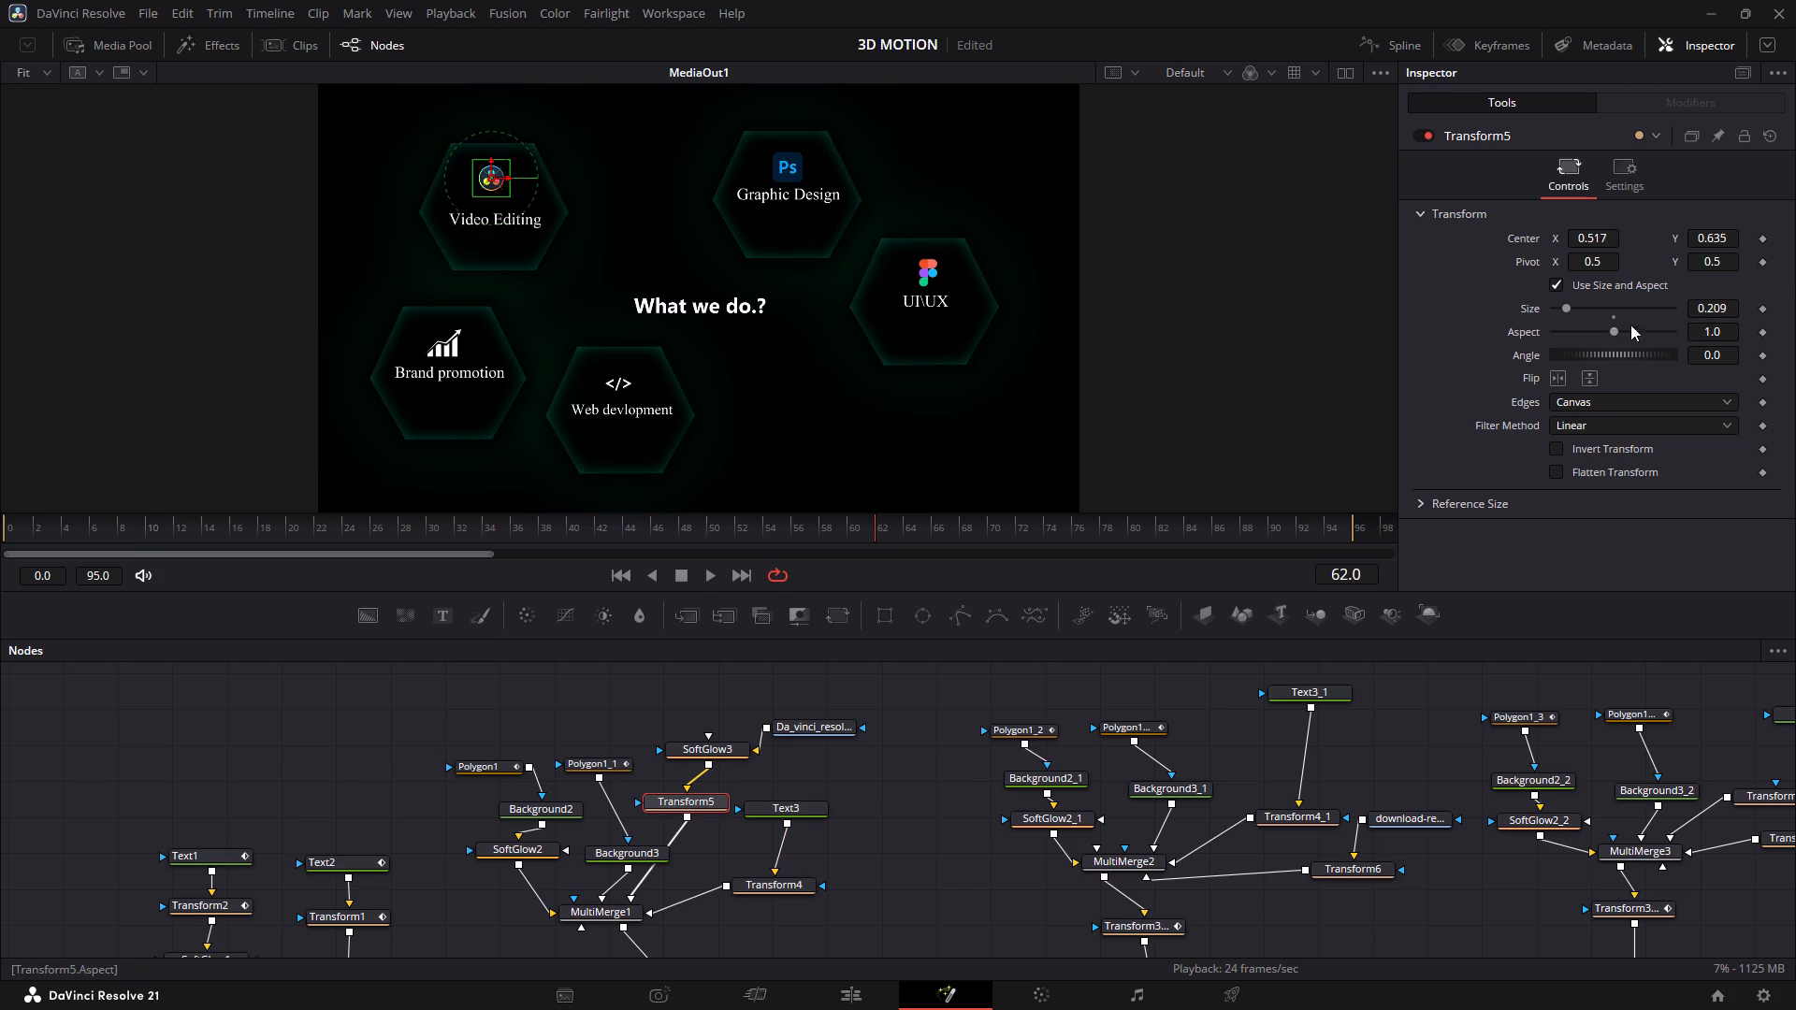
drag(1732, 234, 1703, 236)
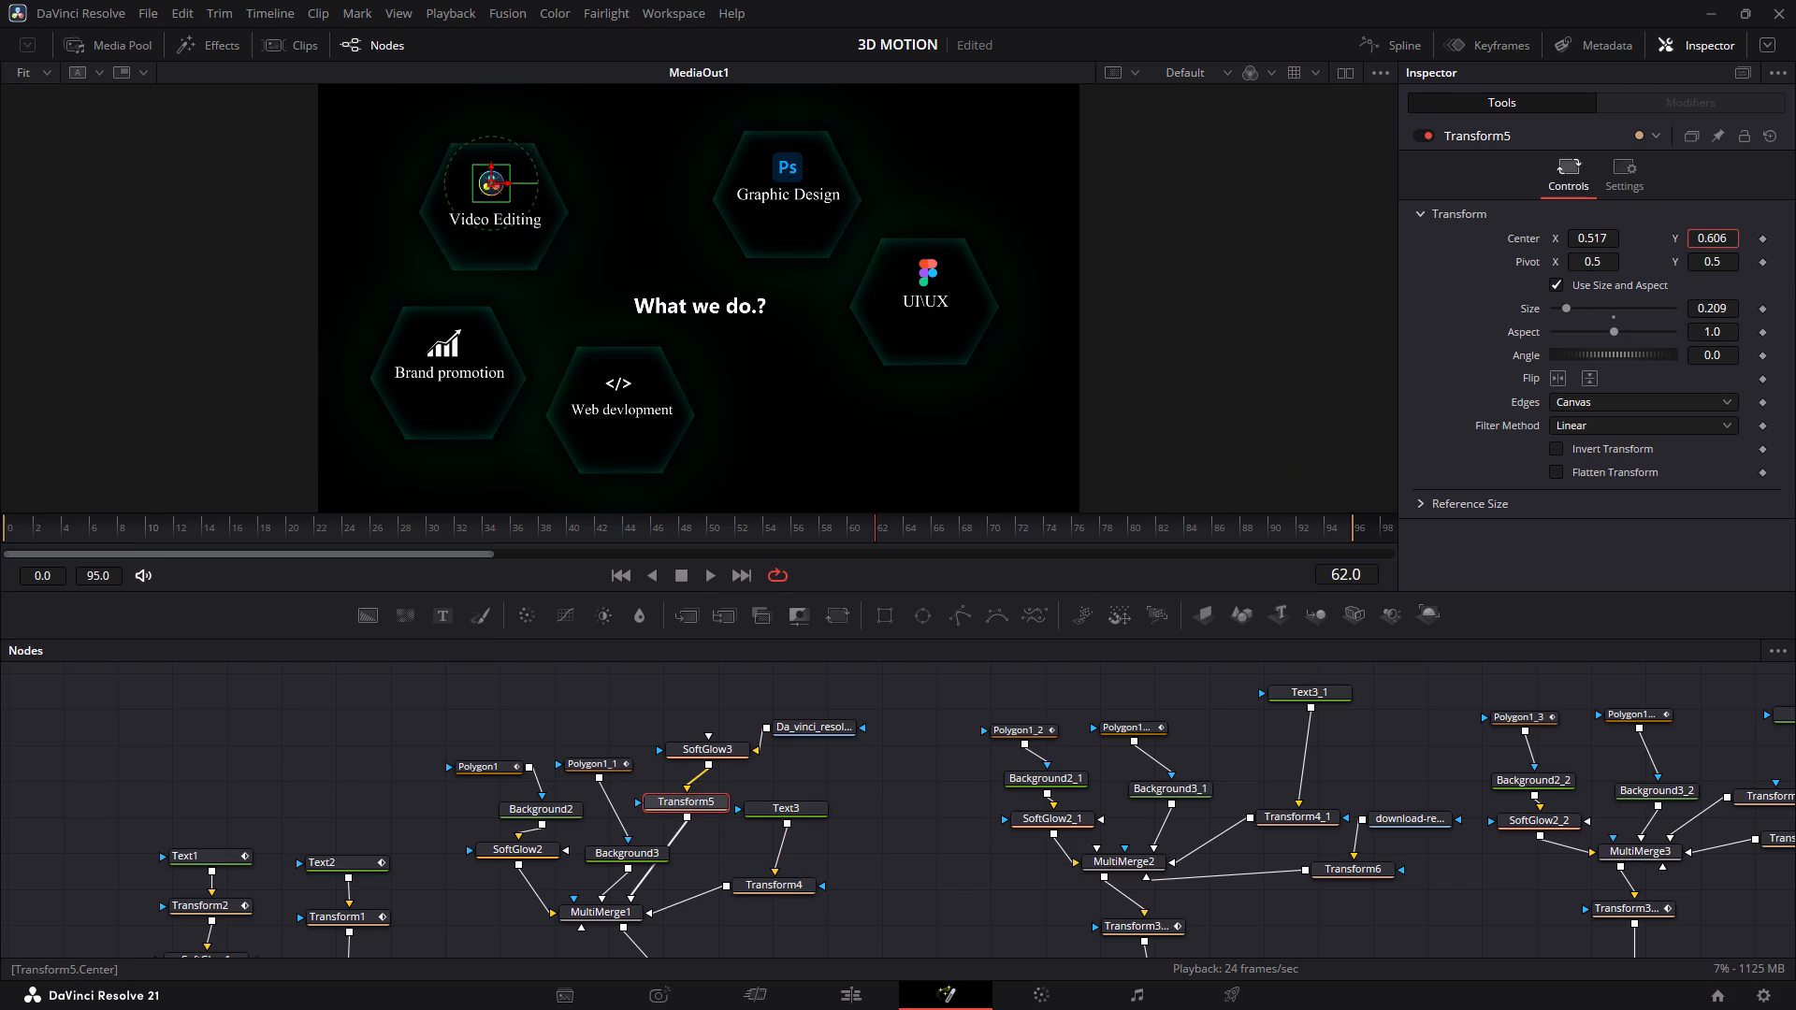
drag(1703, 236, 1680, 236)
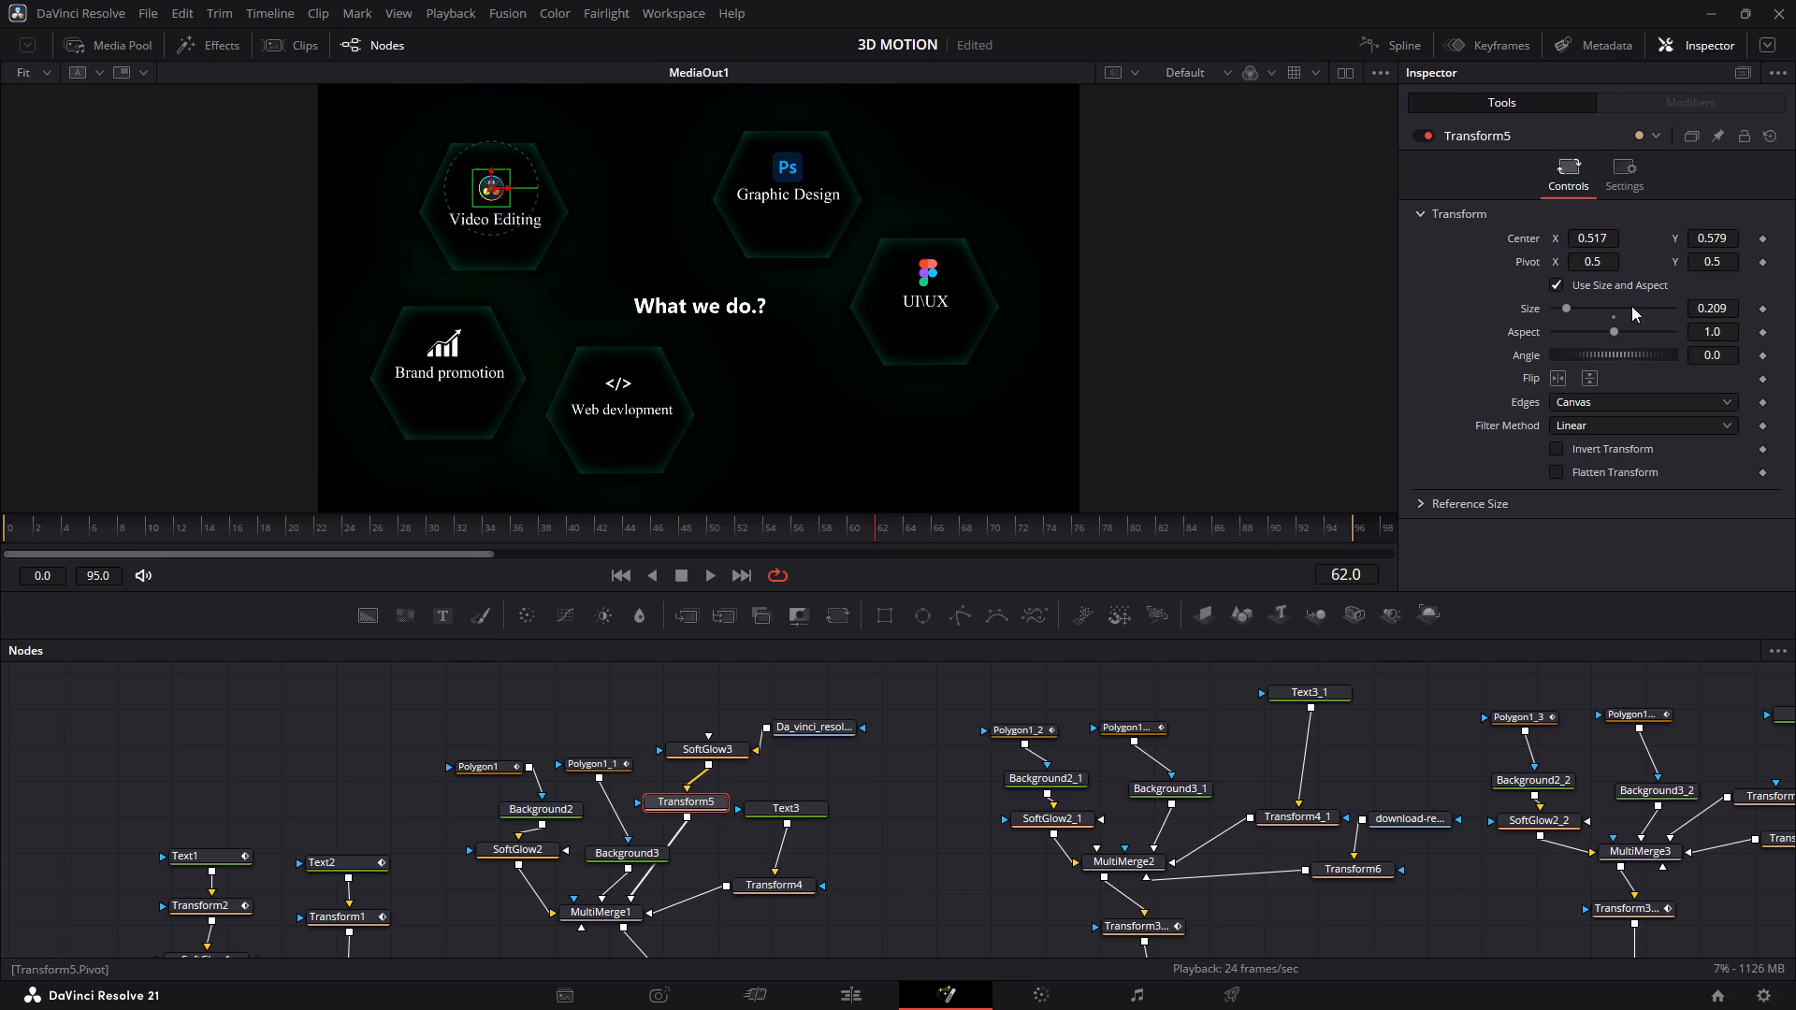
double_click(979, 714)
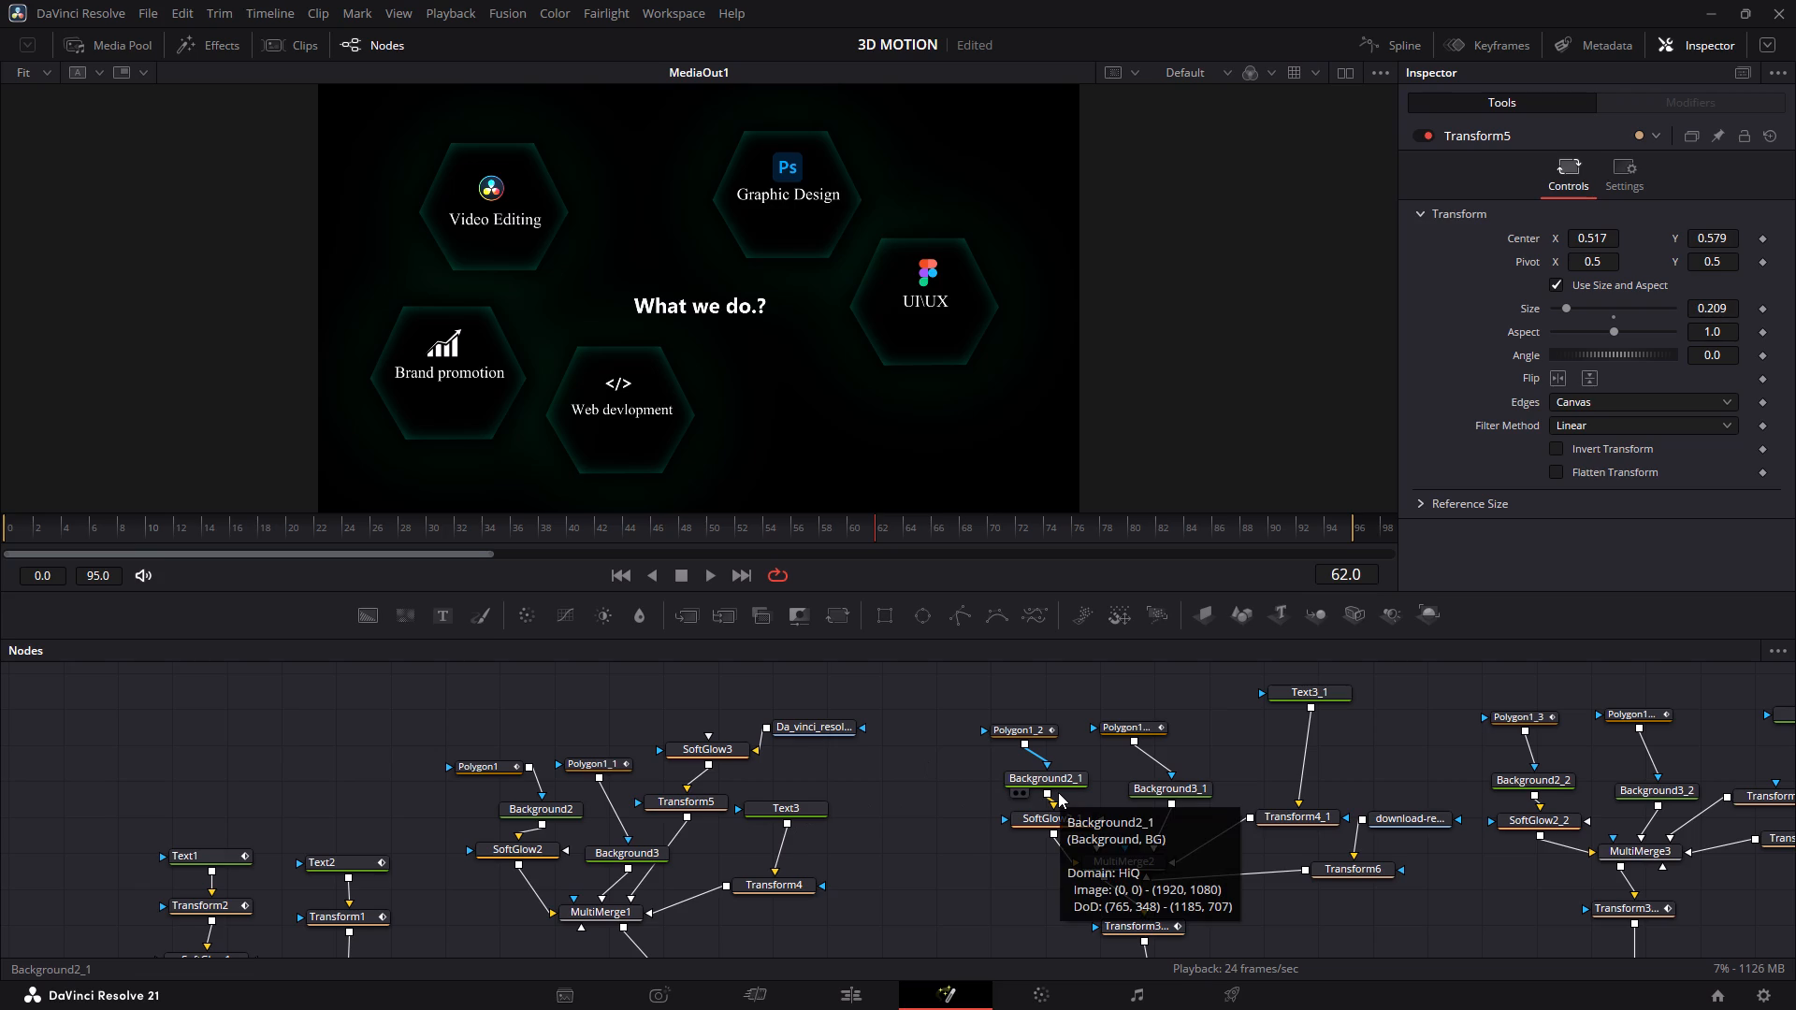
Reposition the Background2_1 node slightly to the left, beneath Polygon1_2 in the node graph.
drag(1058, 792, 810, 811)
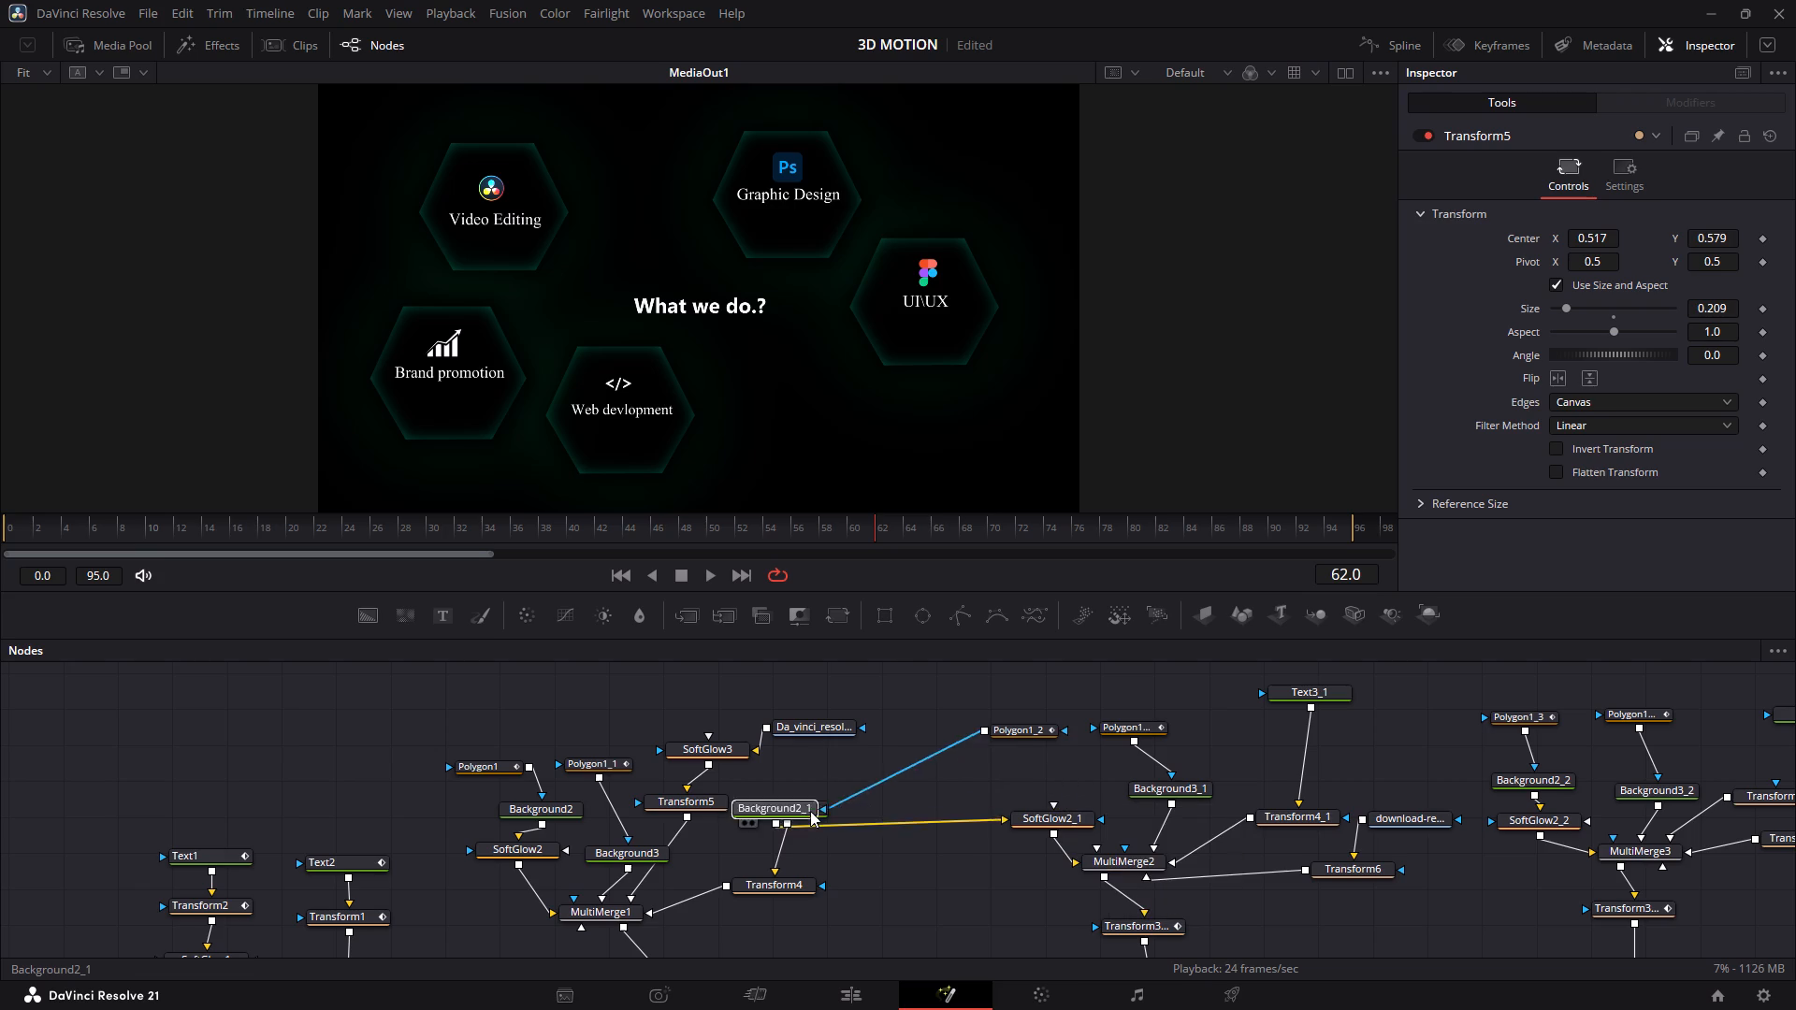
drag(810, 811, 999, 794)
click(961, 830)
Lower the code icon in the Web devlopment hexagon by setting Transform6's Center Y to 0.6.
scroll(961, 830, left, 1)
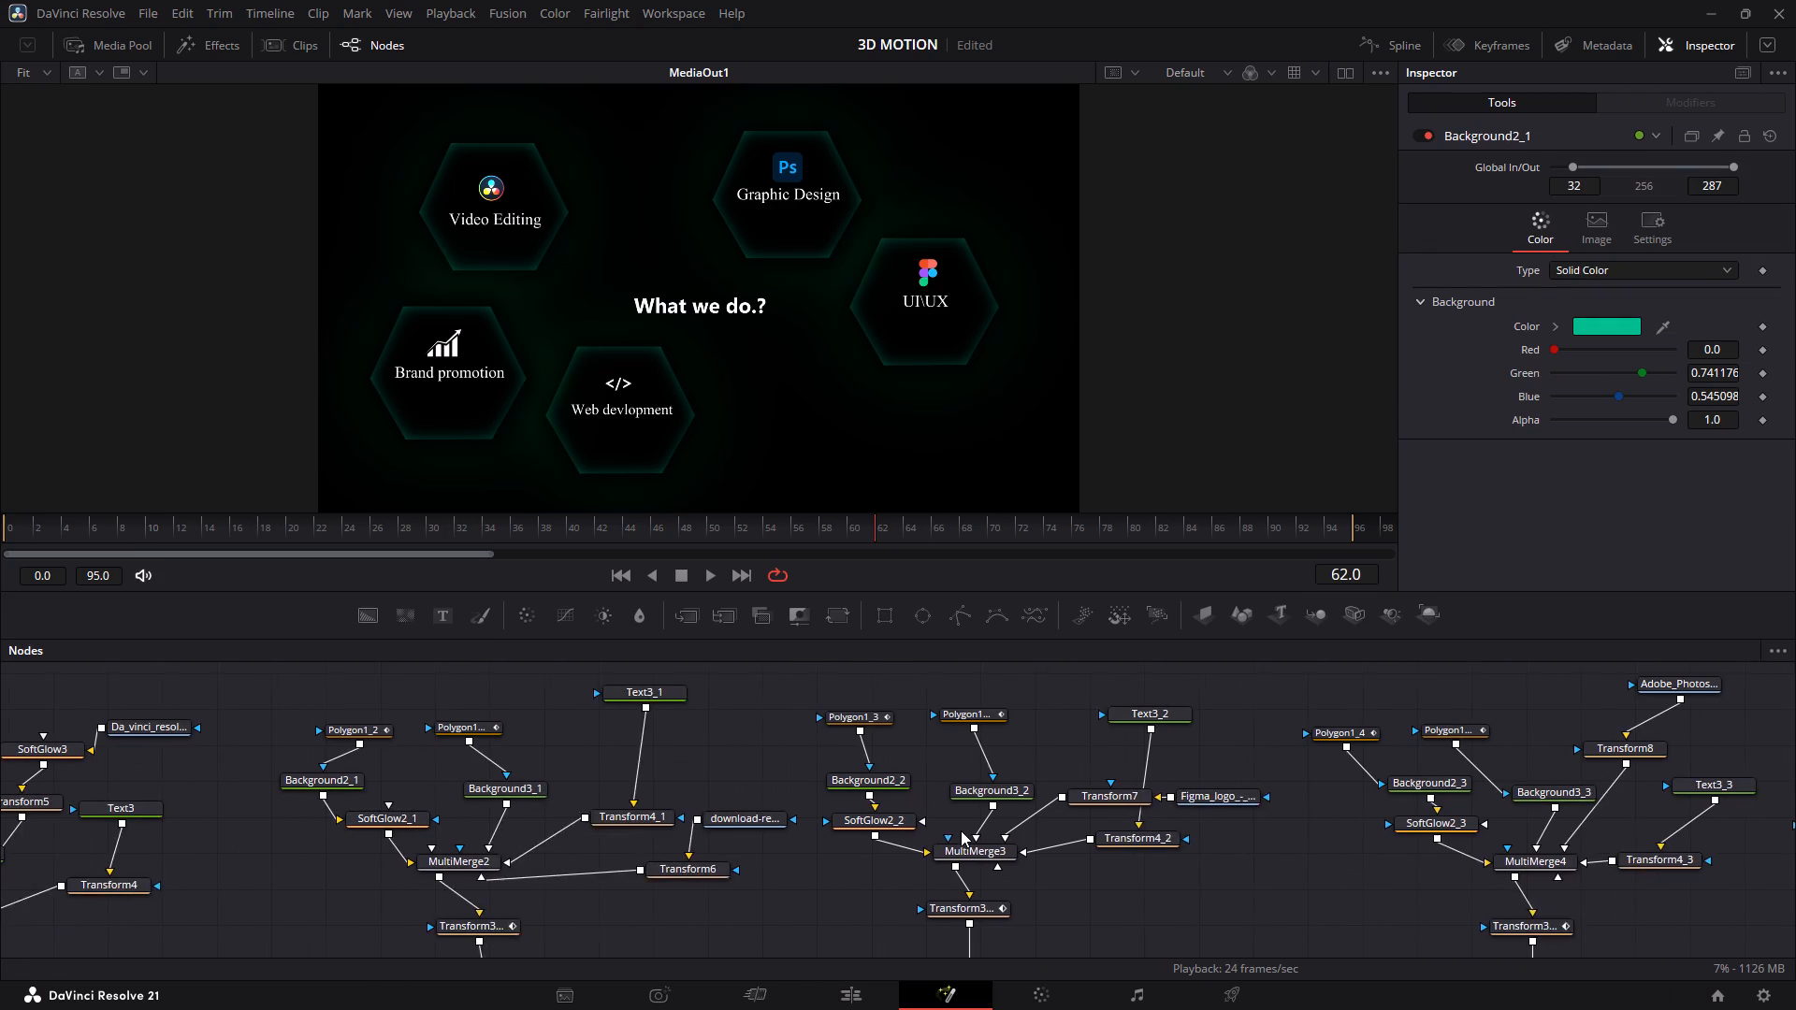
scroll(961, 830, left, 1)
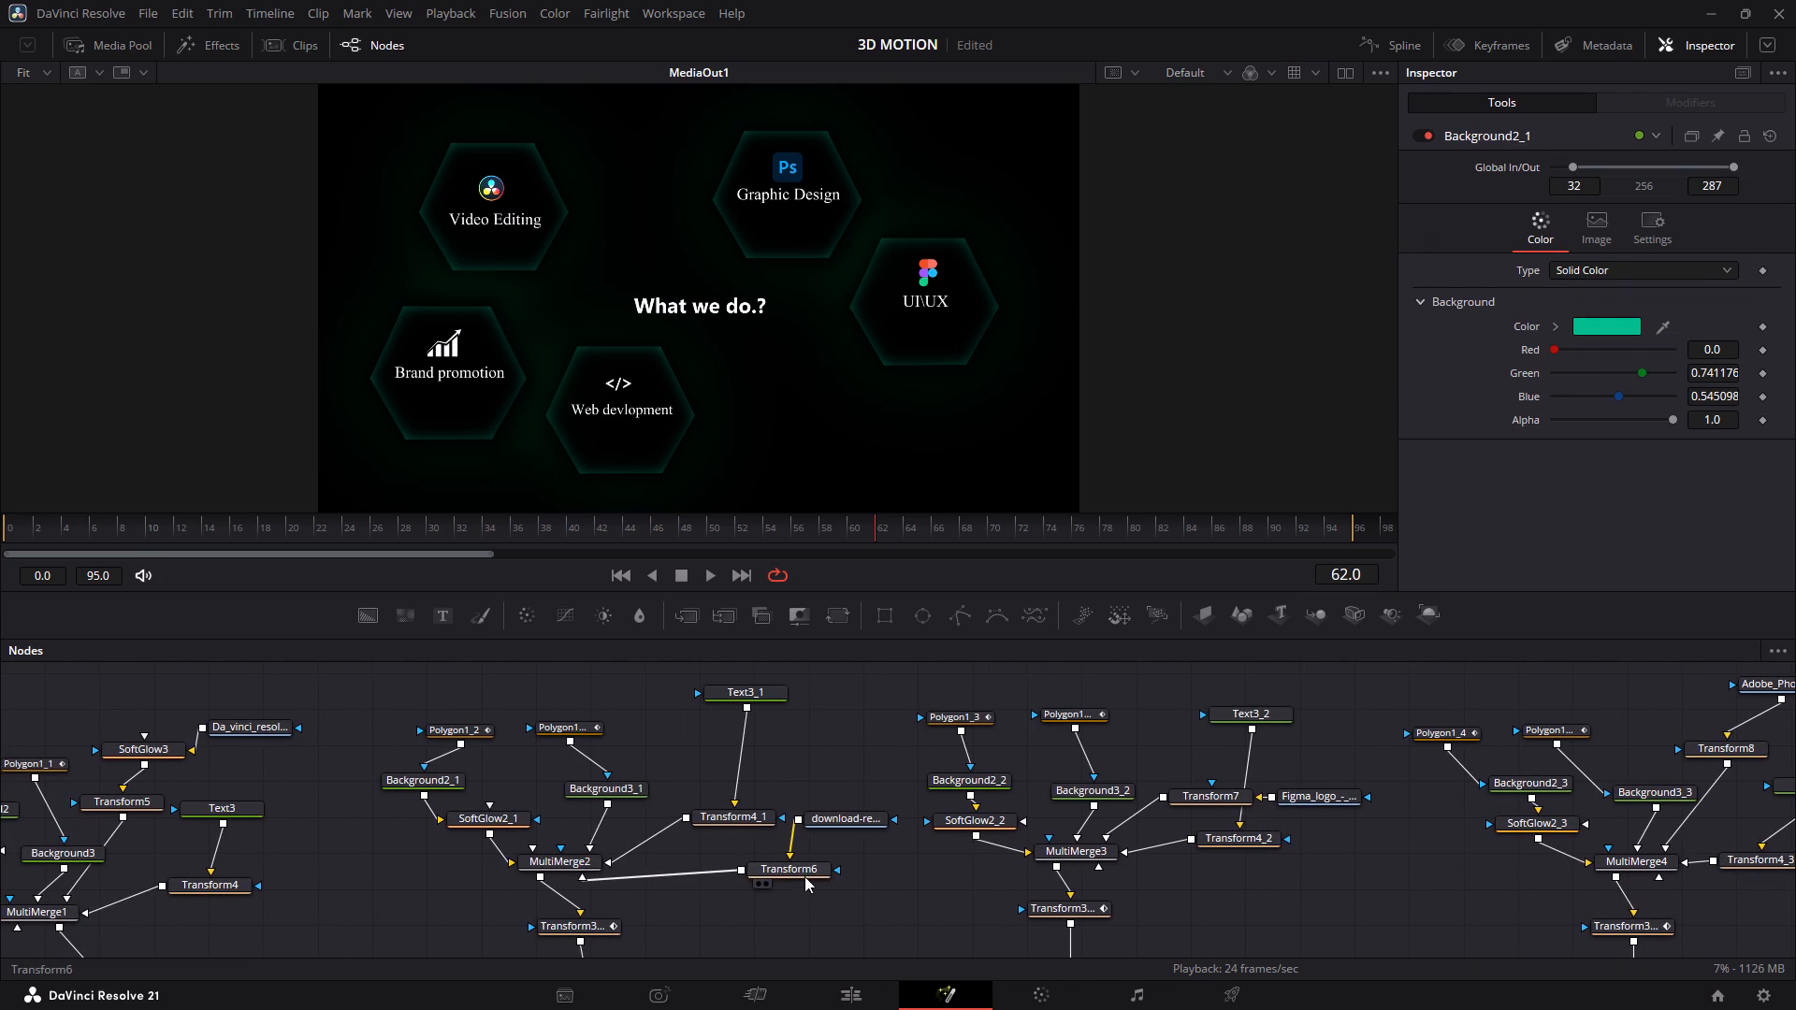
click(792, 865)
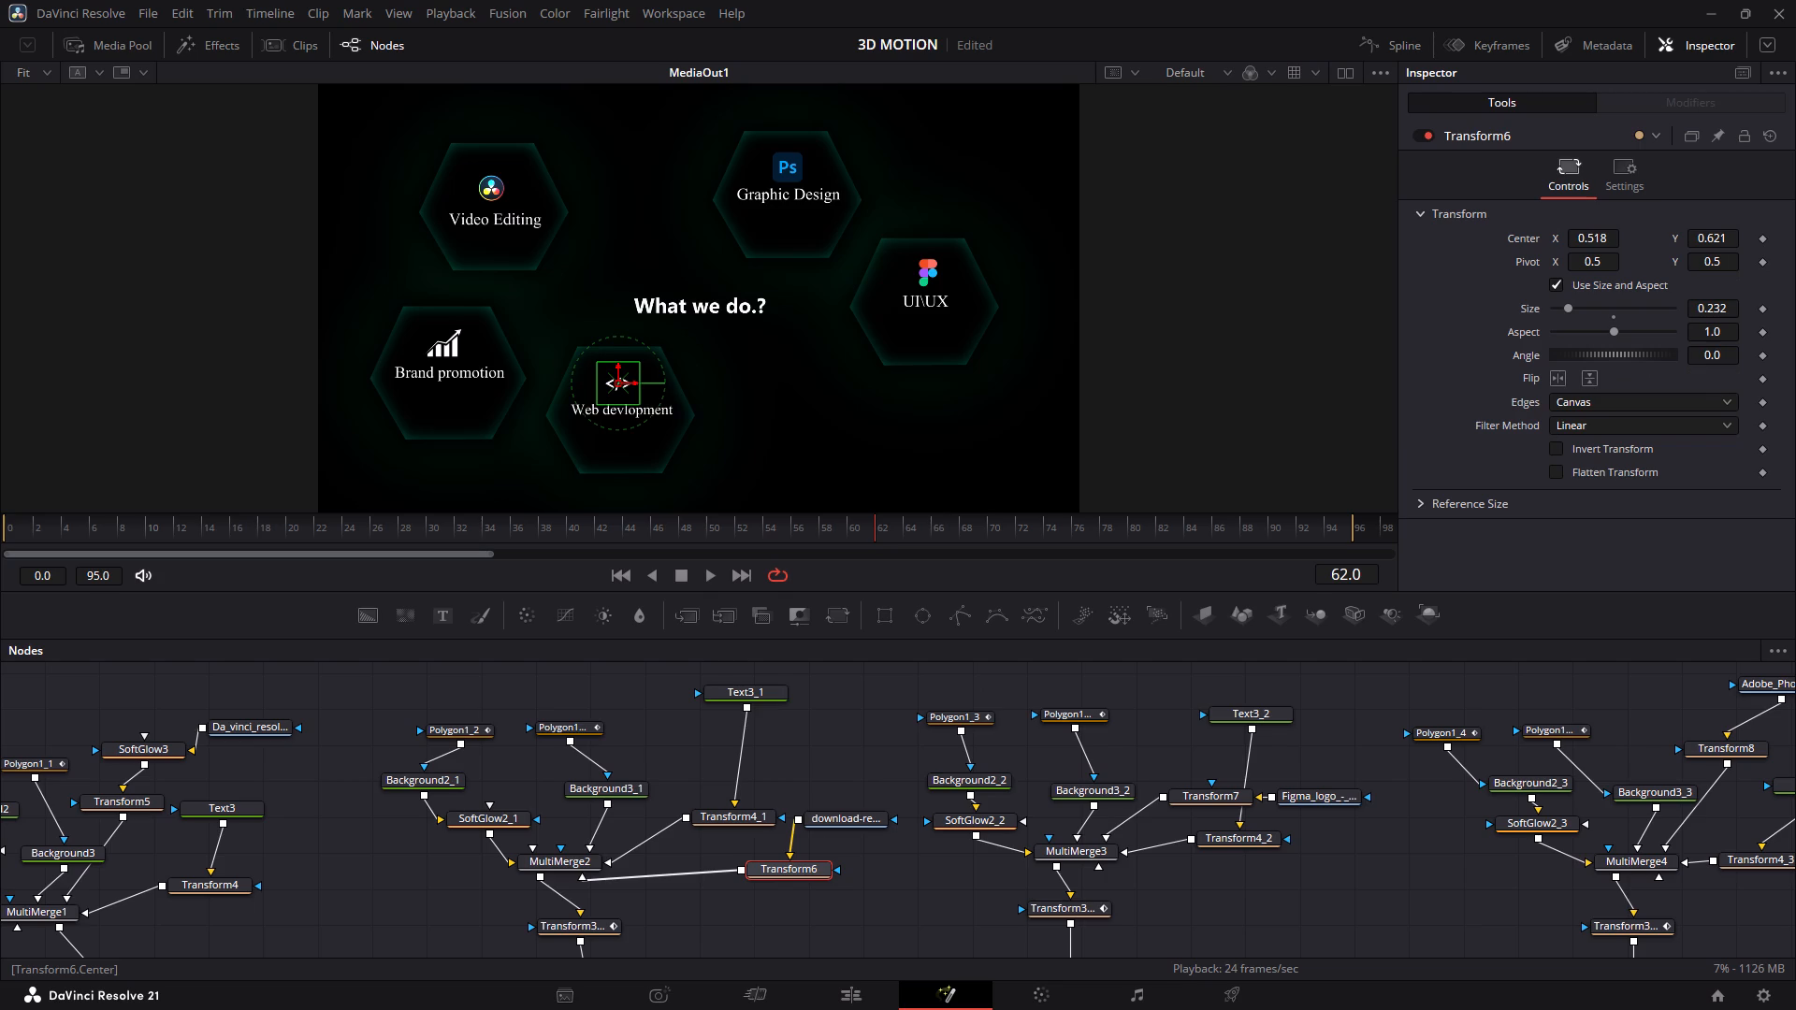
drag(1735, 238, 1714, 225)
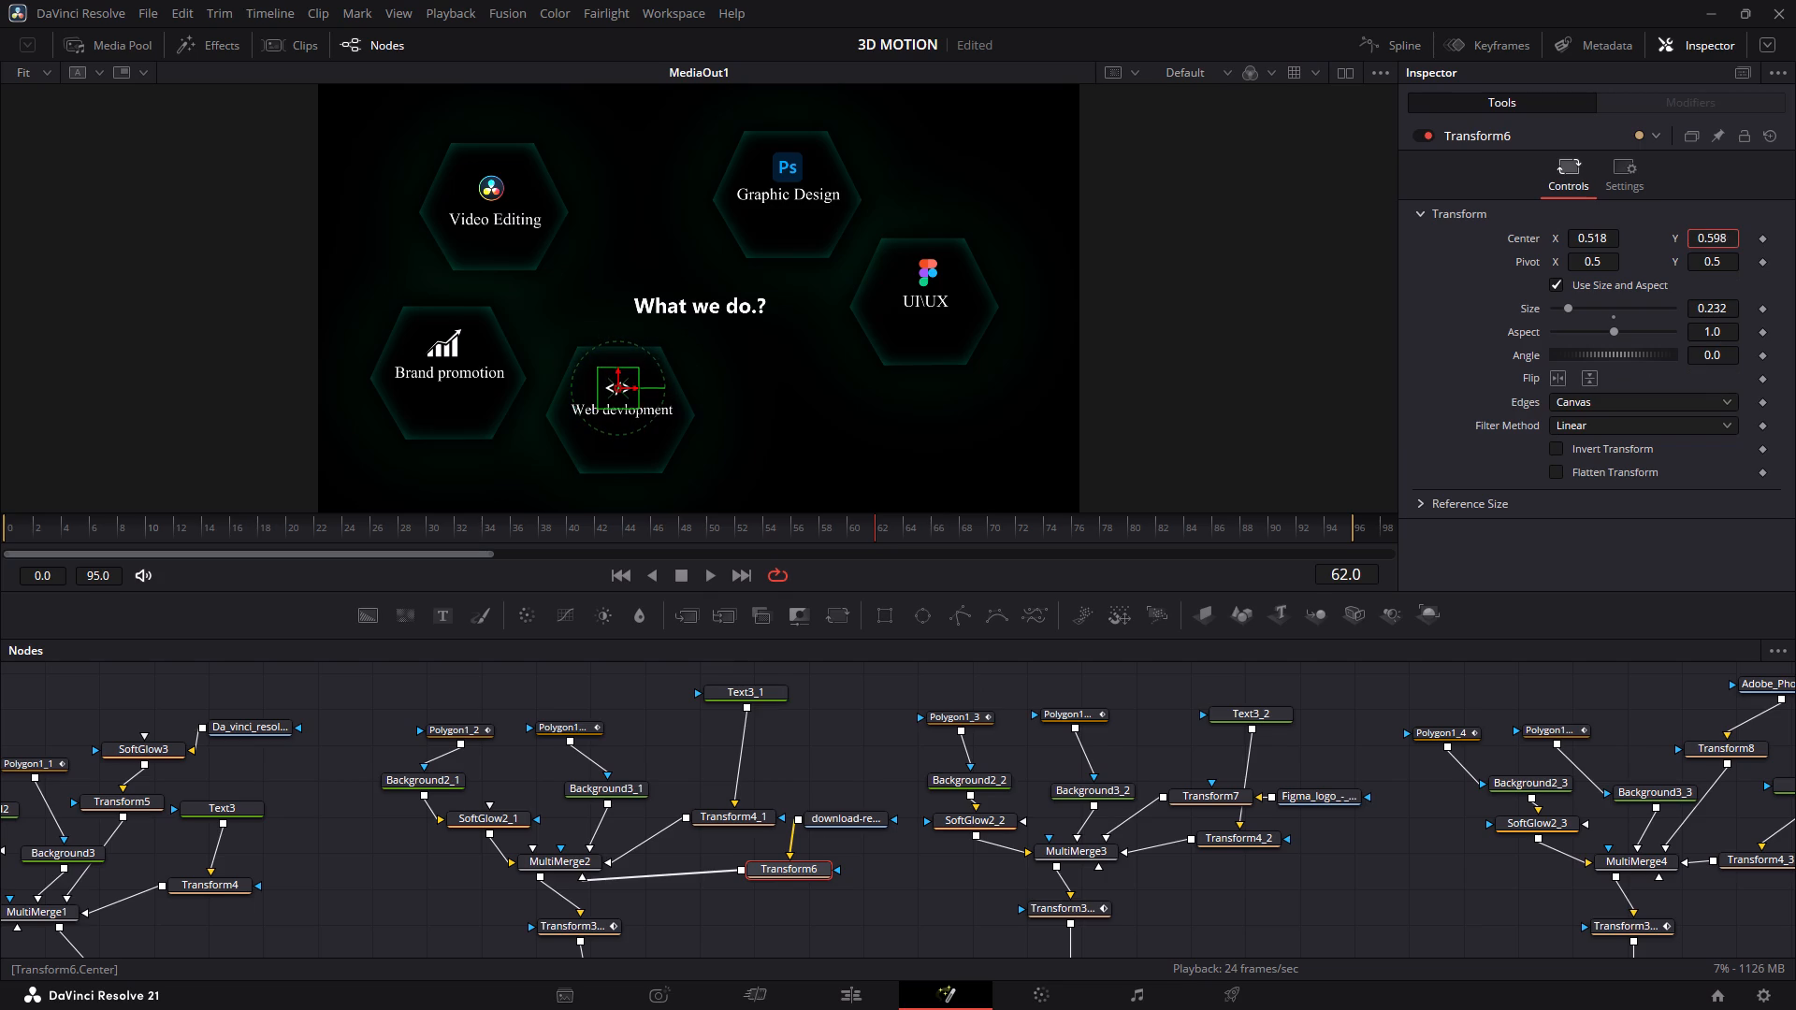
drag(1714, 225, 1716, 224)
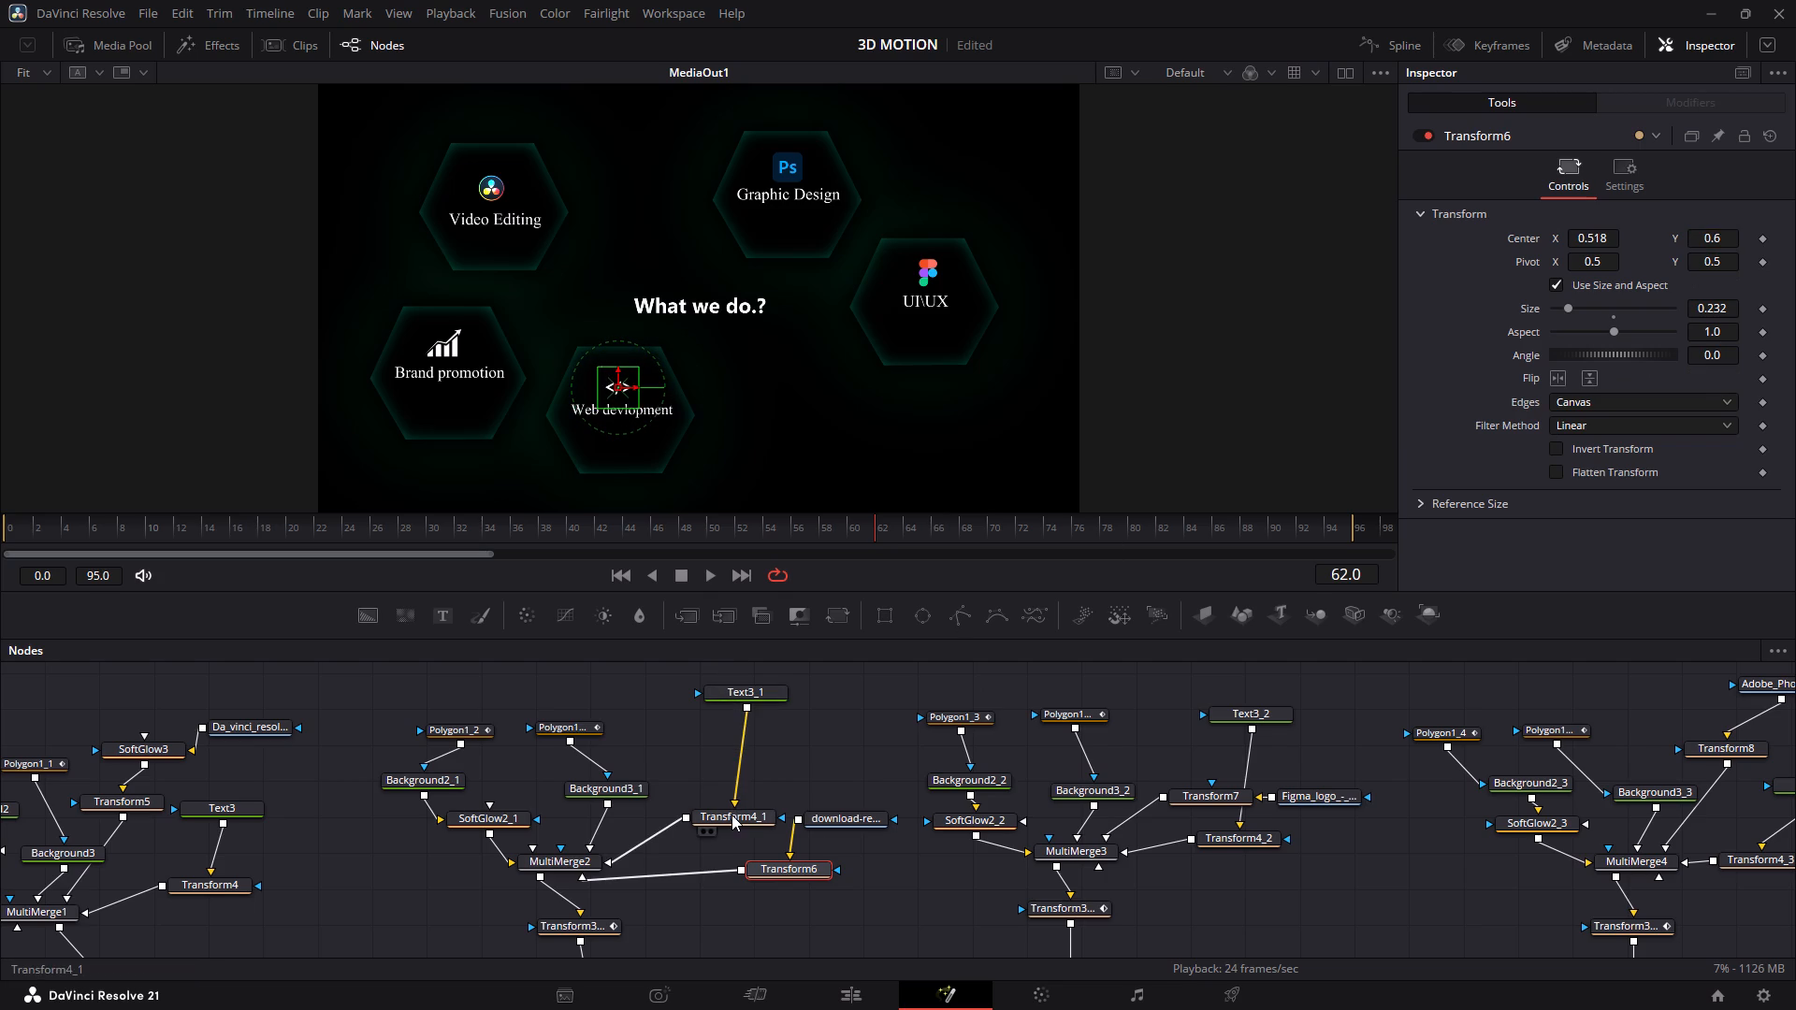
Lower the Web devlopment label in its hexagon by setting Transform4_1's Center Y to 0.465.
click(731, 815)
drag(1726, 239, 1725, 238)
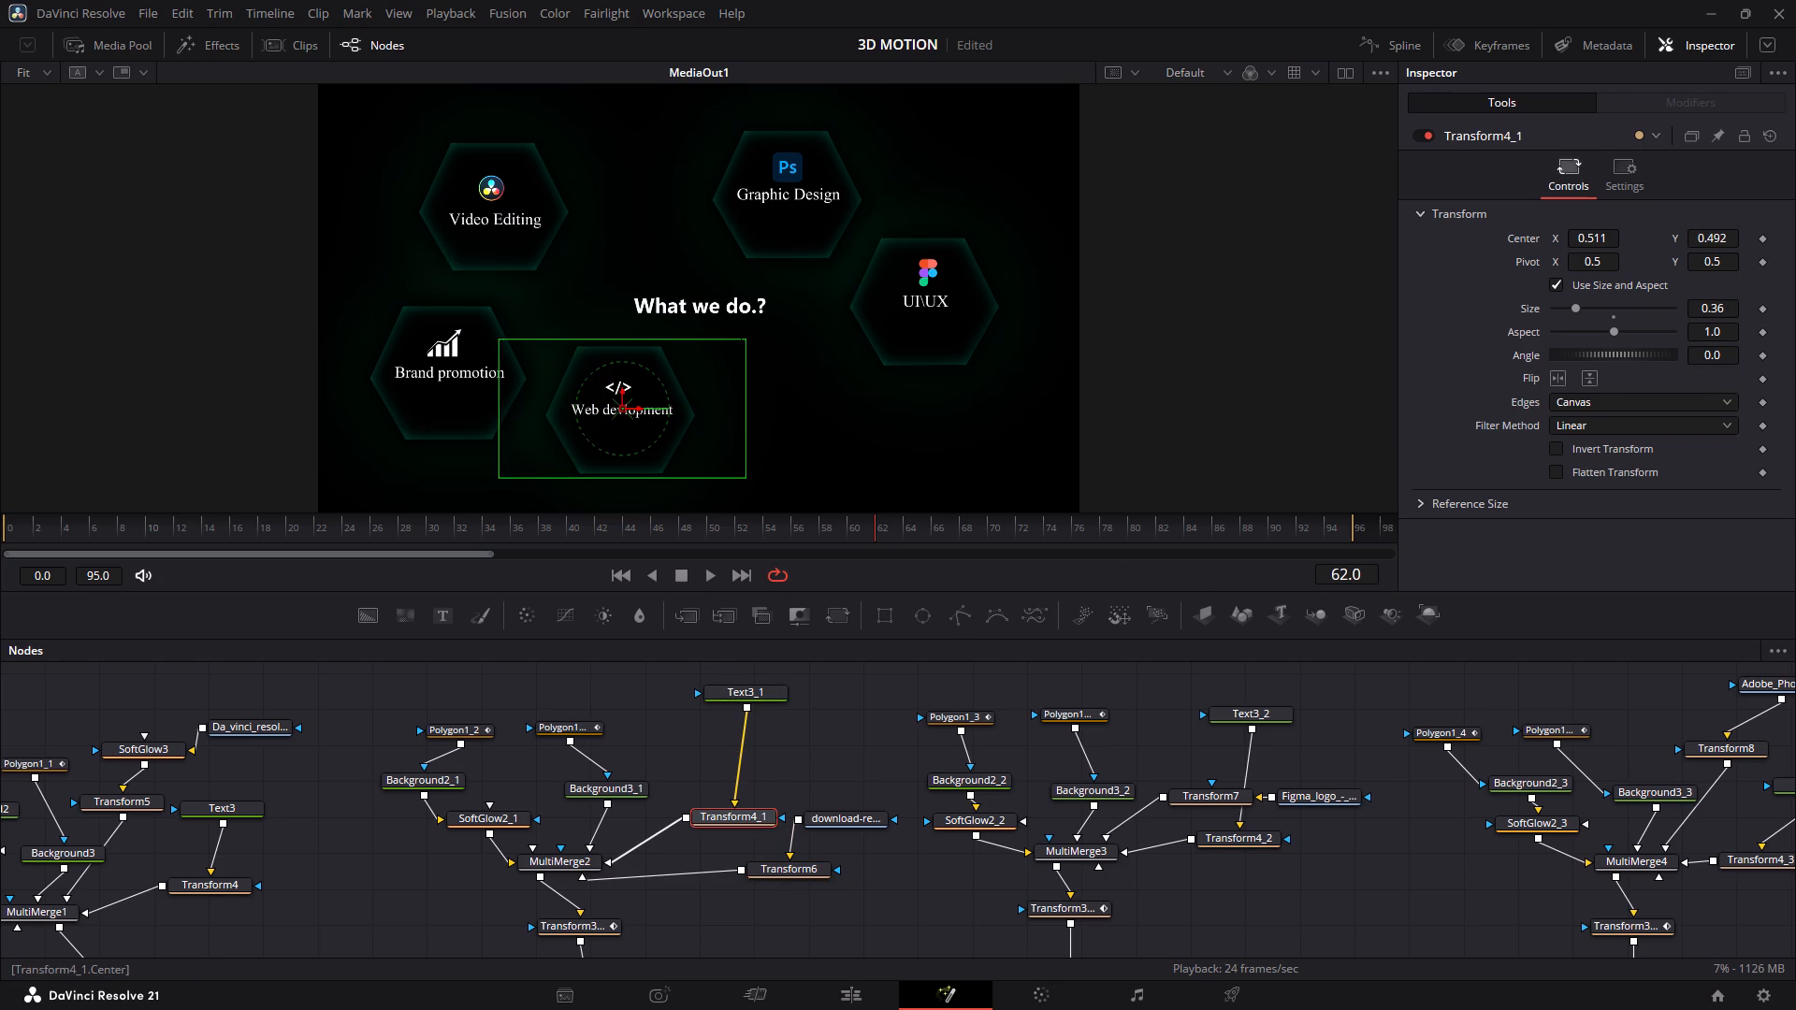
drag(1725, 238, 1700, 229)
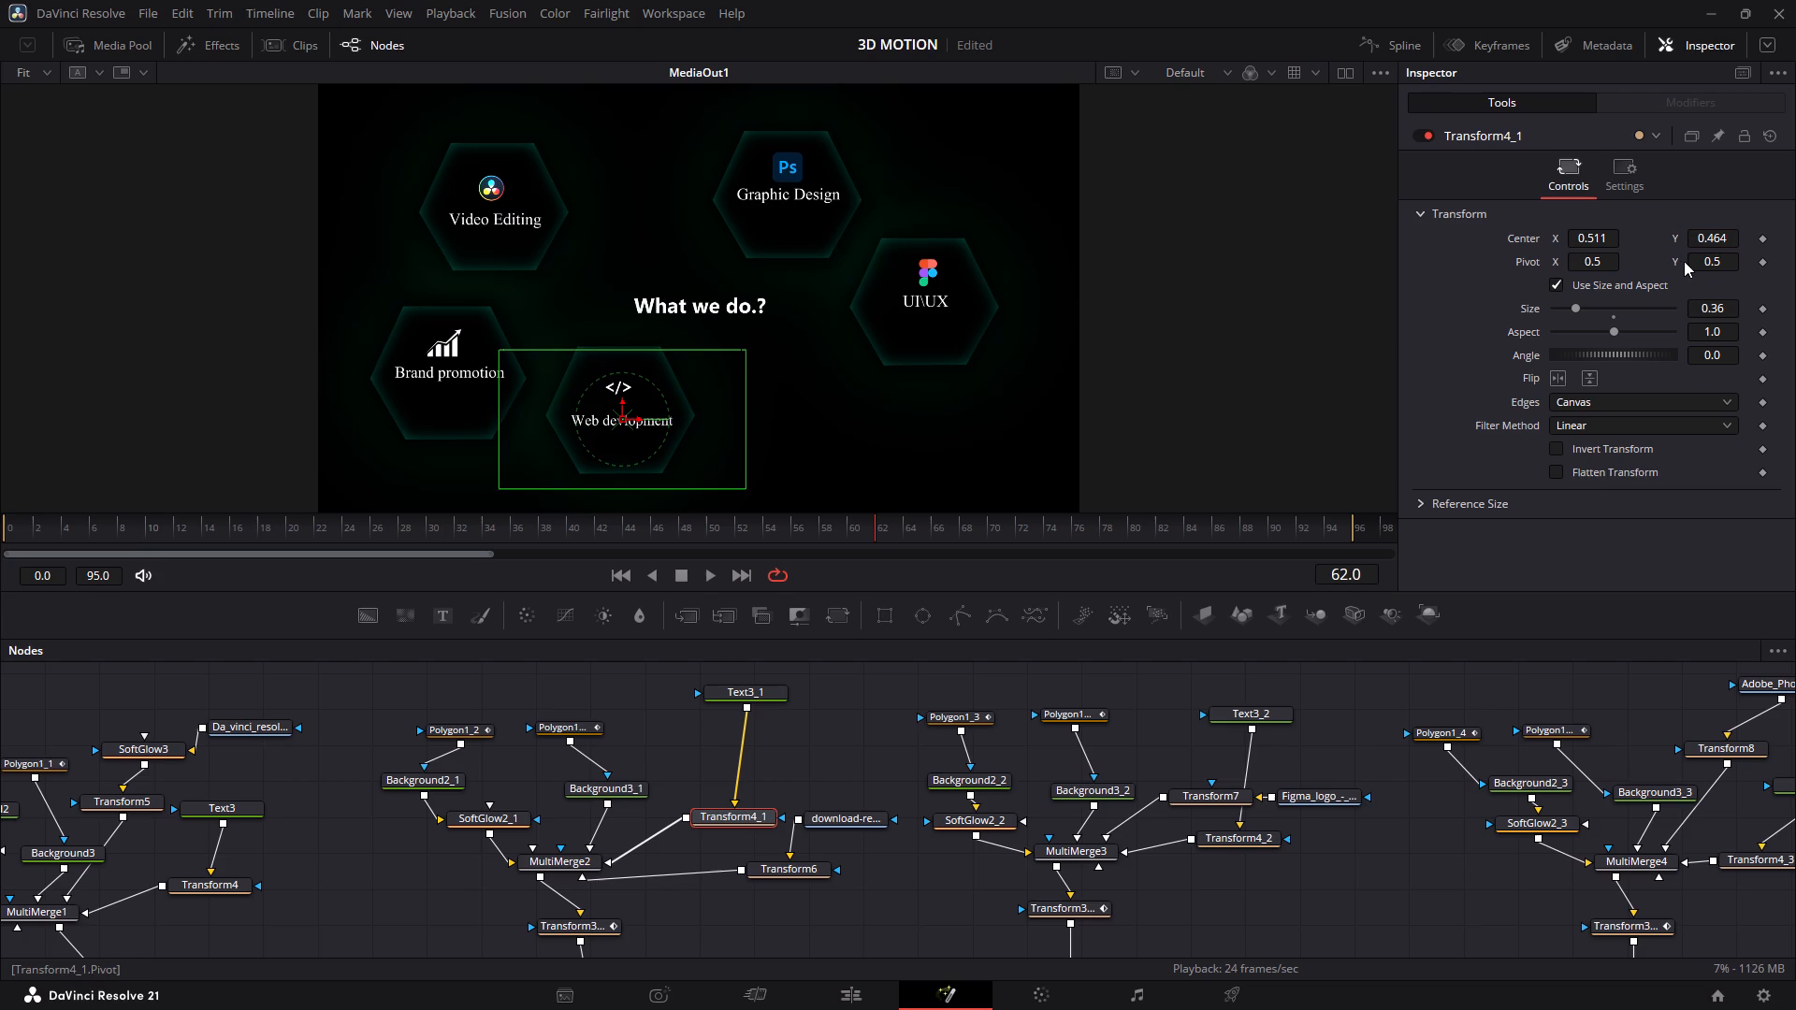
click(1727, 240)
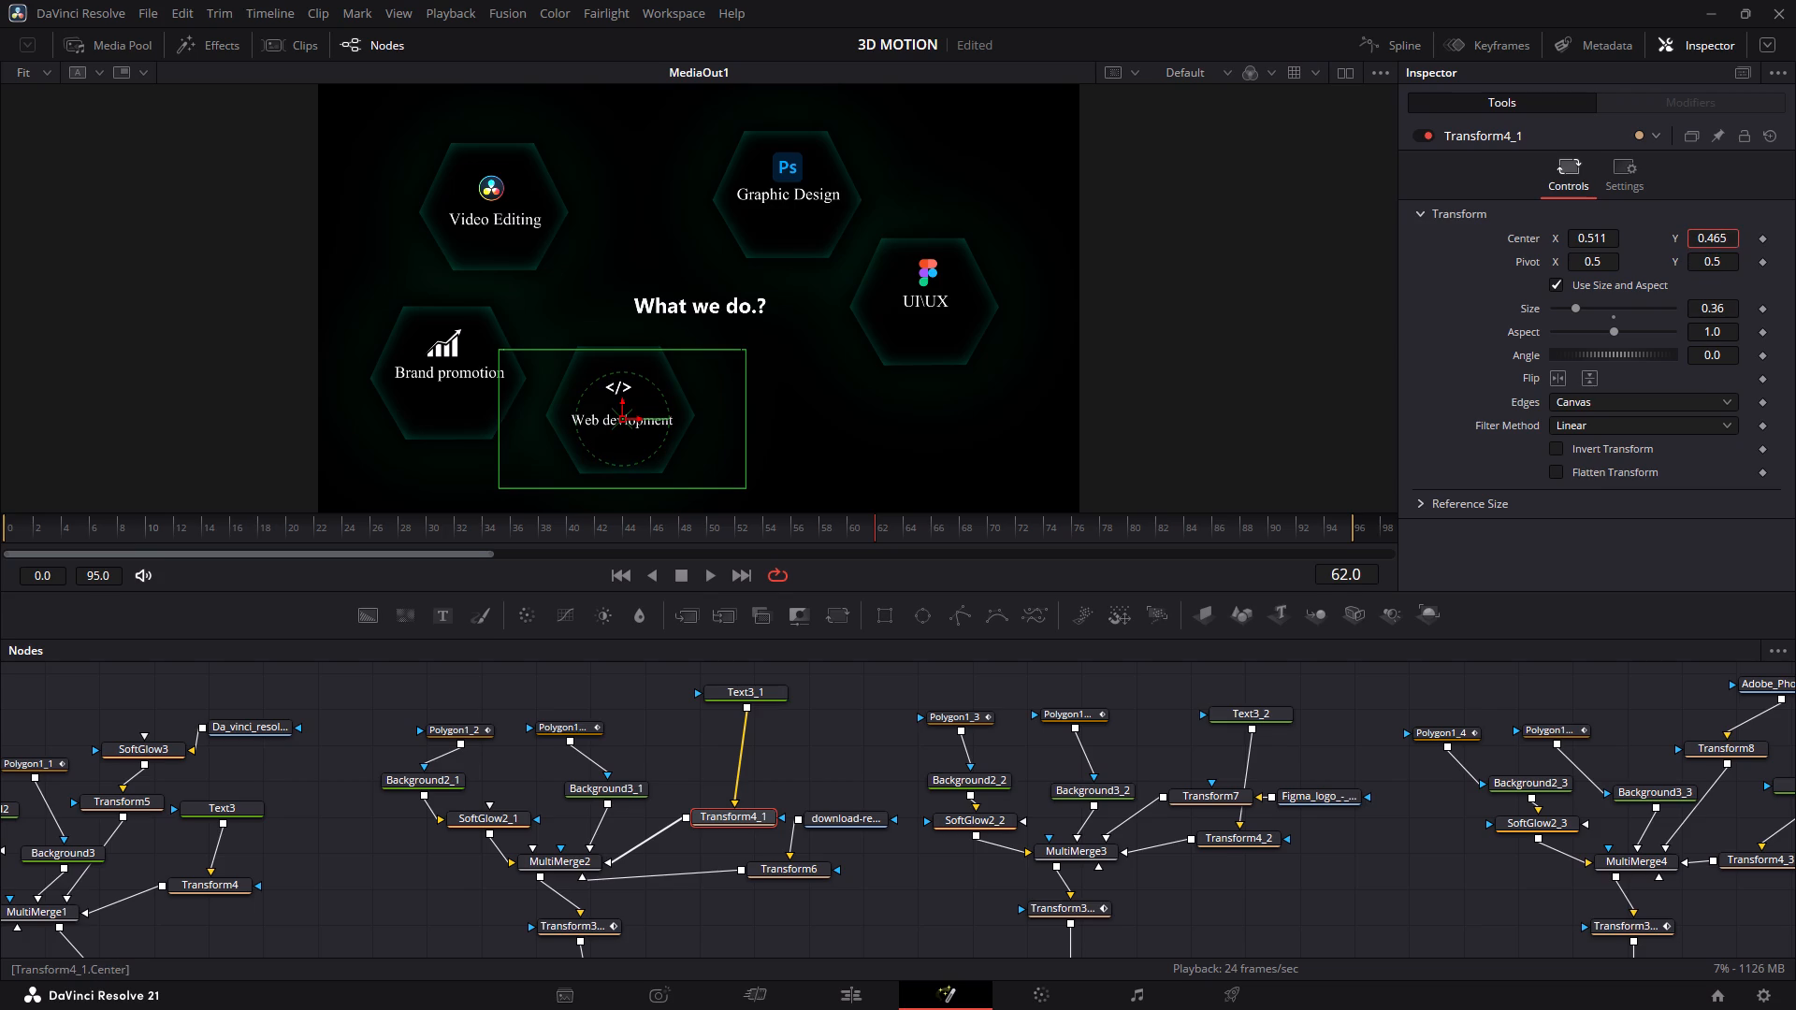
Bring the code icon closer to the Web devlopment label by setting Transform6's Center Y to 0.564, and clear the selection.
click(802, 873)
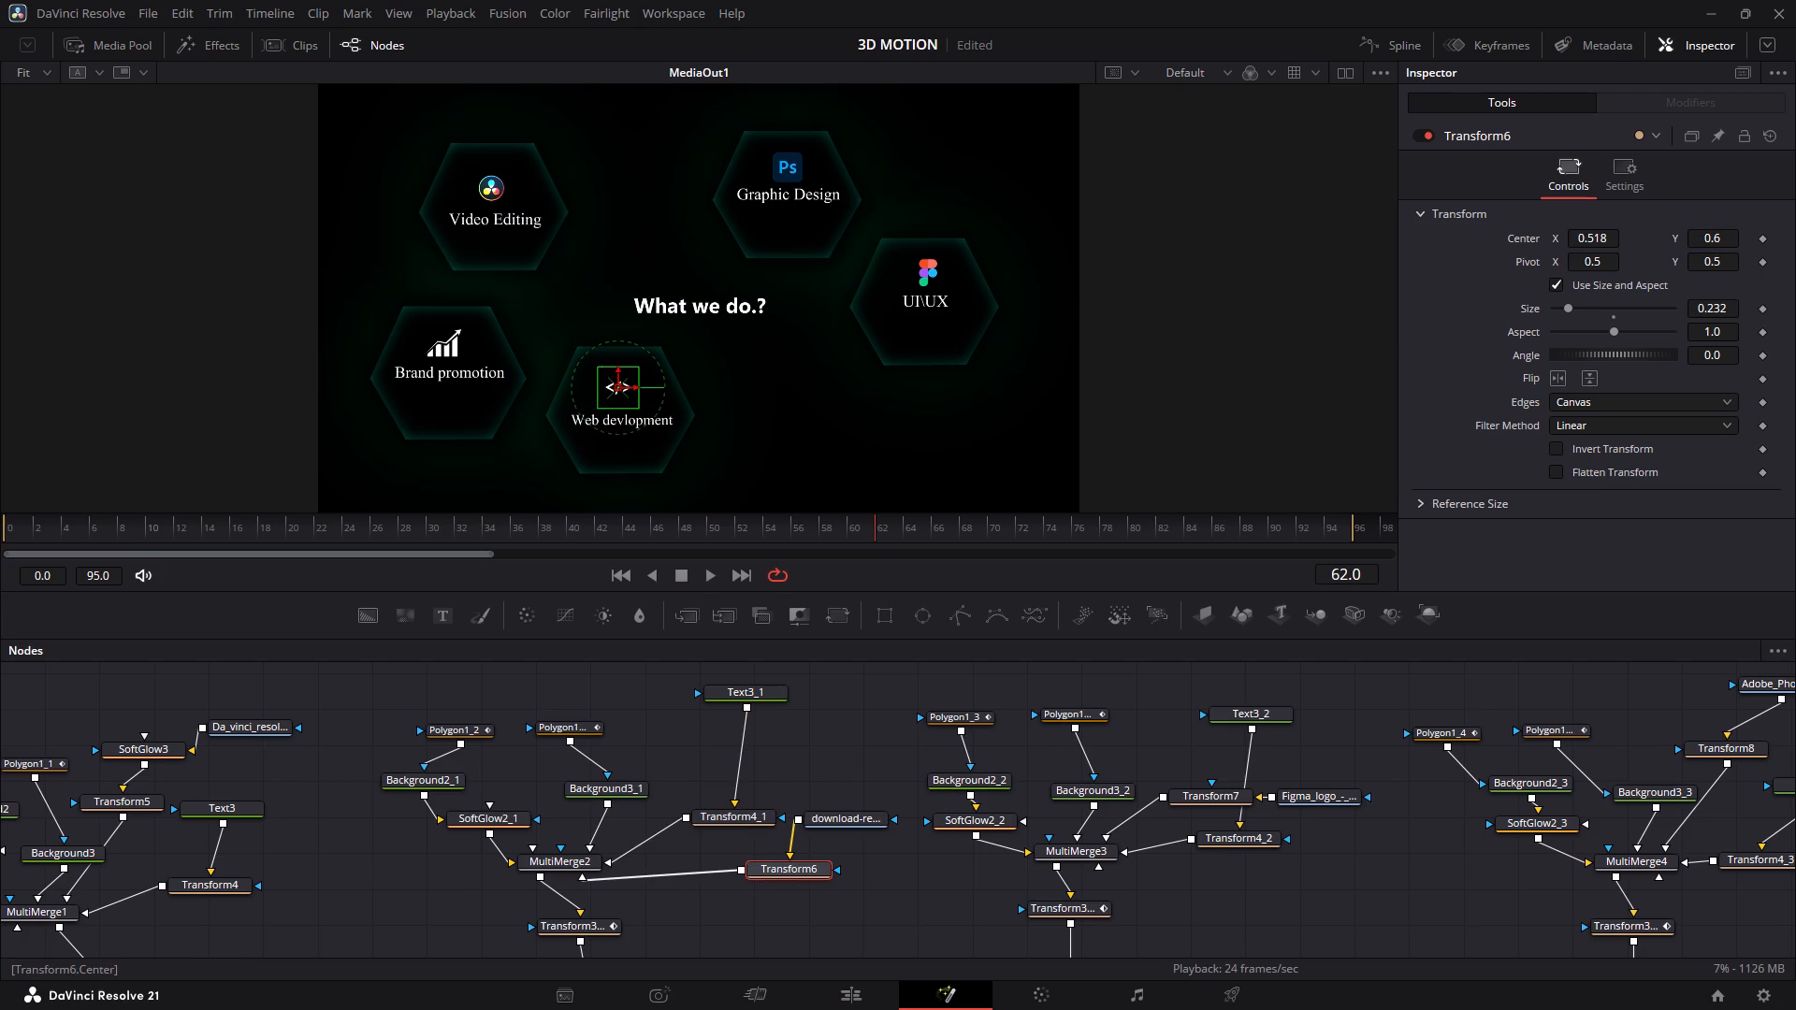
drag(1725, 240, 1691, 240)
double_click(865, 727)
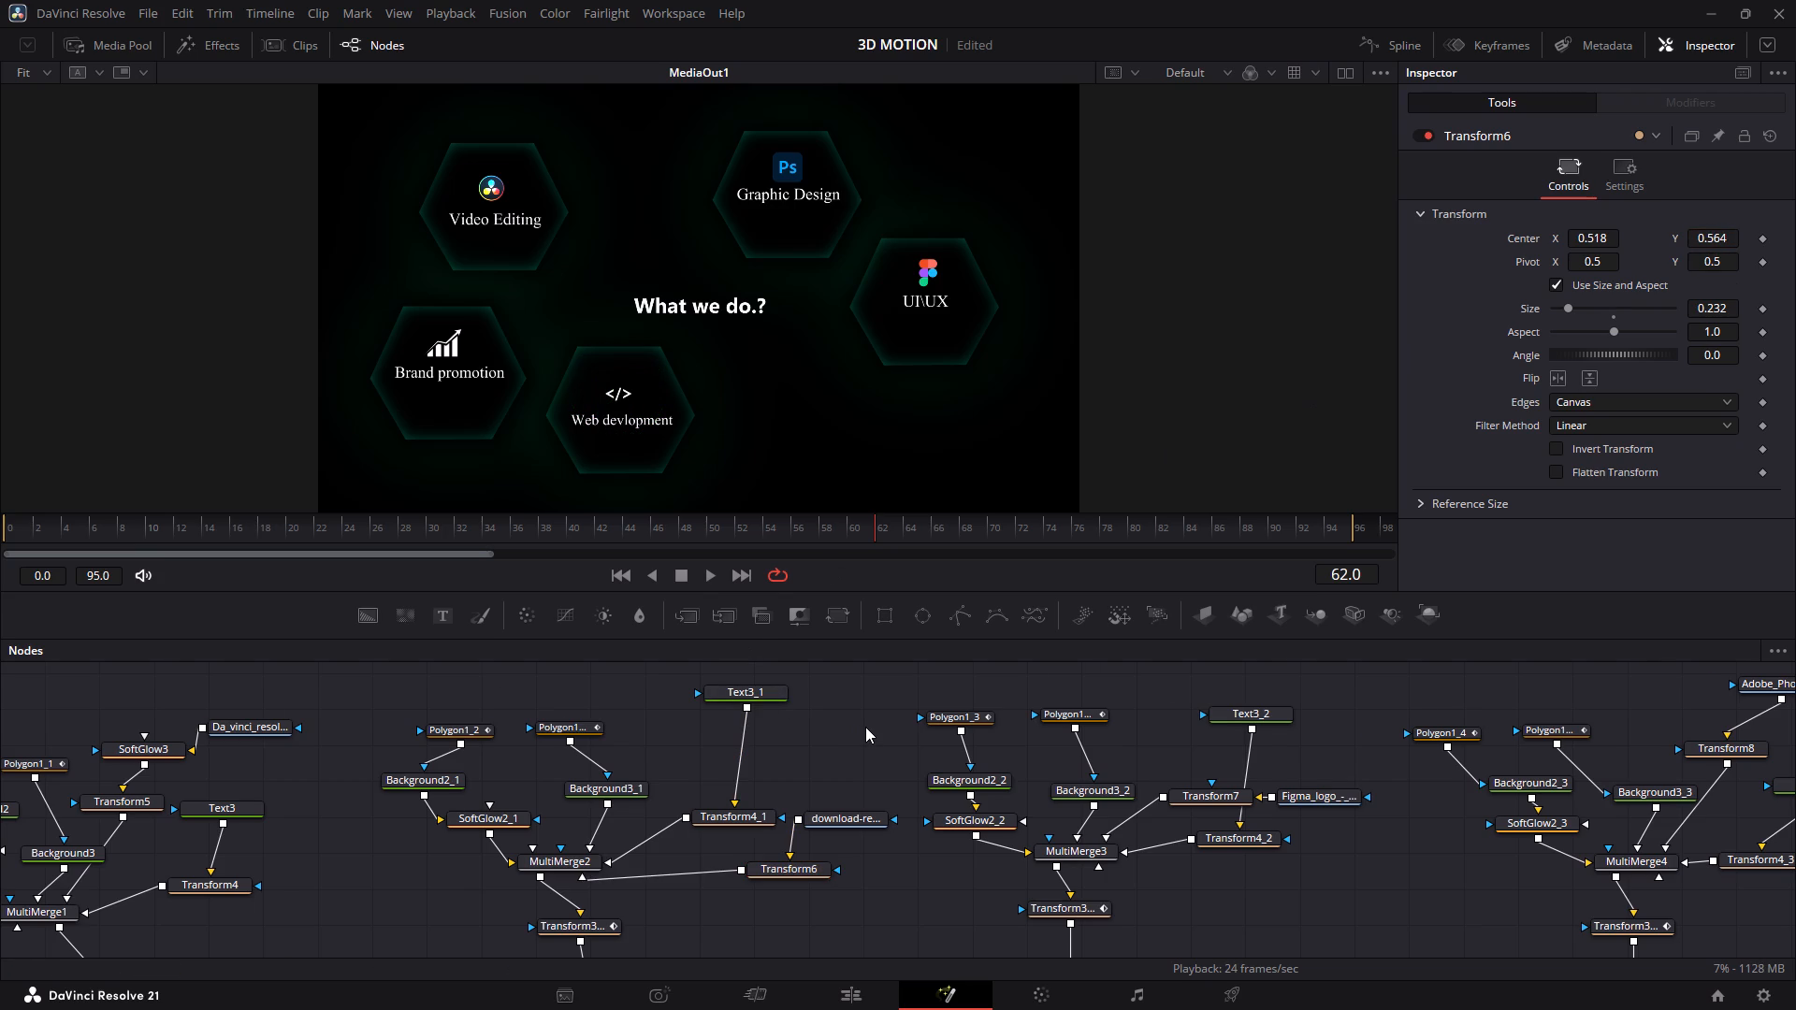
Lower the UI\UX label in its hexagon by setting Transform4_2's Center Y to 0.463.
scroll(865, 727, left, 4)
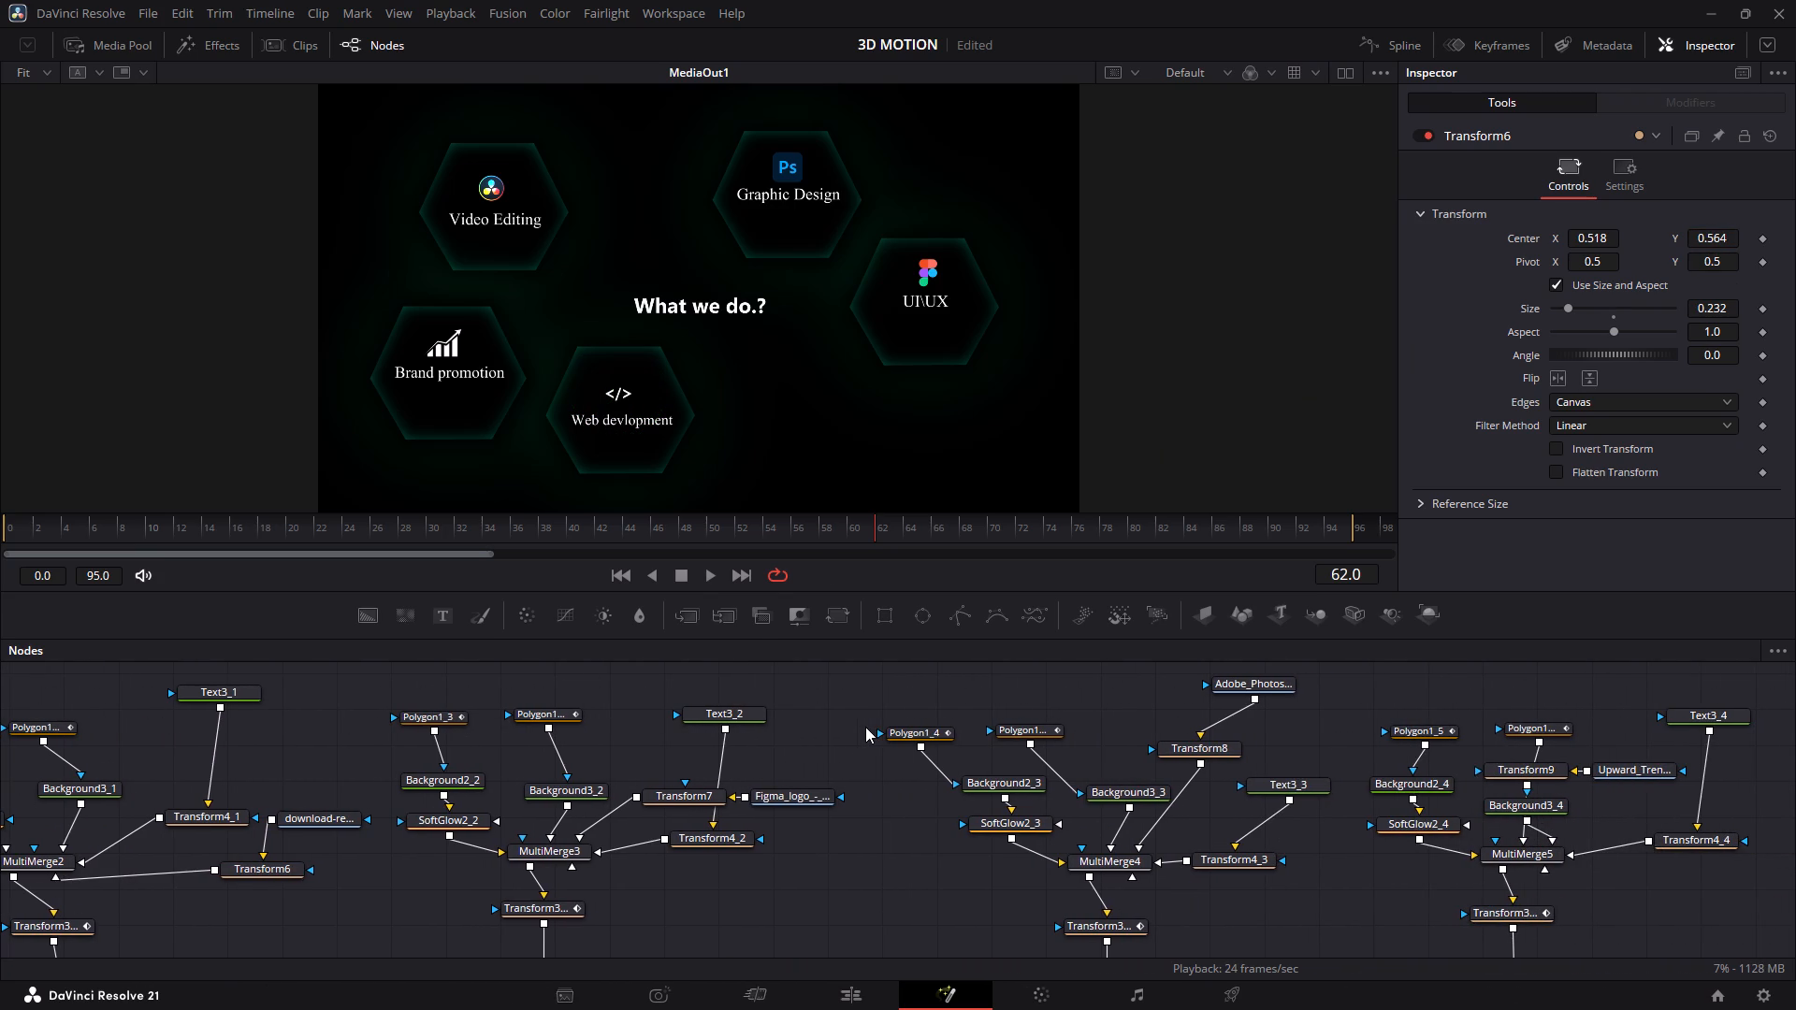
click(671, 798)
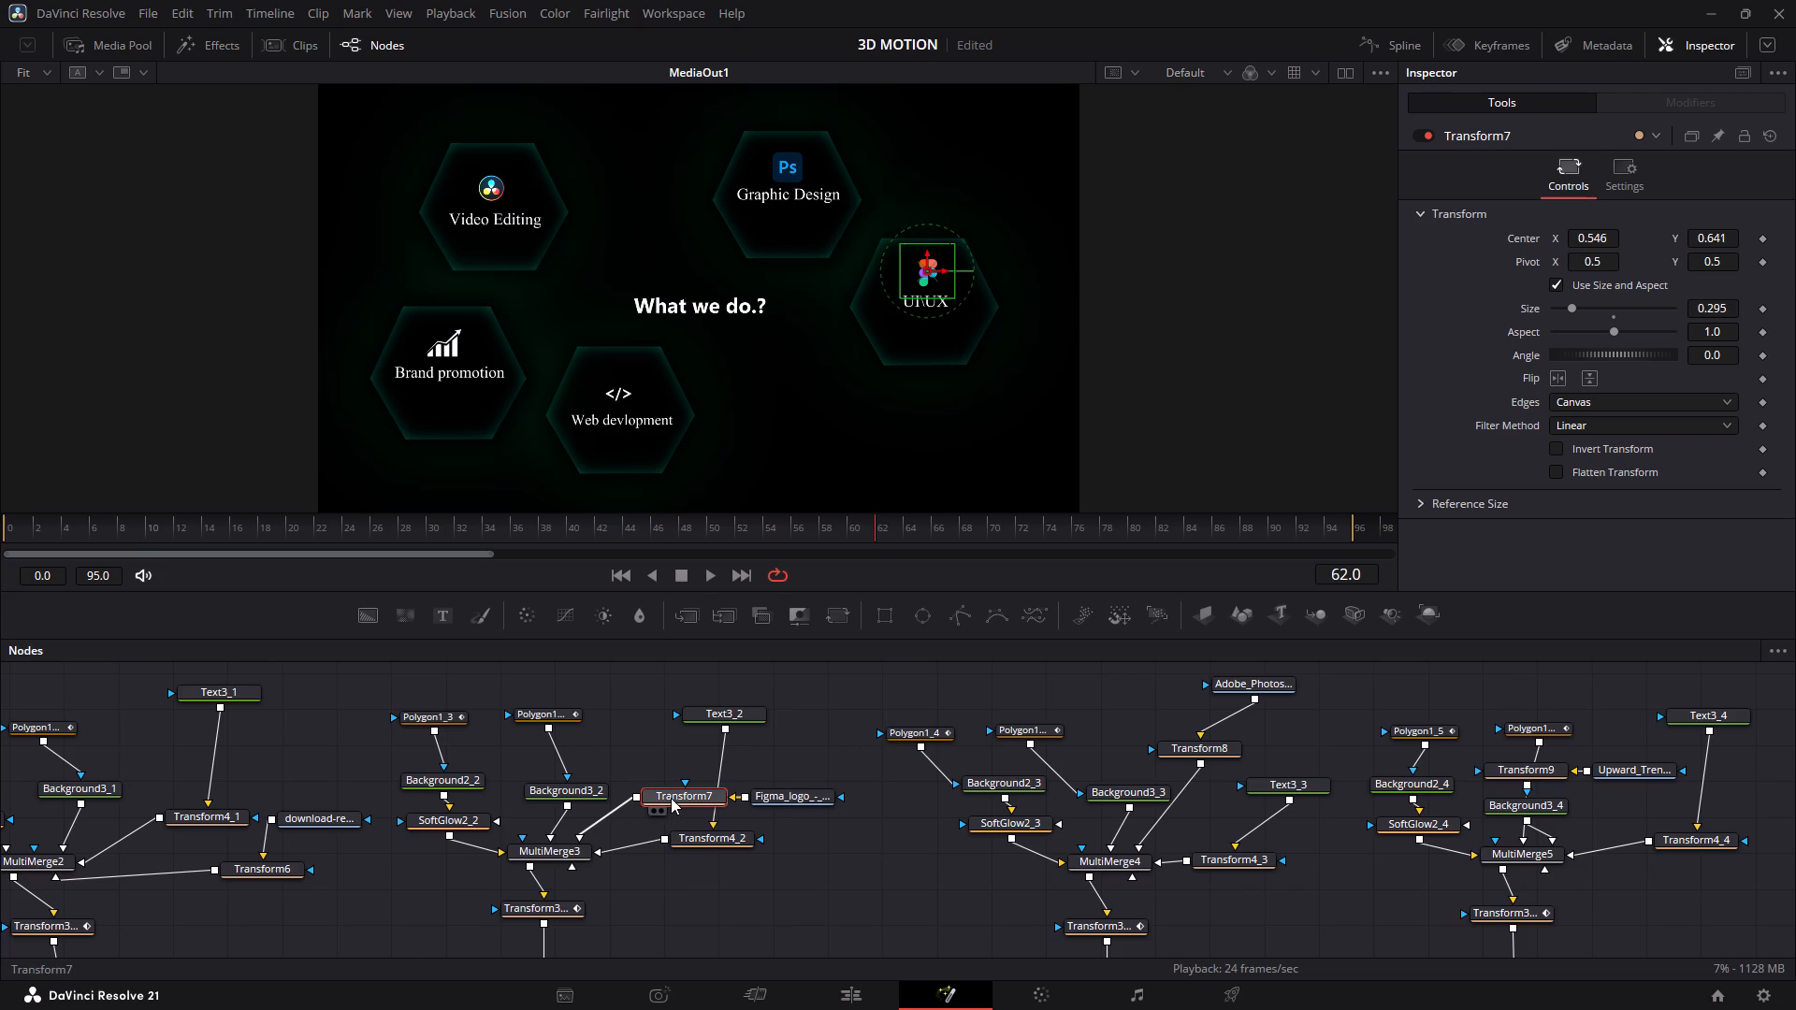
click(703, 832)
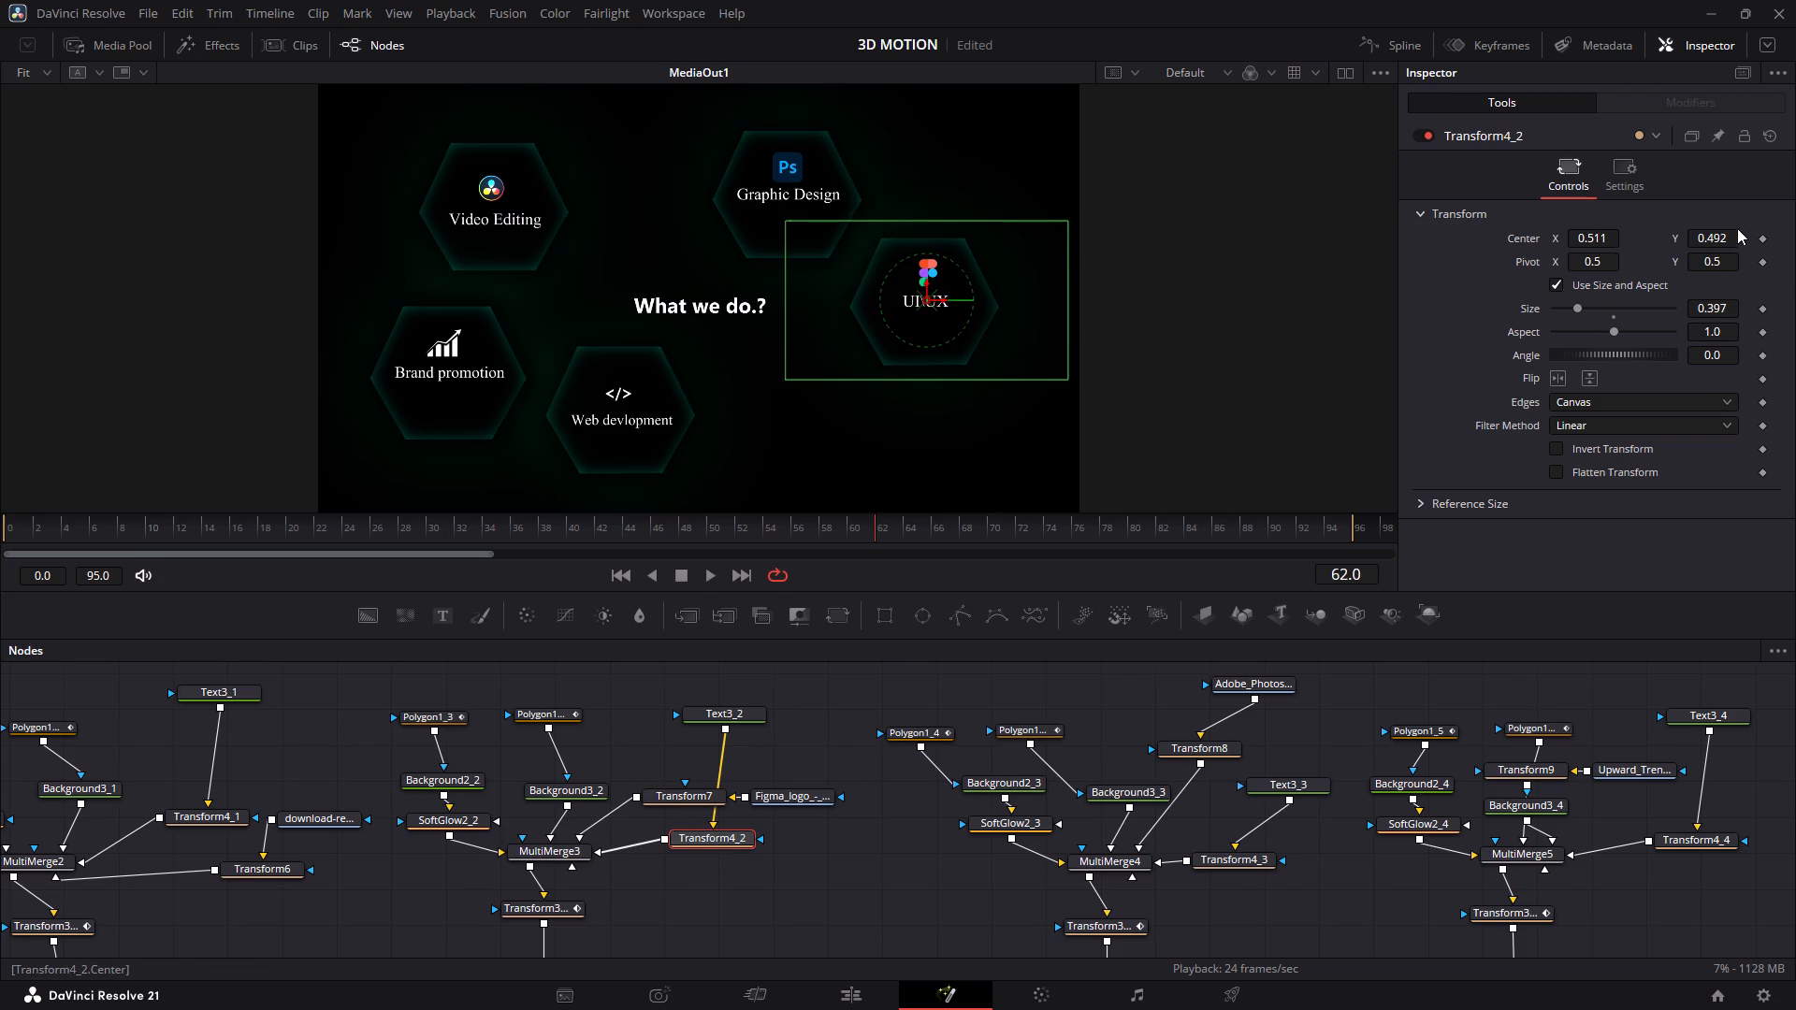
drag(1733, 234, 1702, 231)
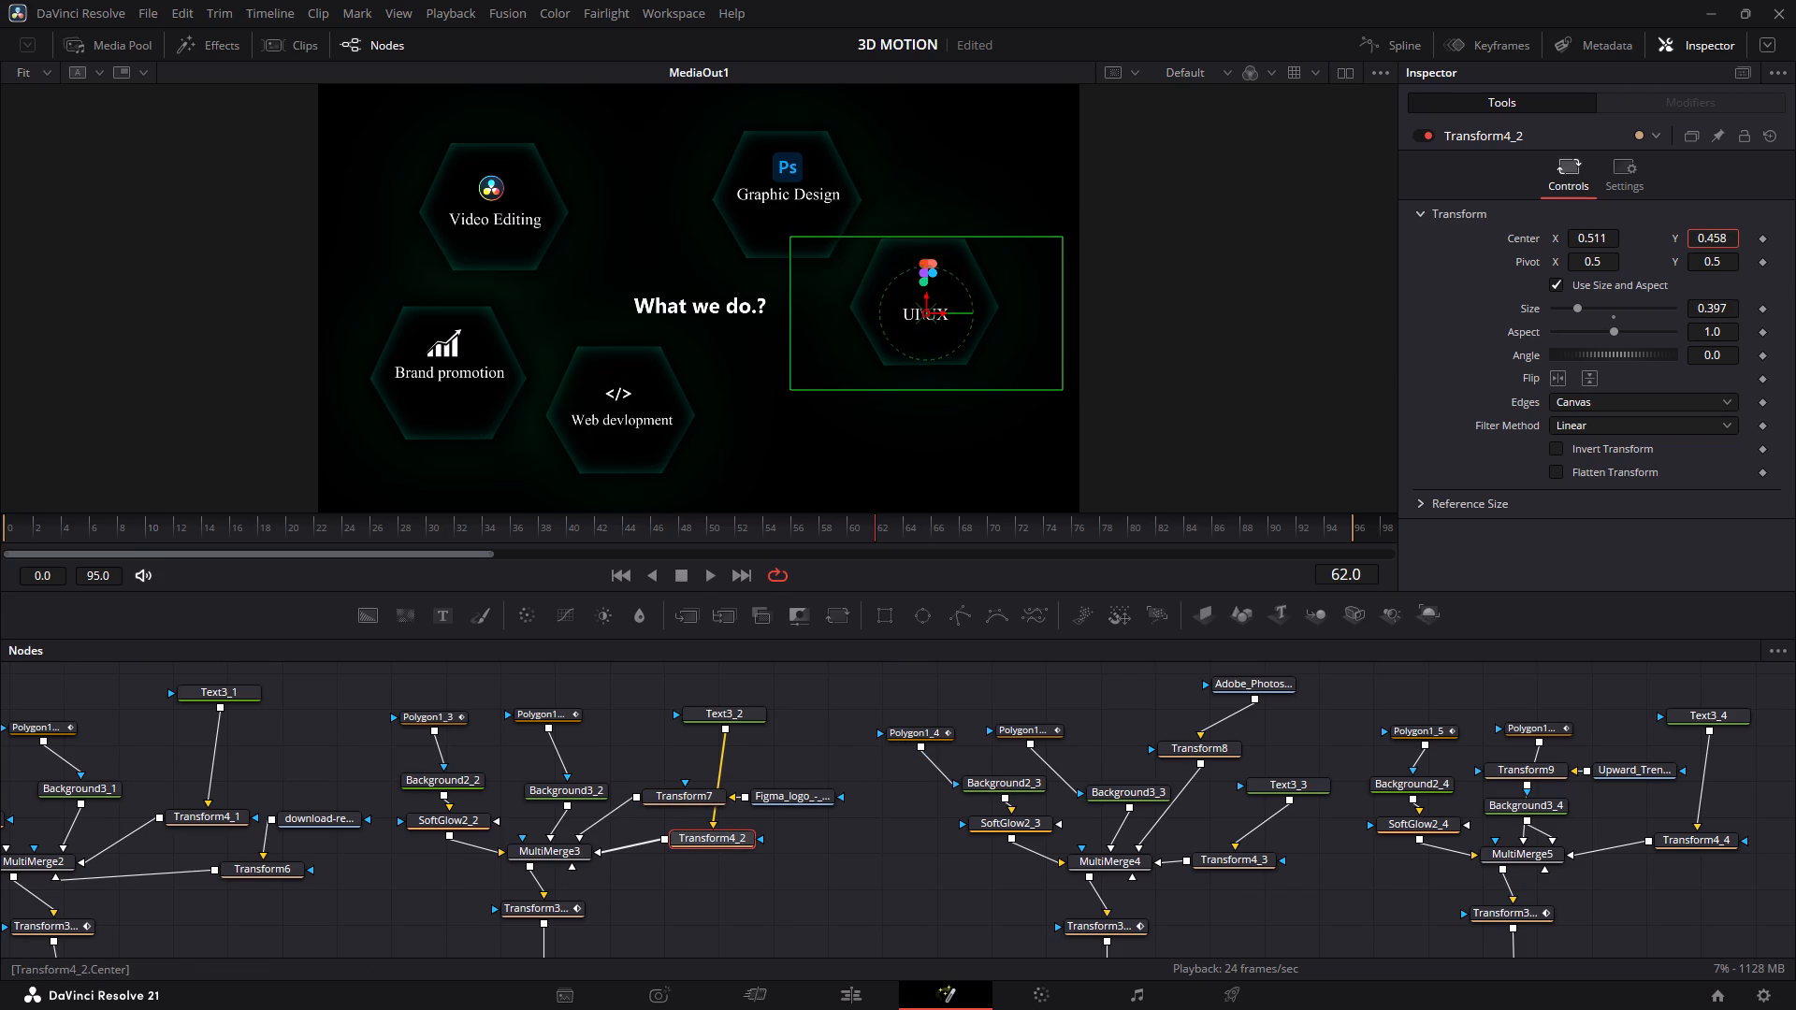
drag(1702, 231, 1706, 225)
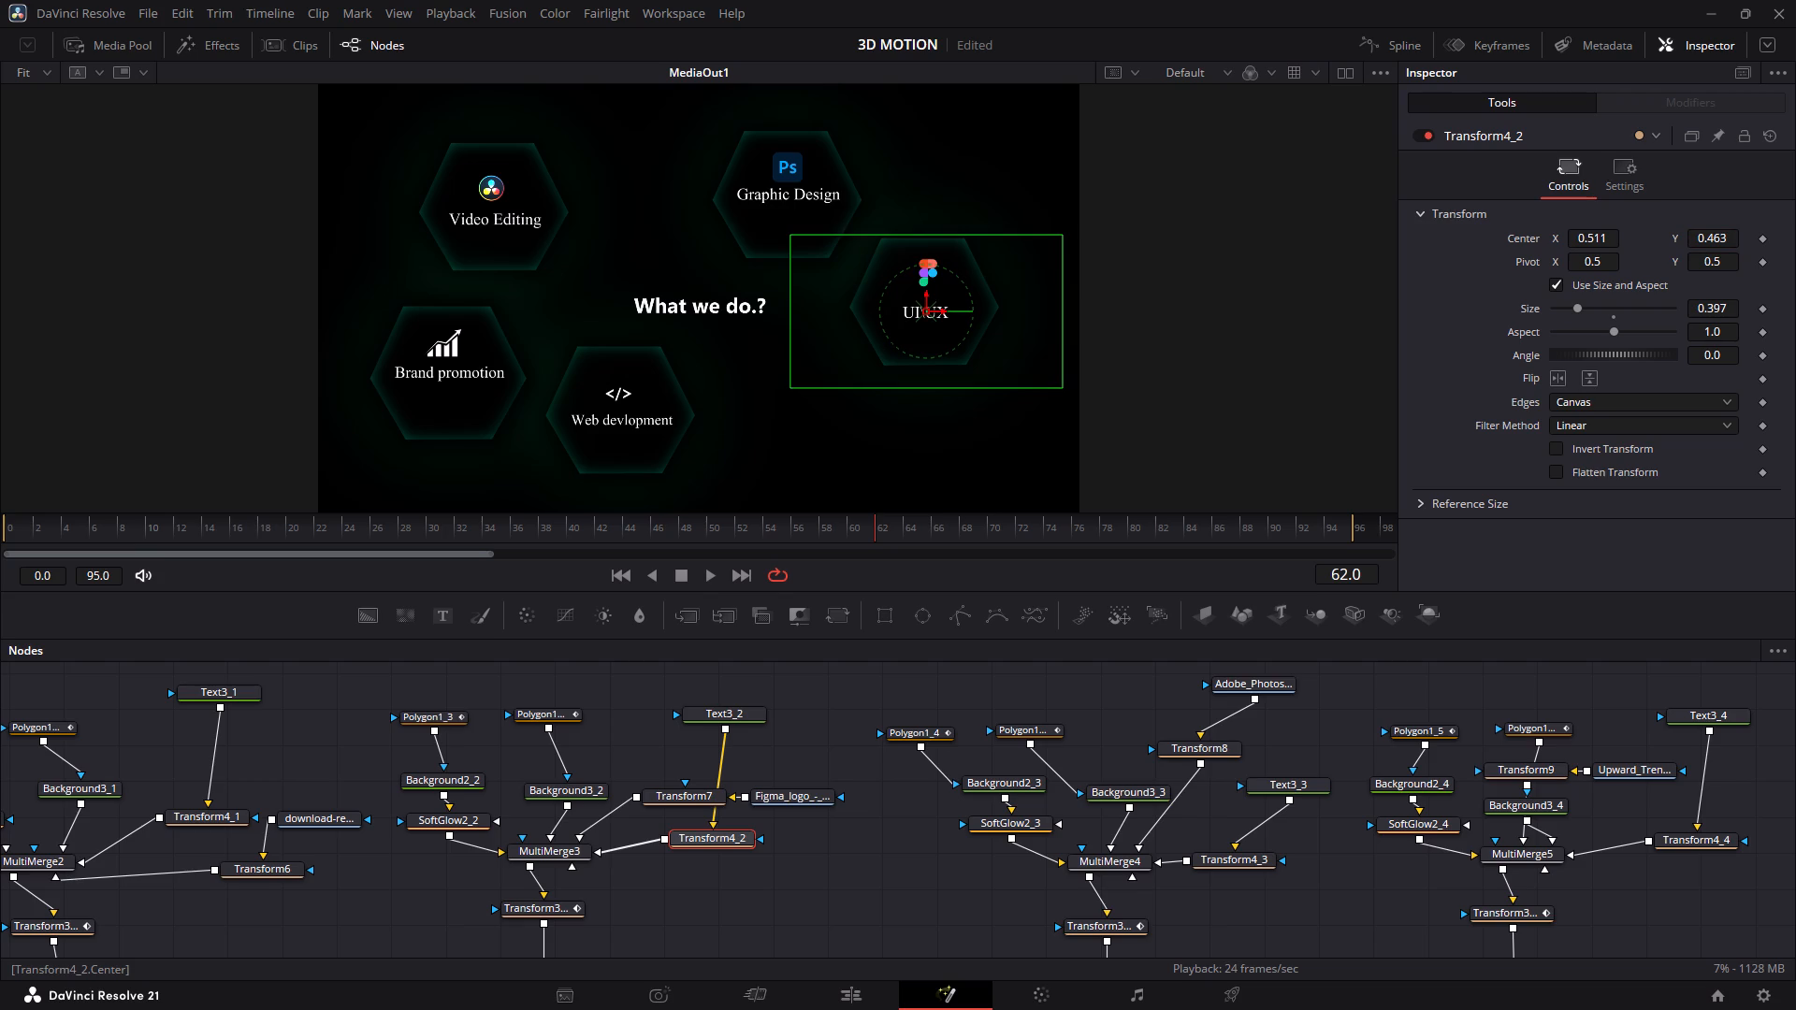
Lower and shrink the Figma icon in the UI\UX hexagon by setting Transform7's Center Y to 0.572 and Size to 0.276, and clear the selection.
click(699, 795)
drag(1731, 234, 1685, 233)
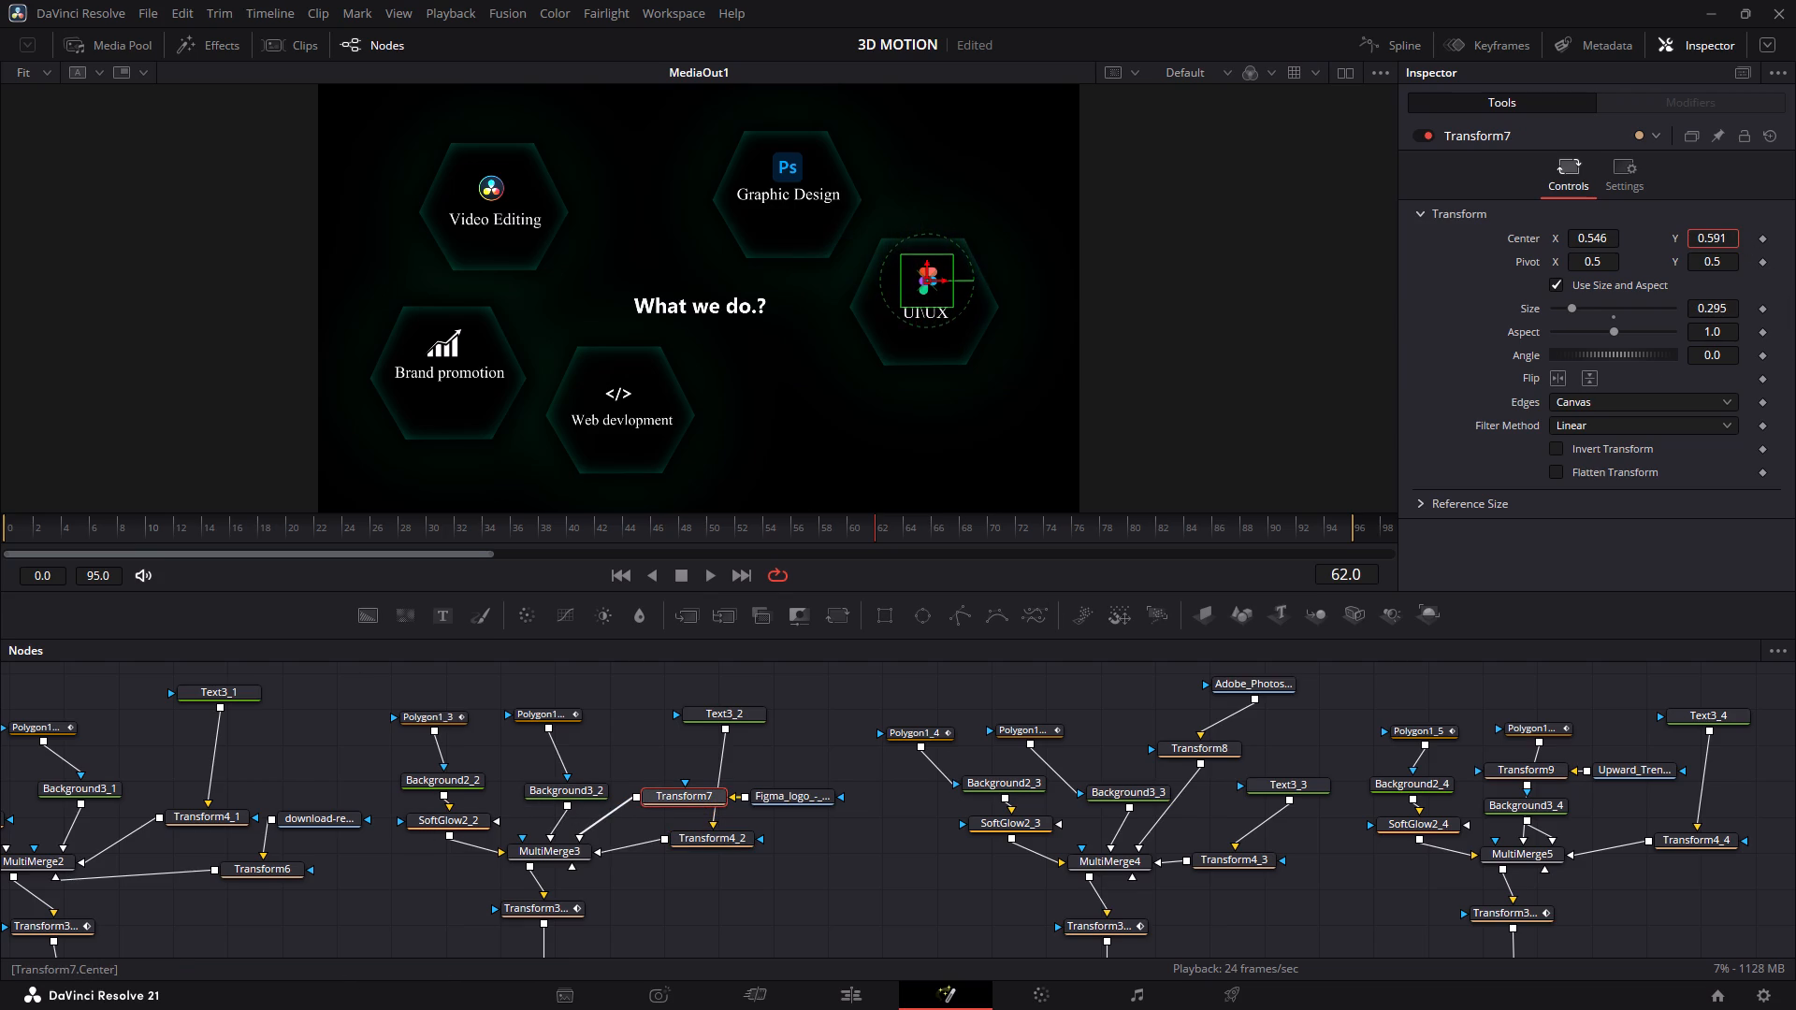
drag(1685, 233, 1683, 232)
drag(1683, 232, 1671, 234)
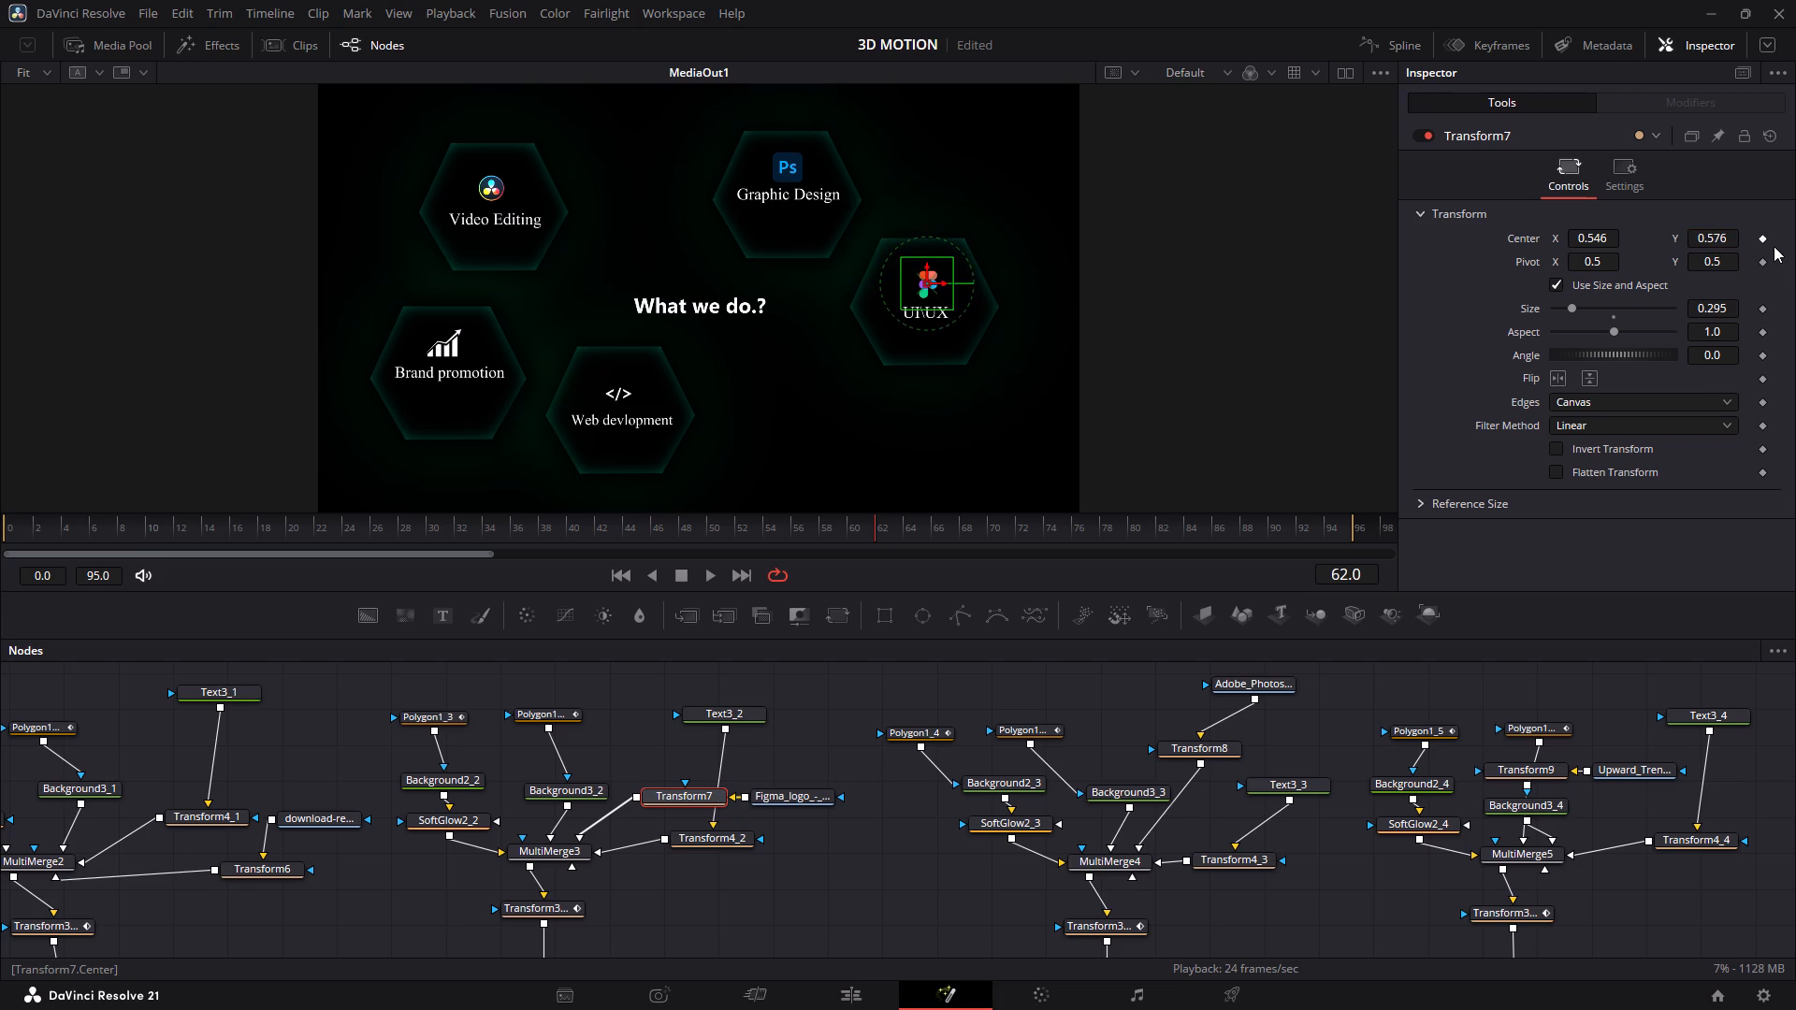
drag(1729, 305, 1711, 303)
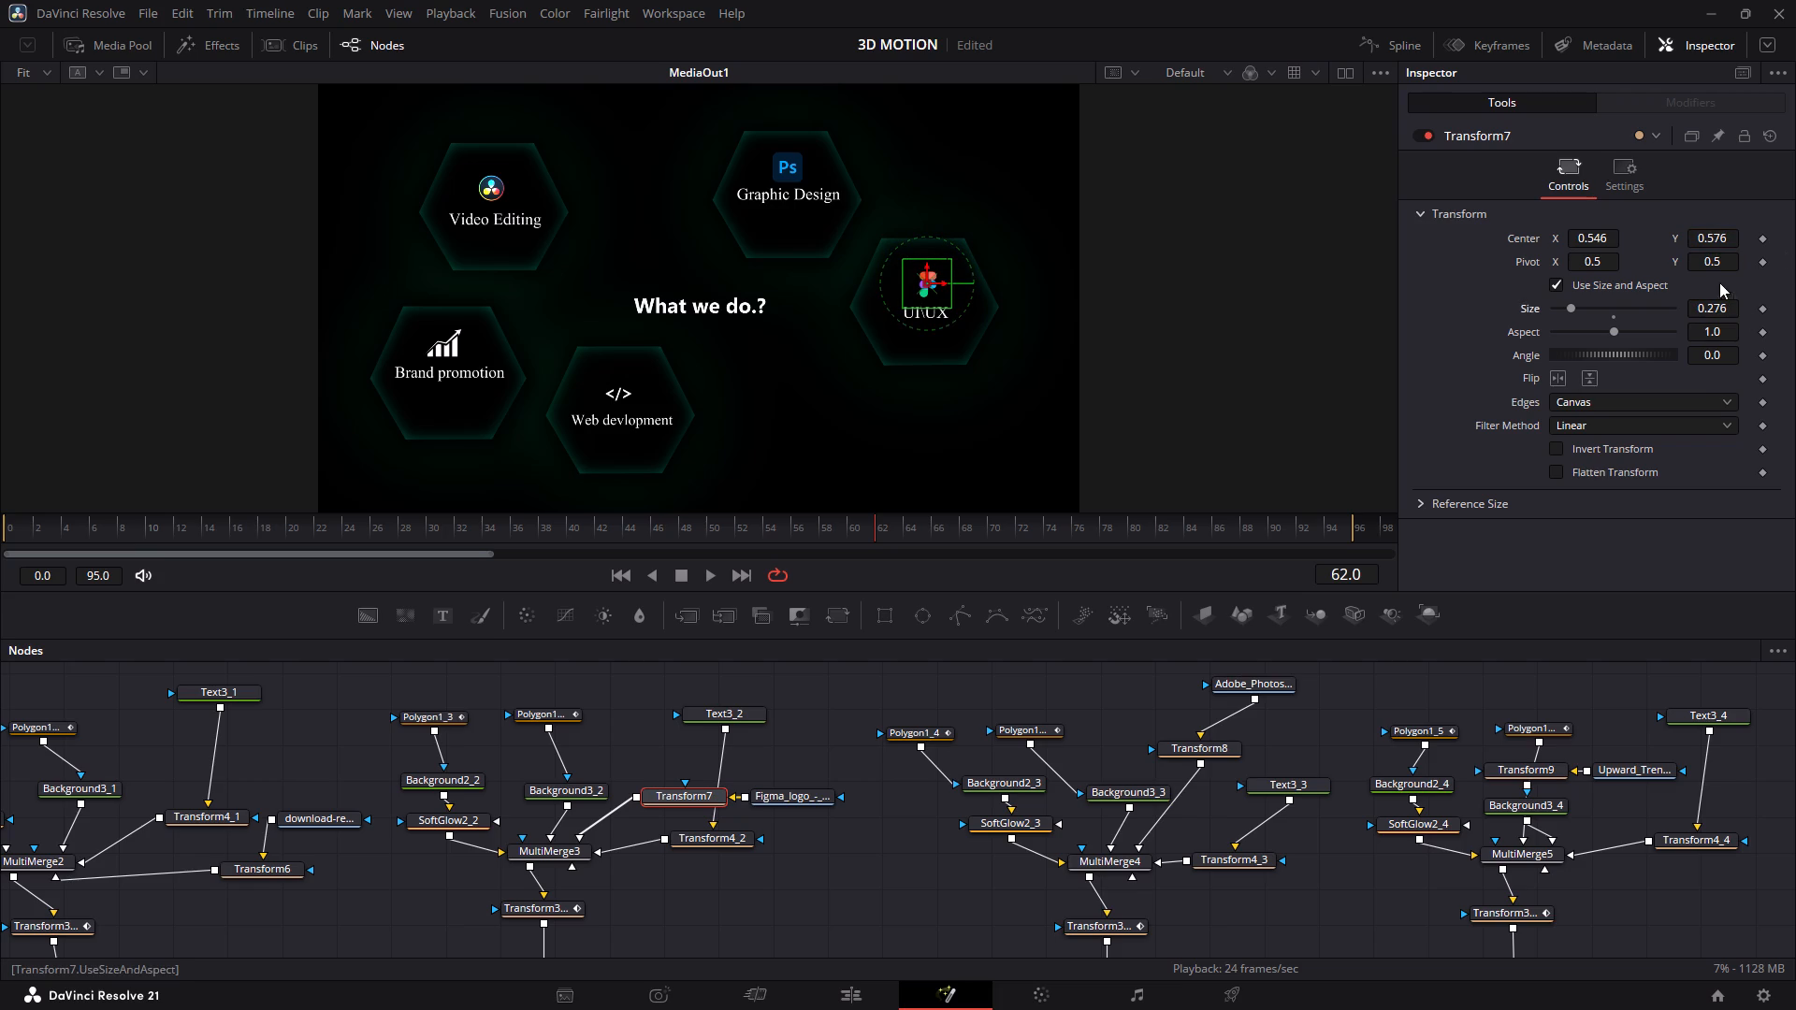
drag(1729, 244, 1714, 242)
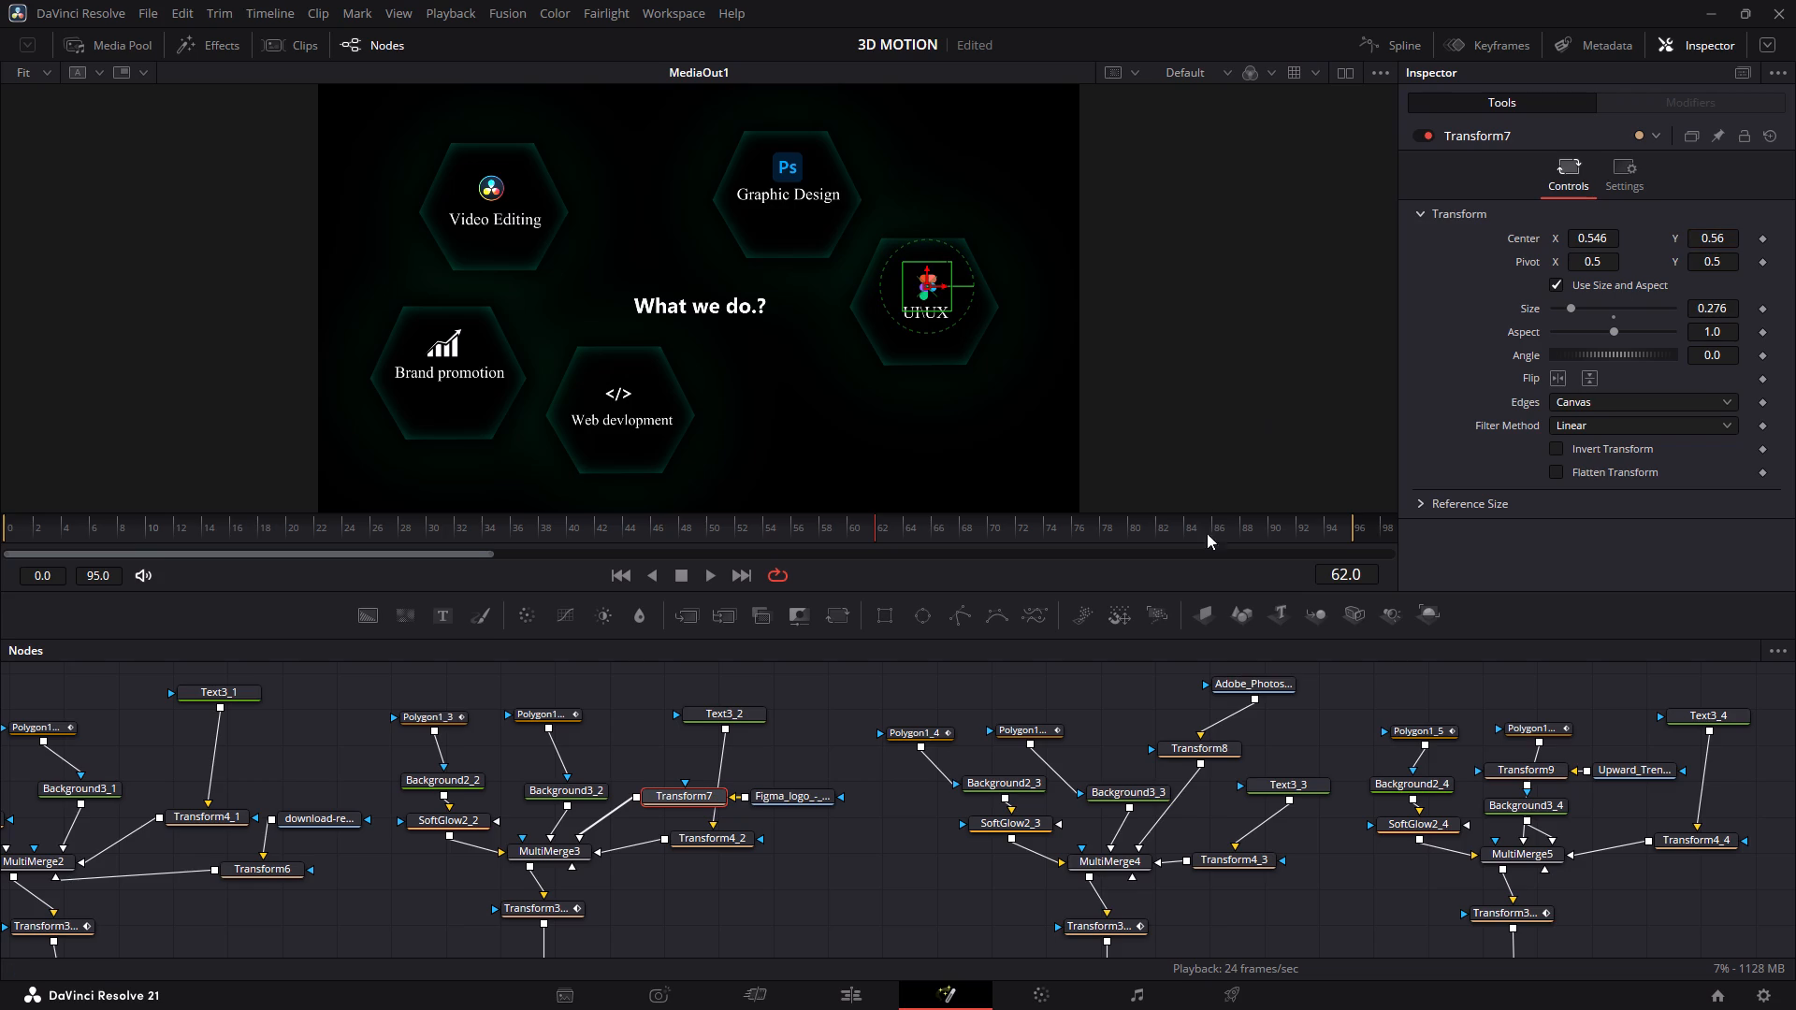
double_click(1168, 710)
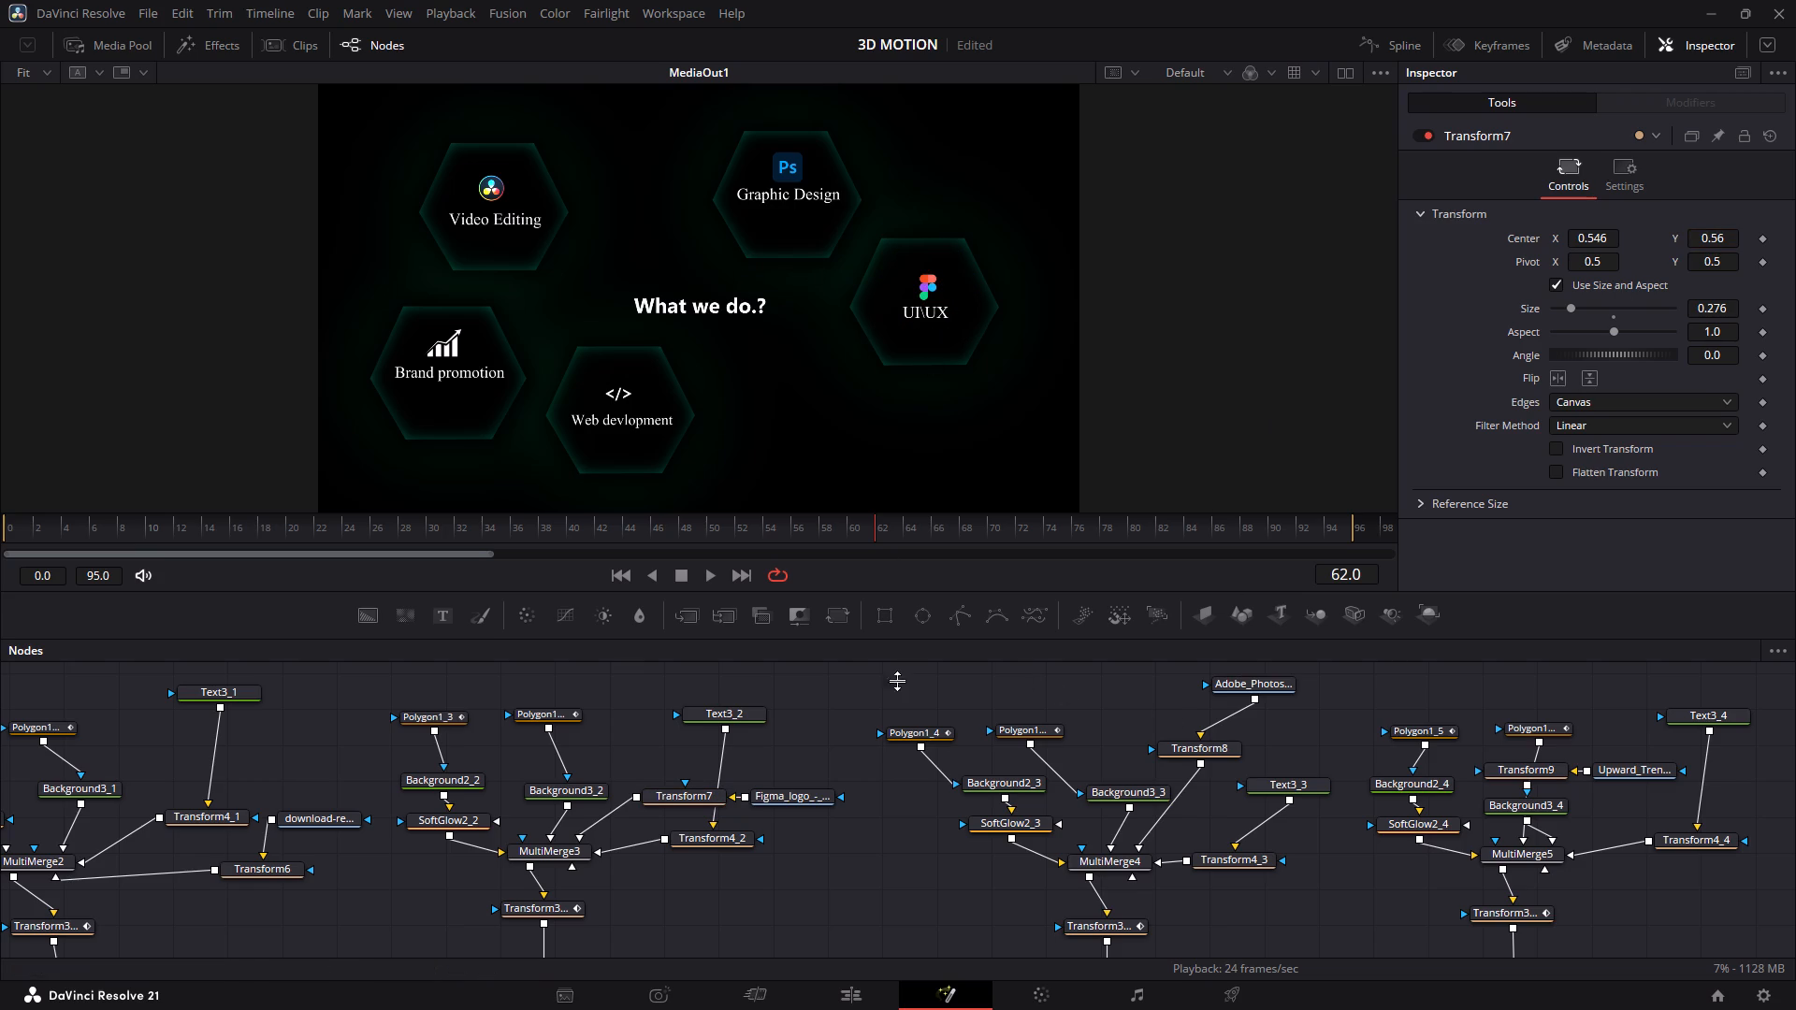
drag(1696, 237, 1707, 228)
click(1138, 703)
Lower the Graphic Design label in its hexagon by setting Transform4_3's Center Y to 0.456.
scroll(1204, 780, left, 2)
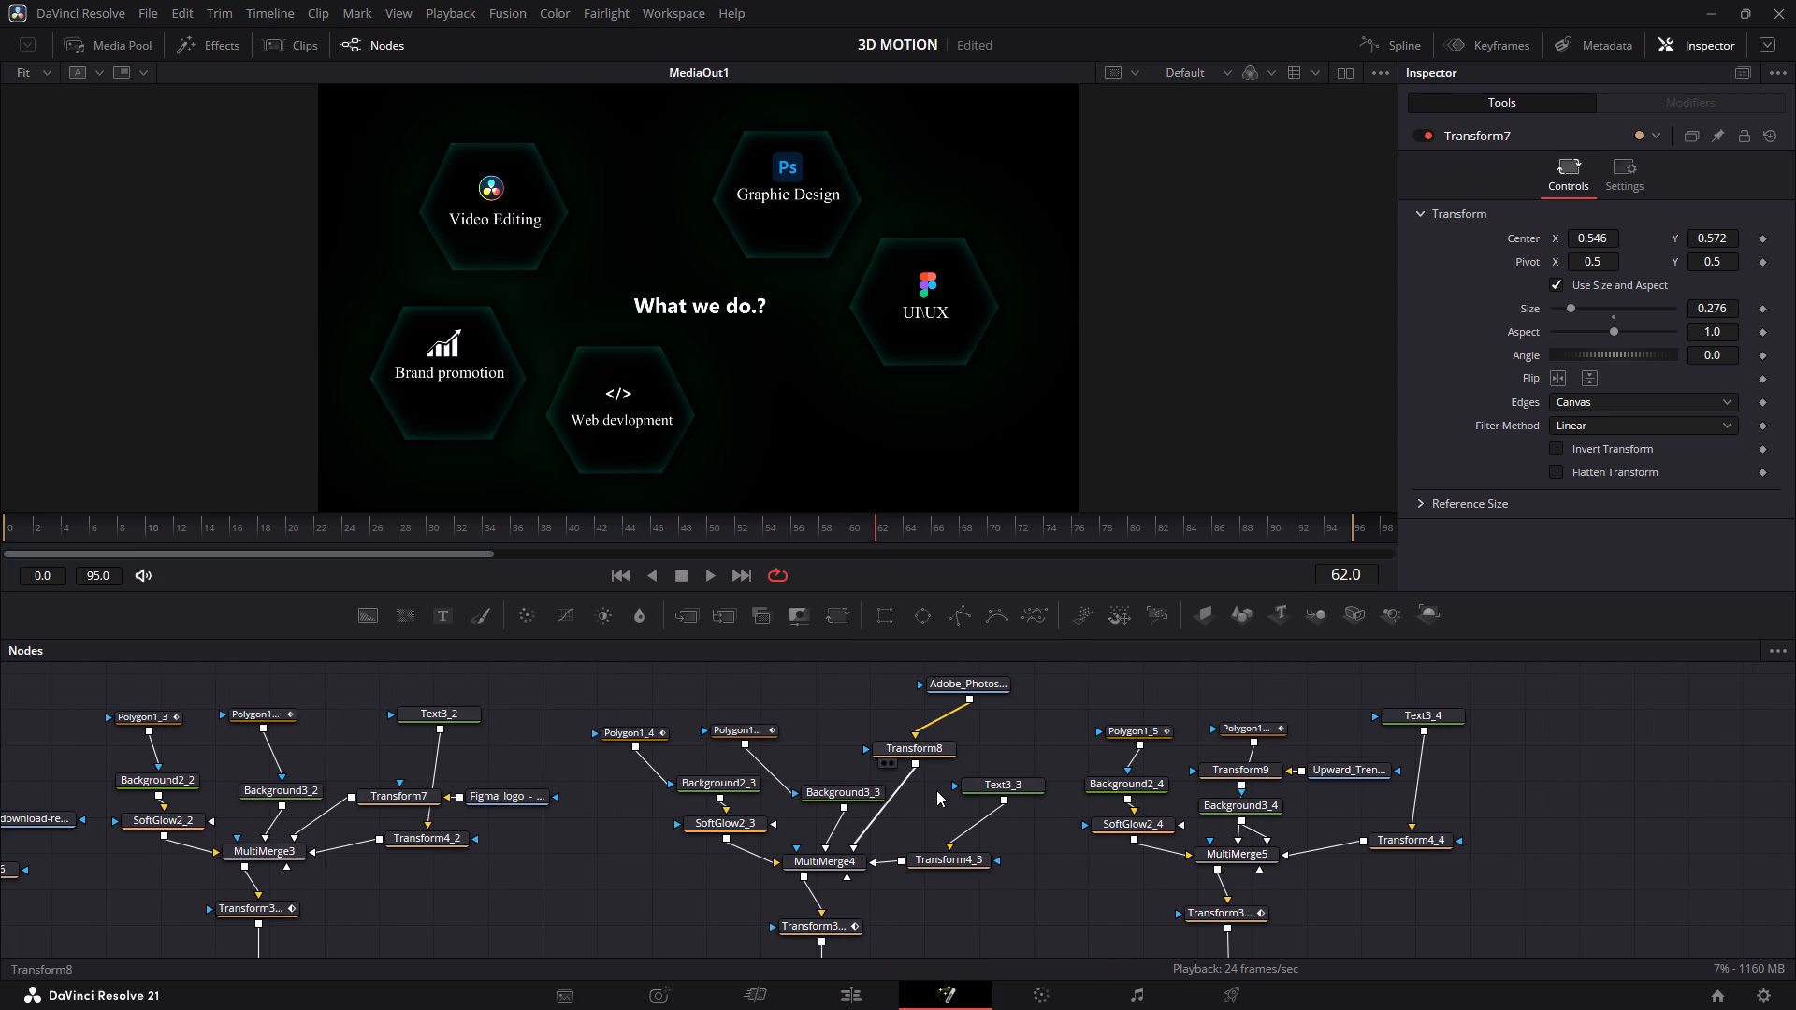
click(961, 870)
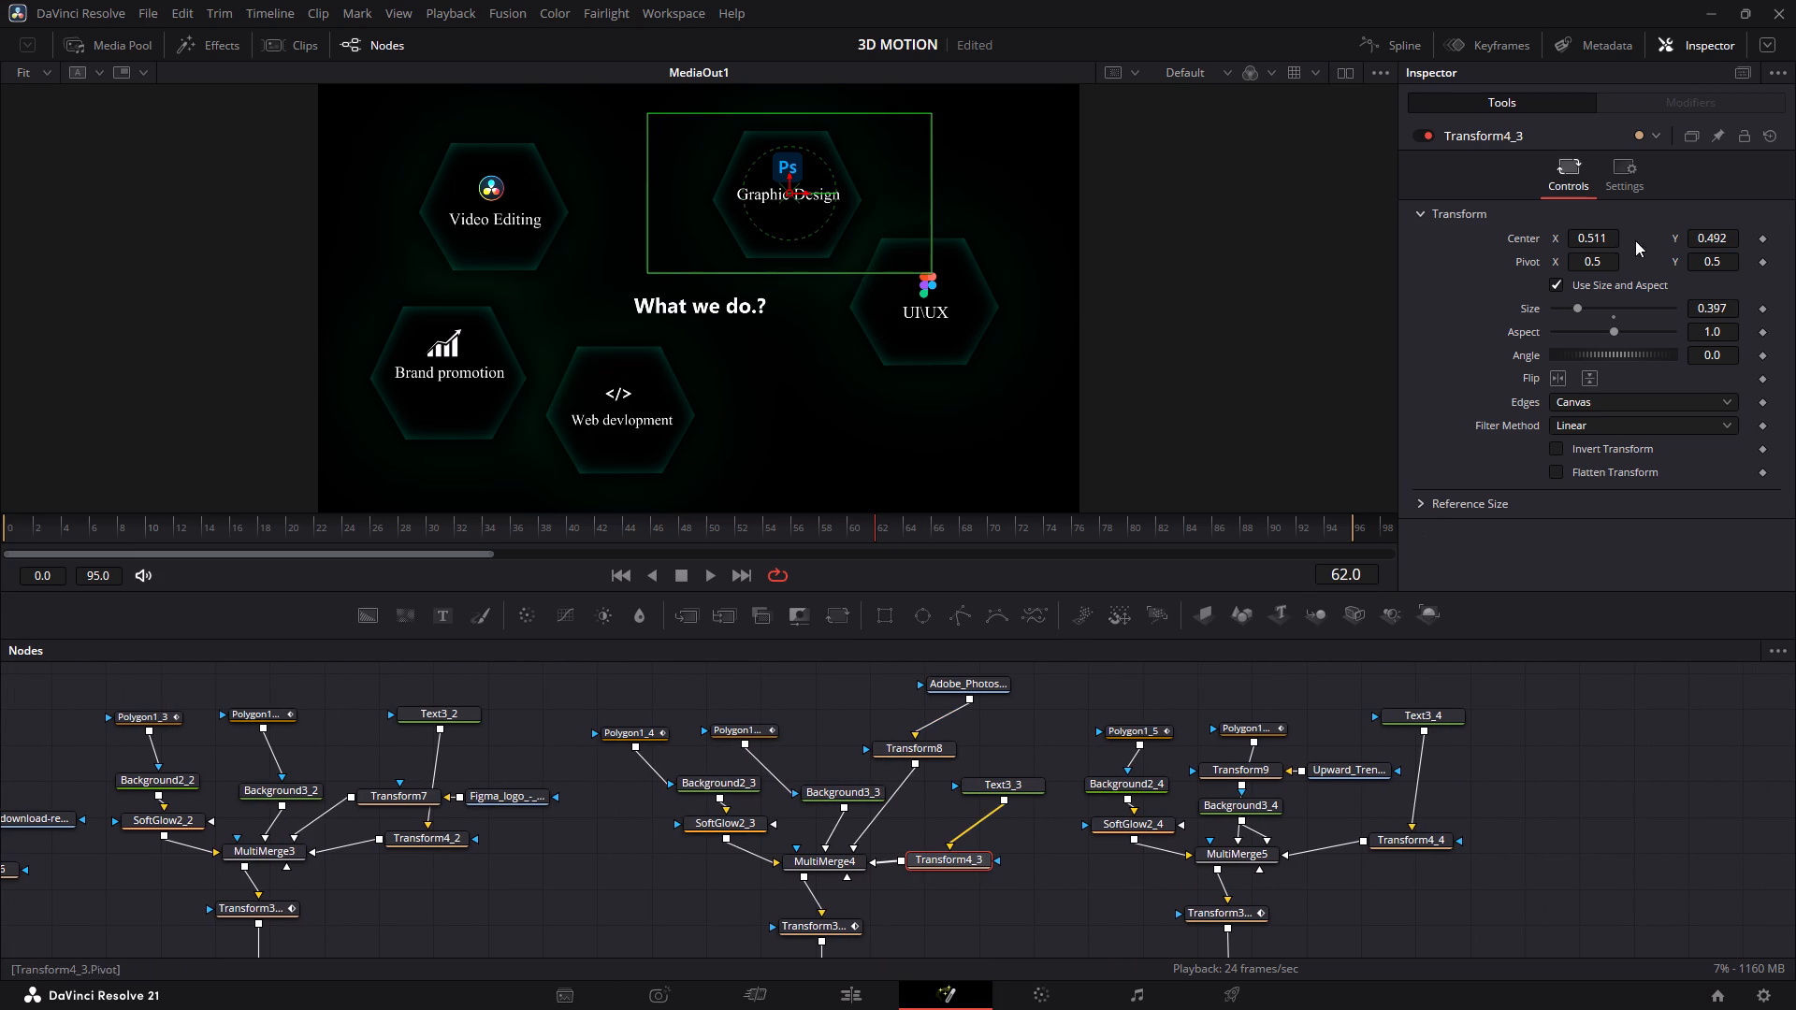
drag(1726, 238, 1687, 234)
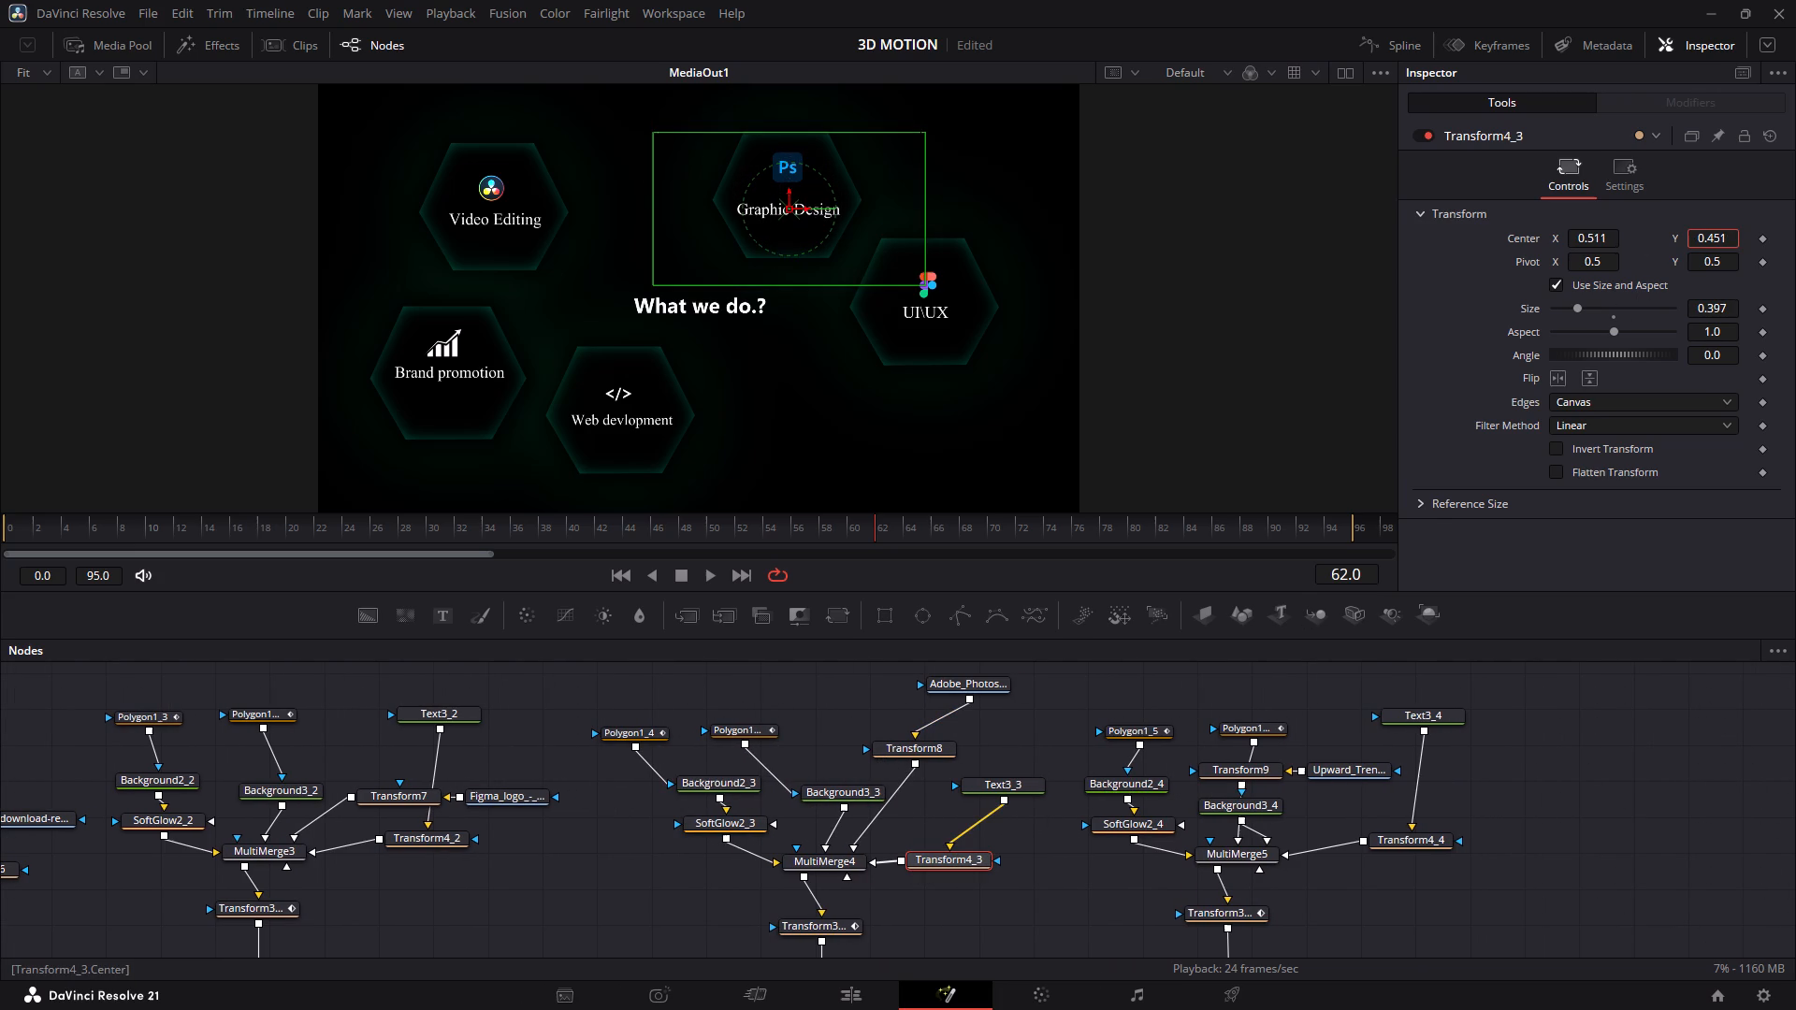
drag(1687, 234, 1692, 230)
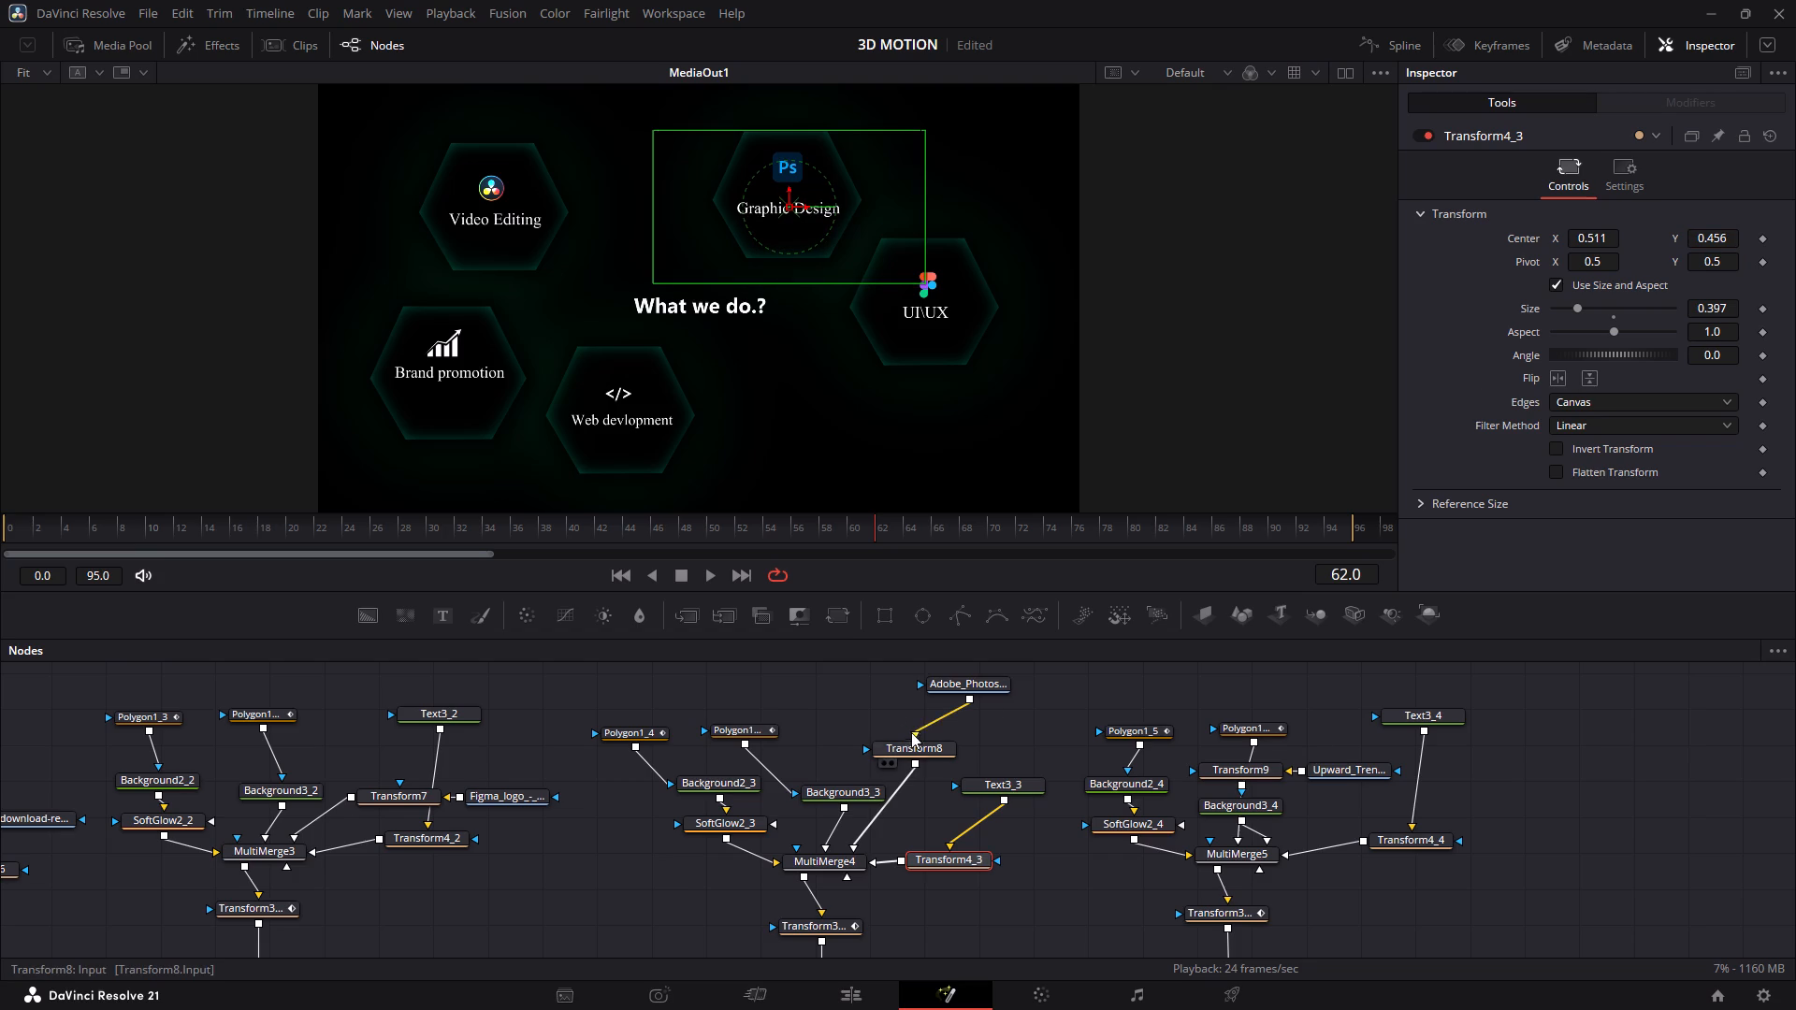
Lower the Photoshop icon in the Graphic Design hexagon by setting Transform8's Center Y to 0.581, and clear the selection.
click(918, 740)
click(933, 757)
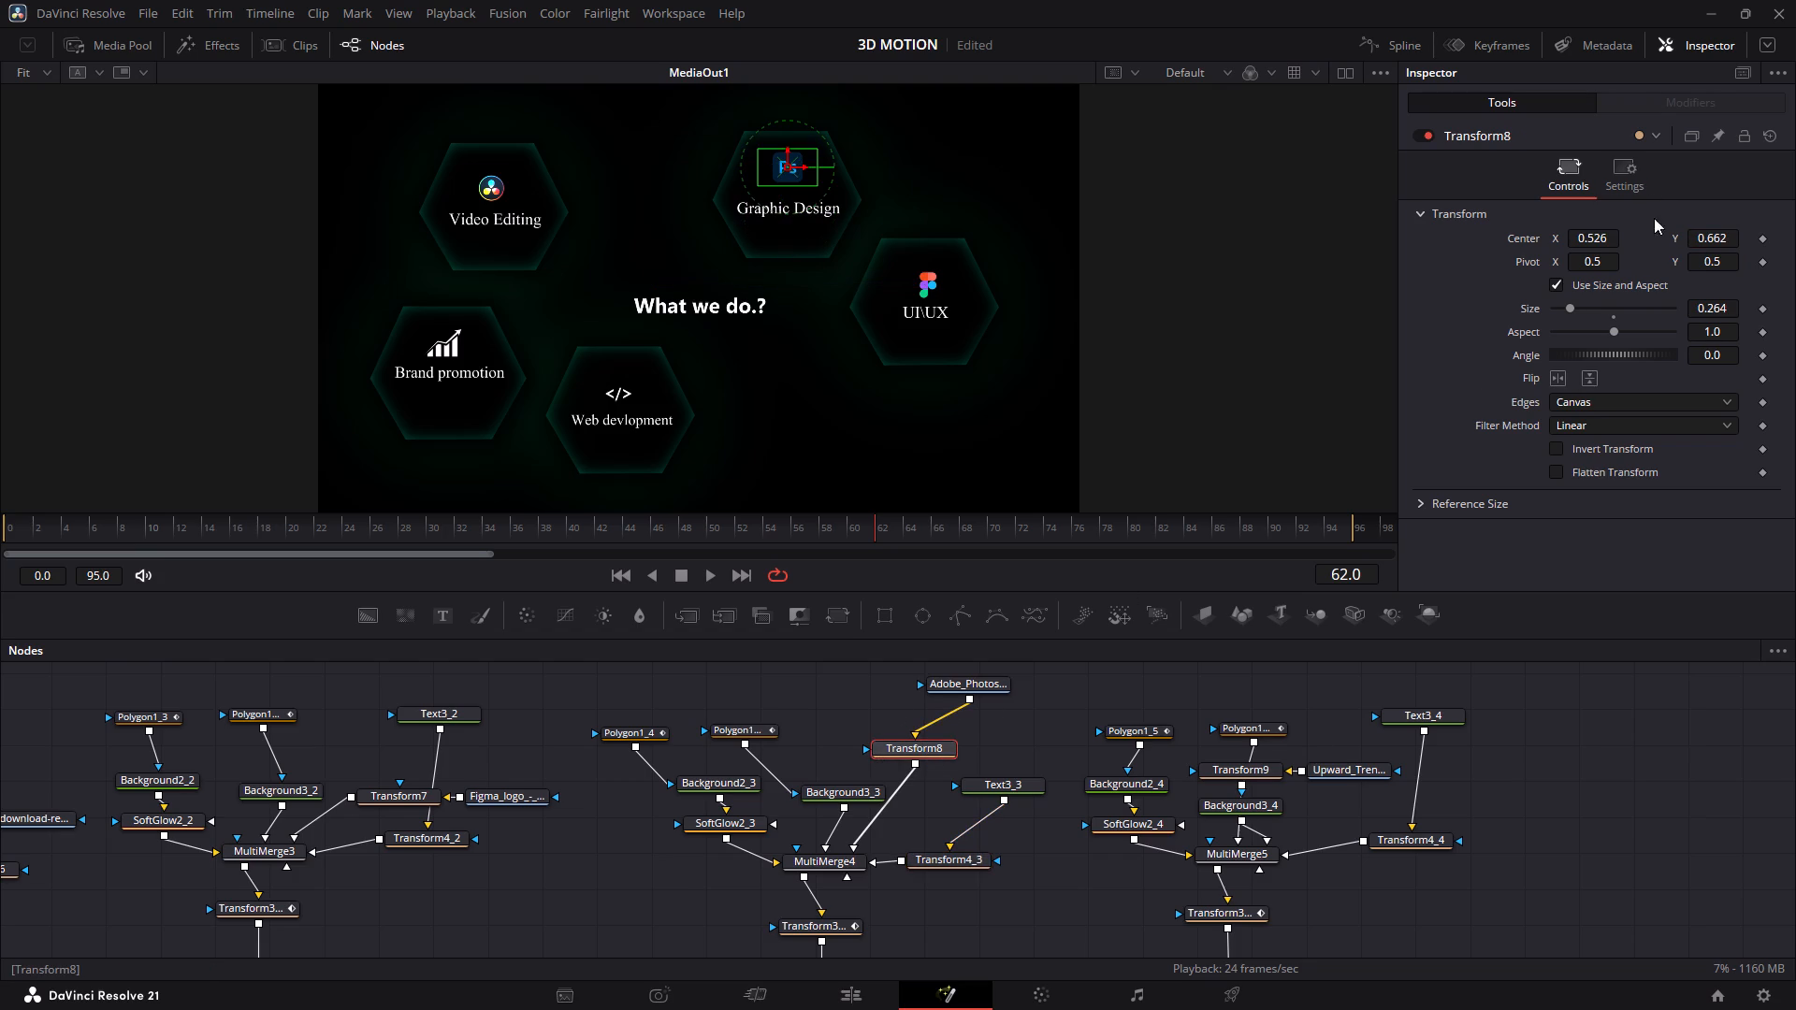
drag(1735, 242, 1674, 236)
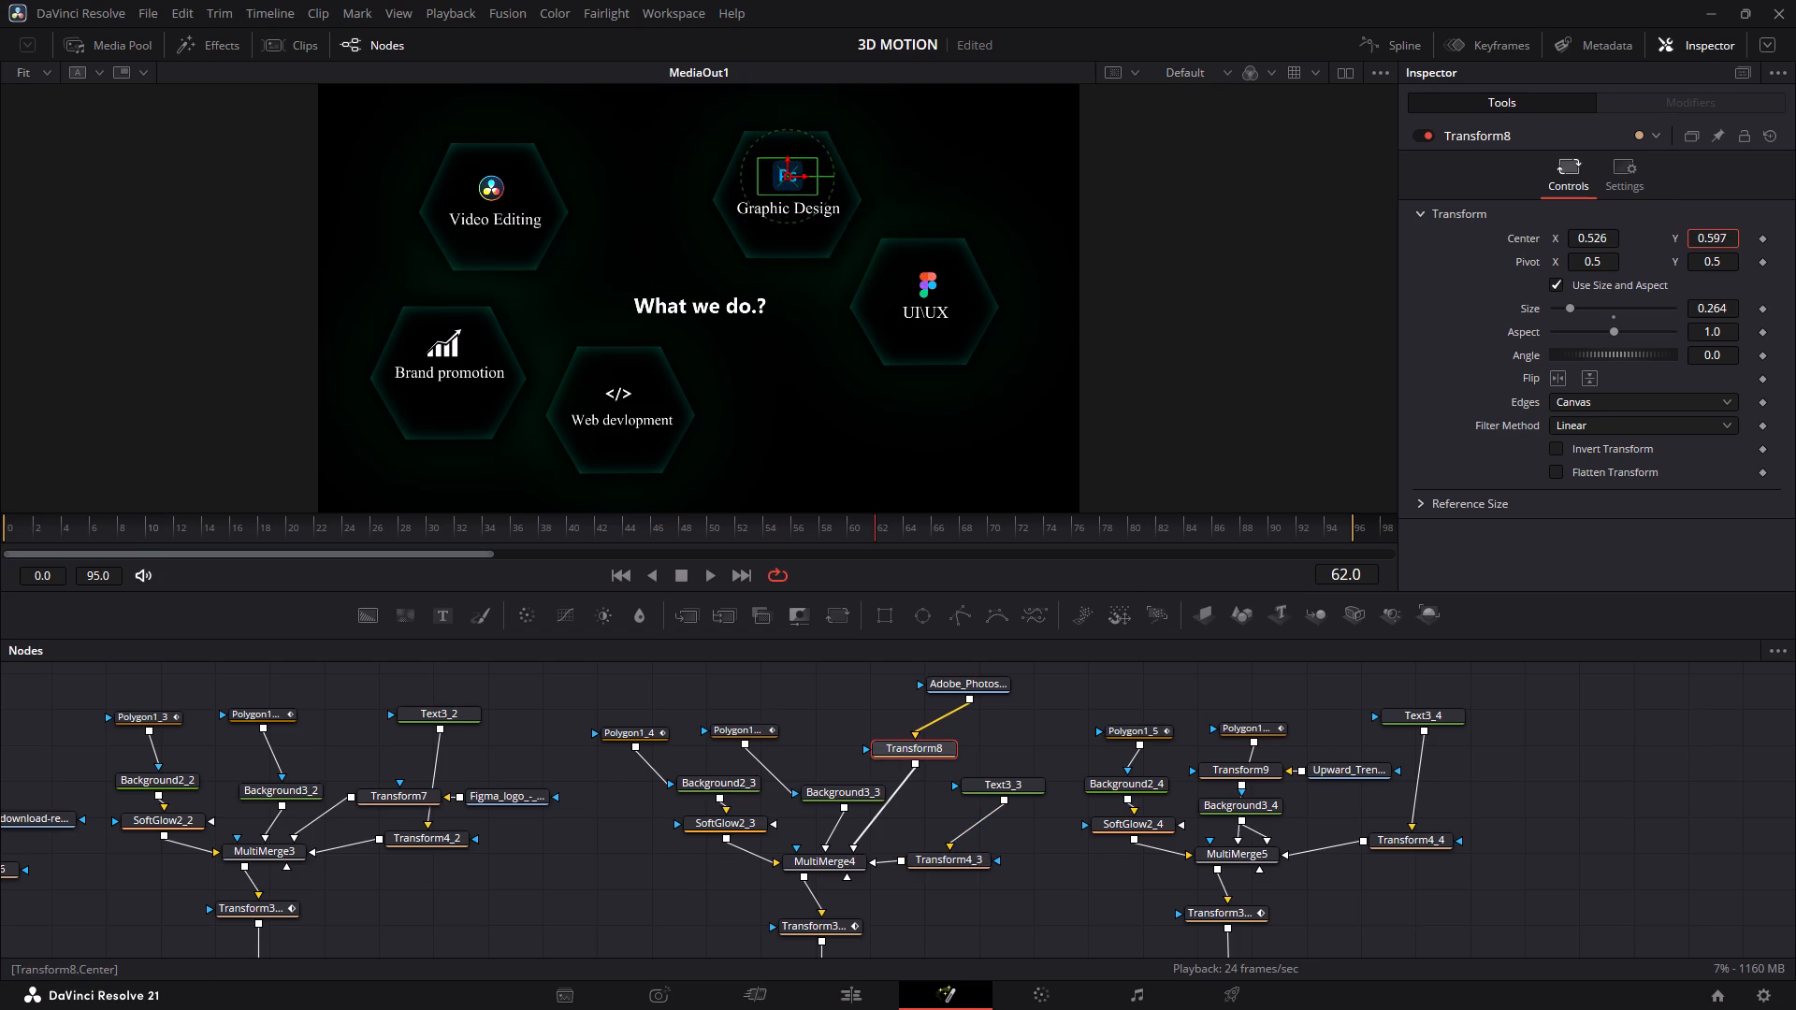
drag(1674, 236, 1659, 229)
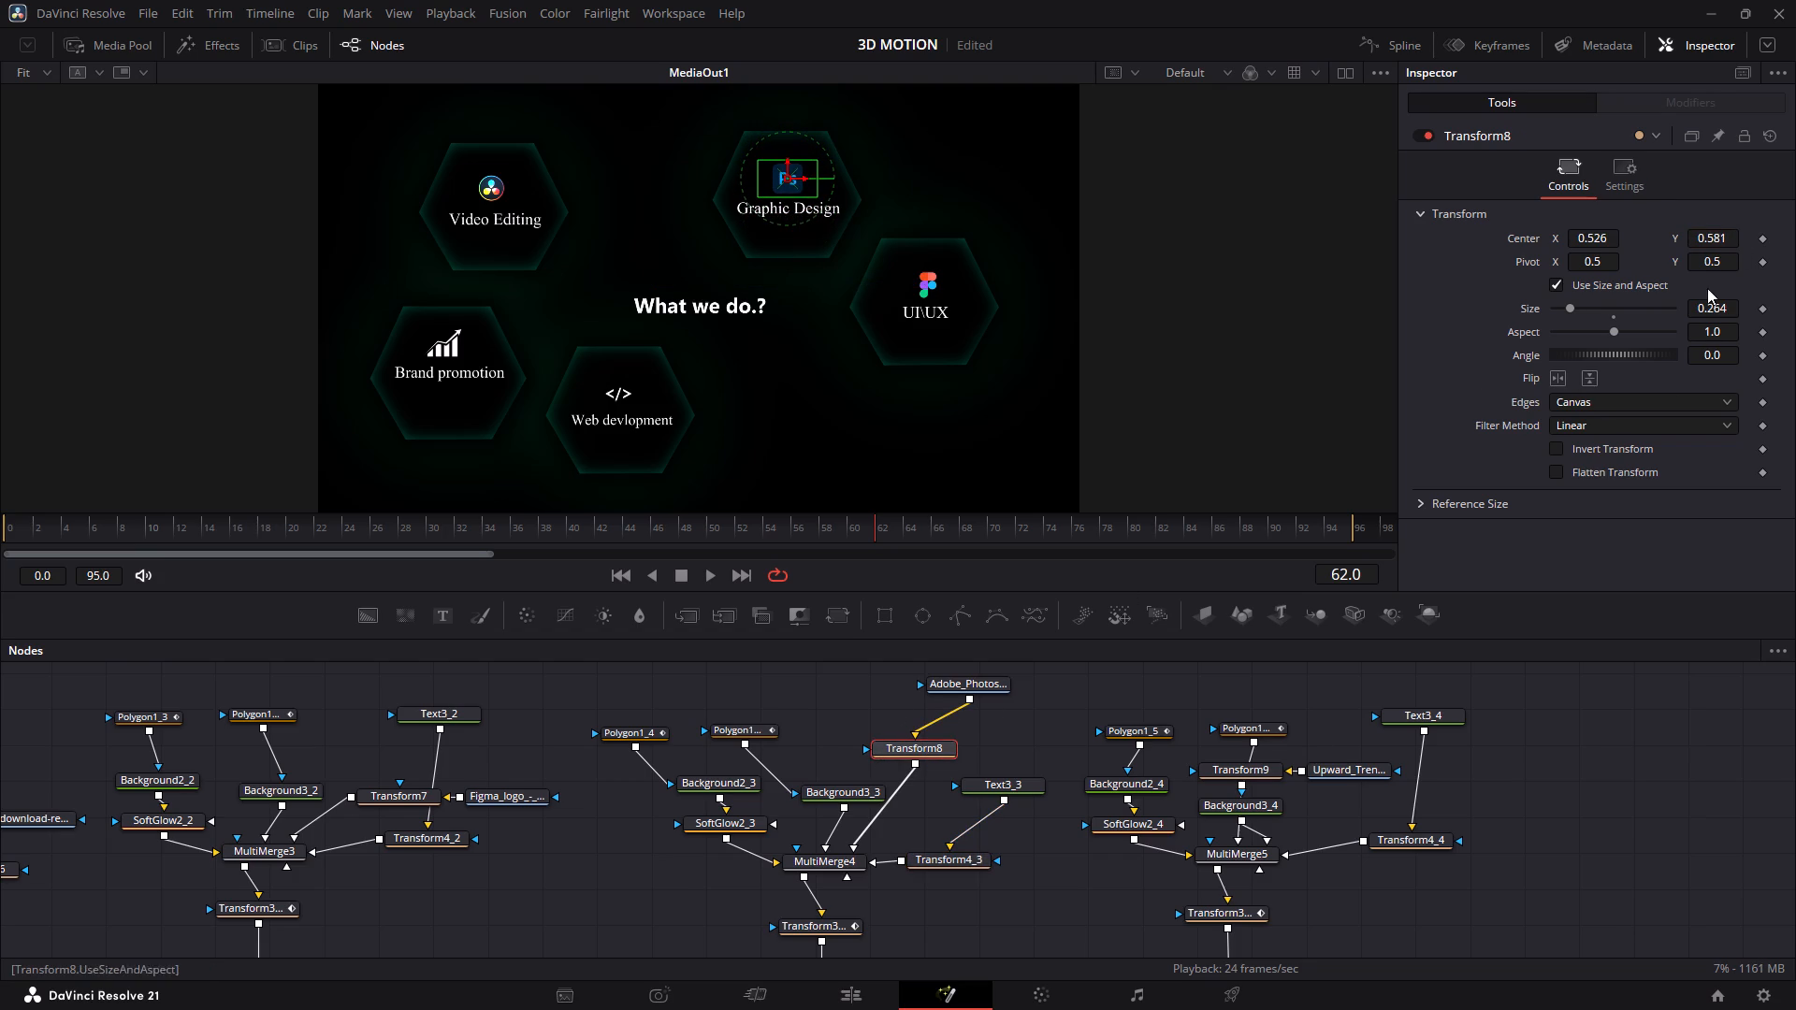
click(1627, 857)
click(1622, 858)
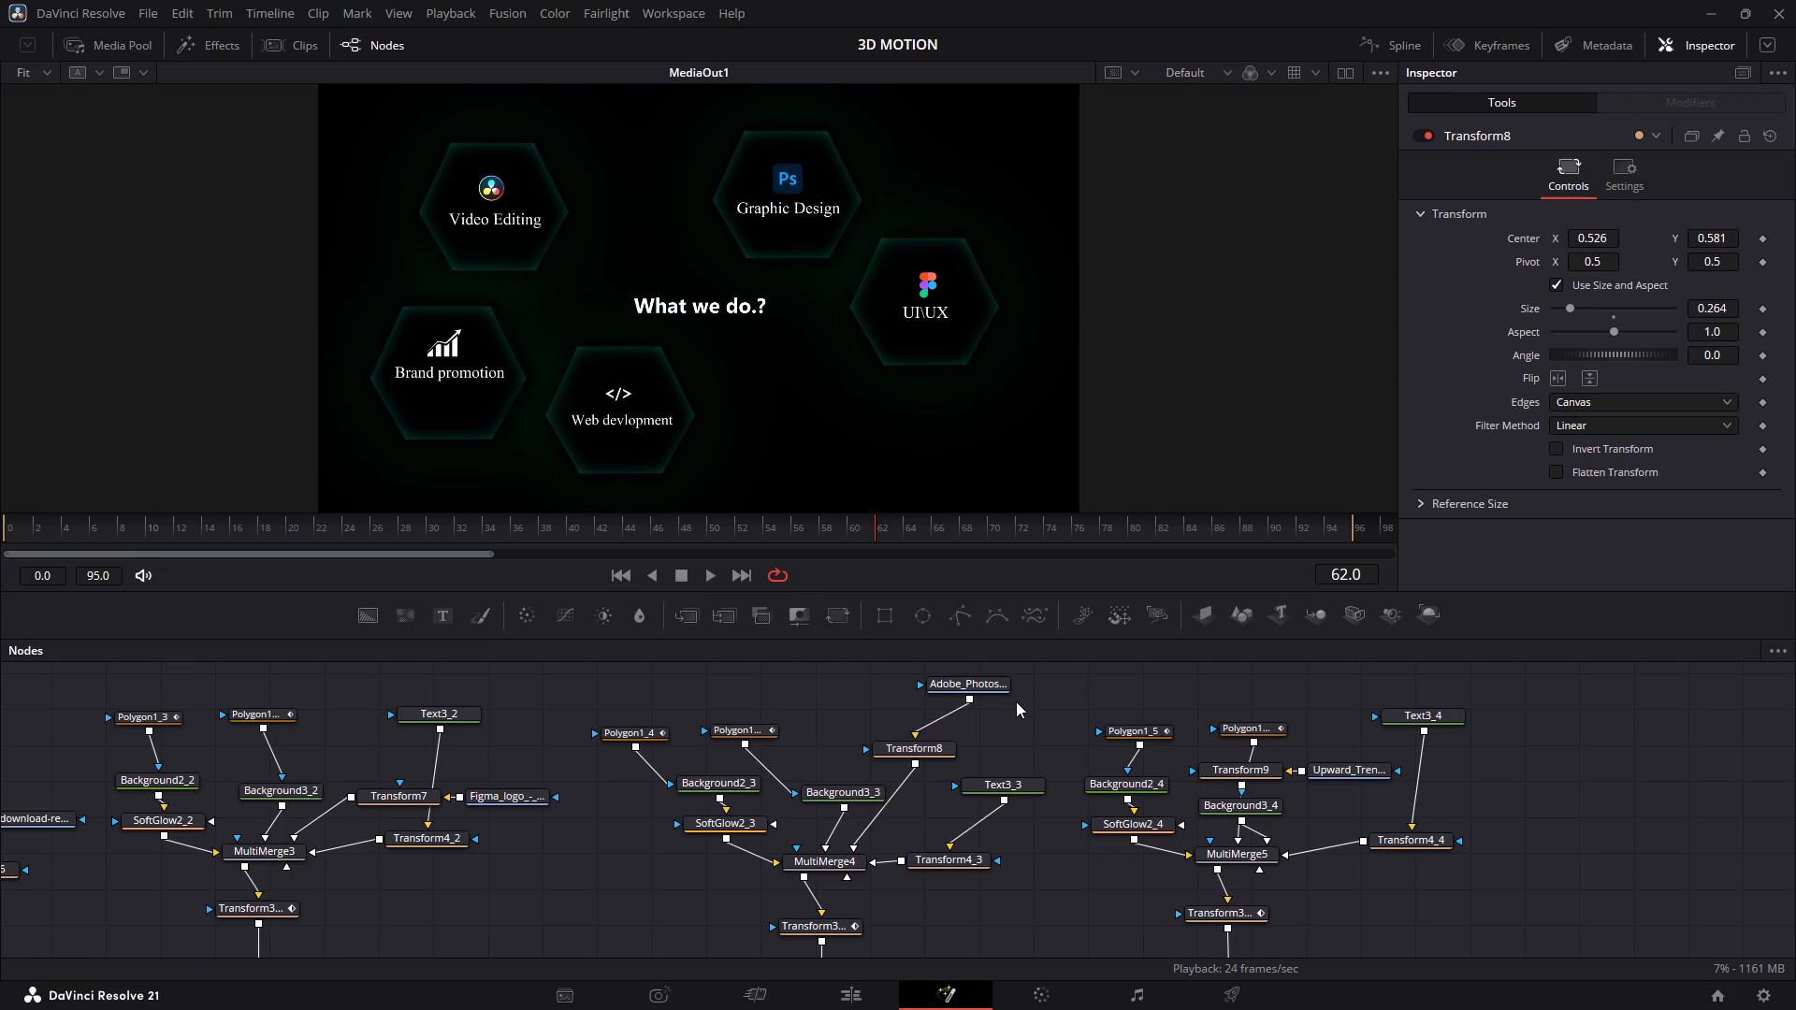
Lower the Brand promotion label in its hexagon by setting Transform4_4's Center Y to 0.46.
scroll(1016, 701, left, 3)
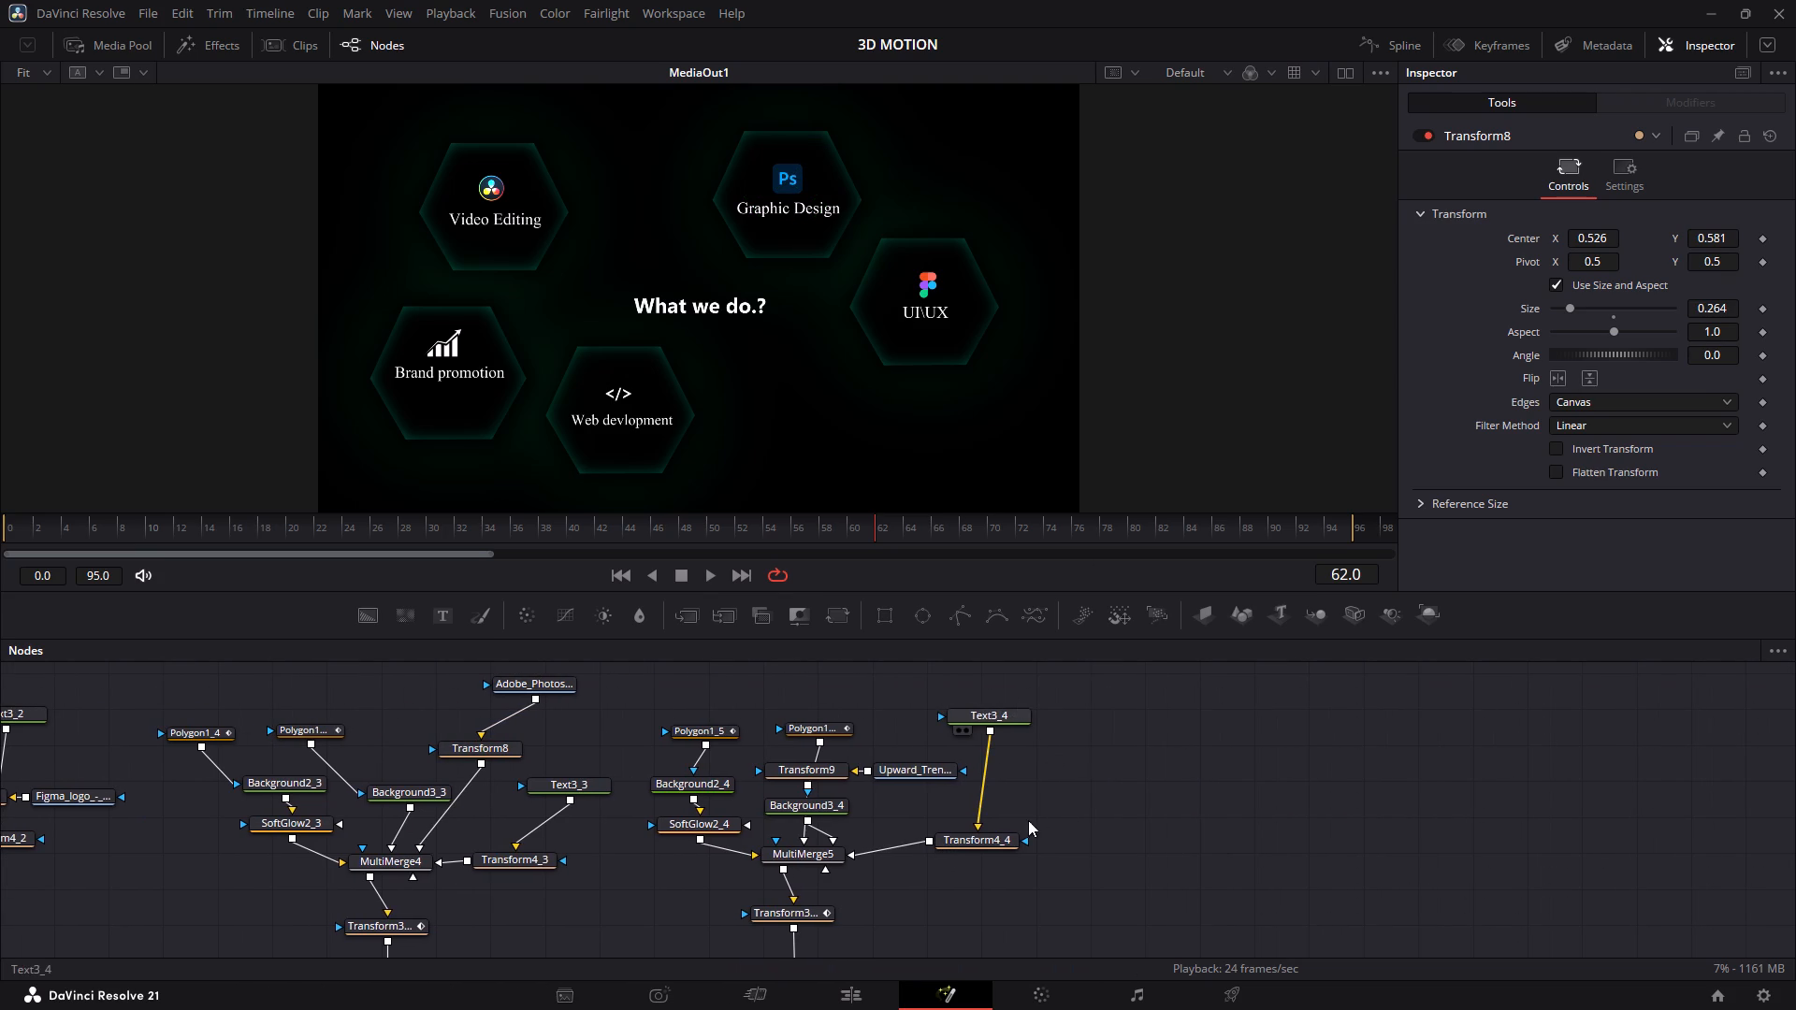
click(1000, 835)
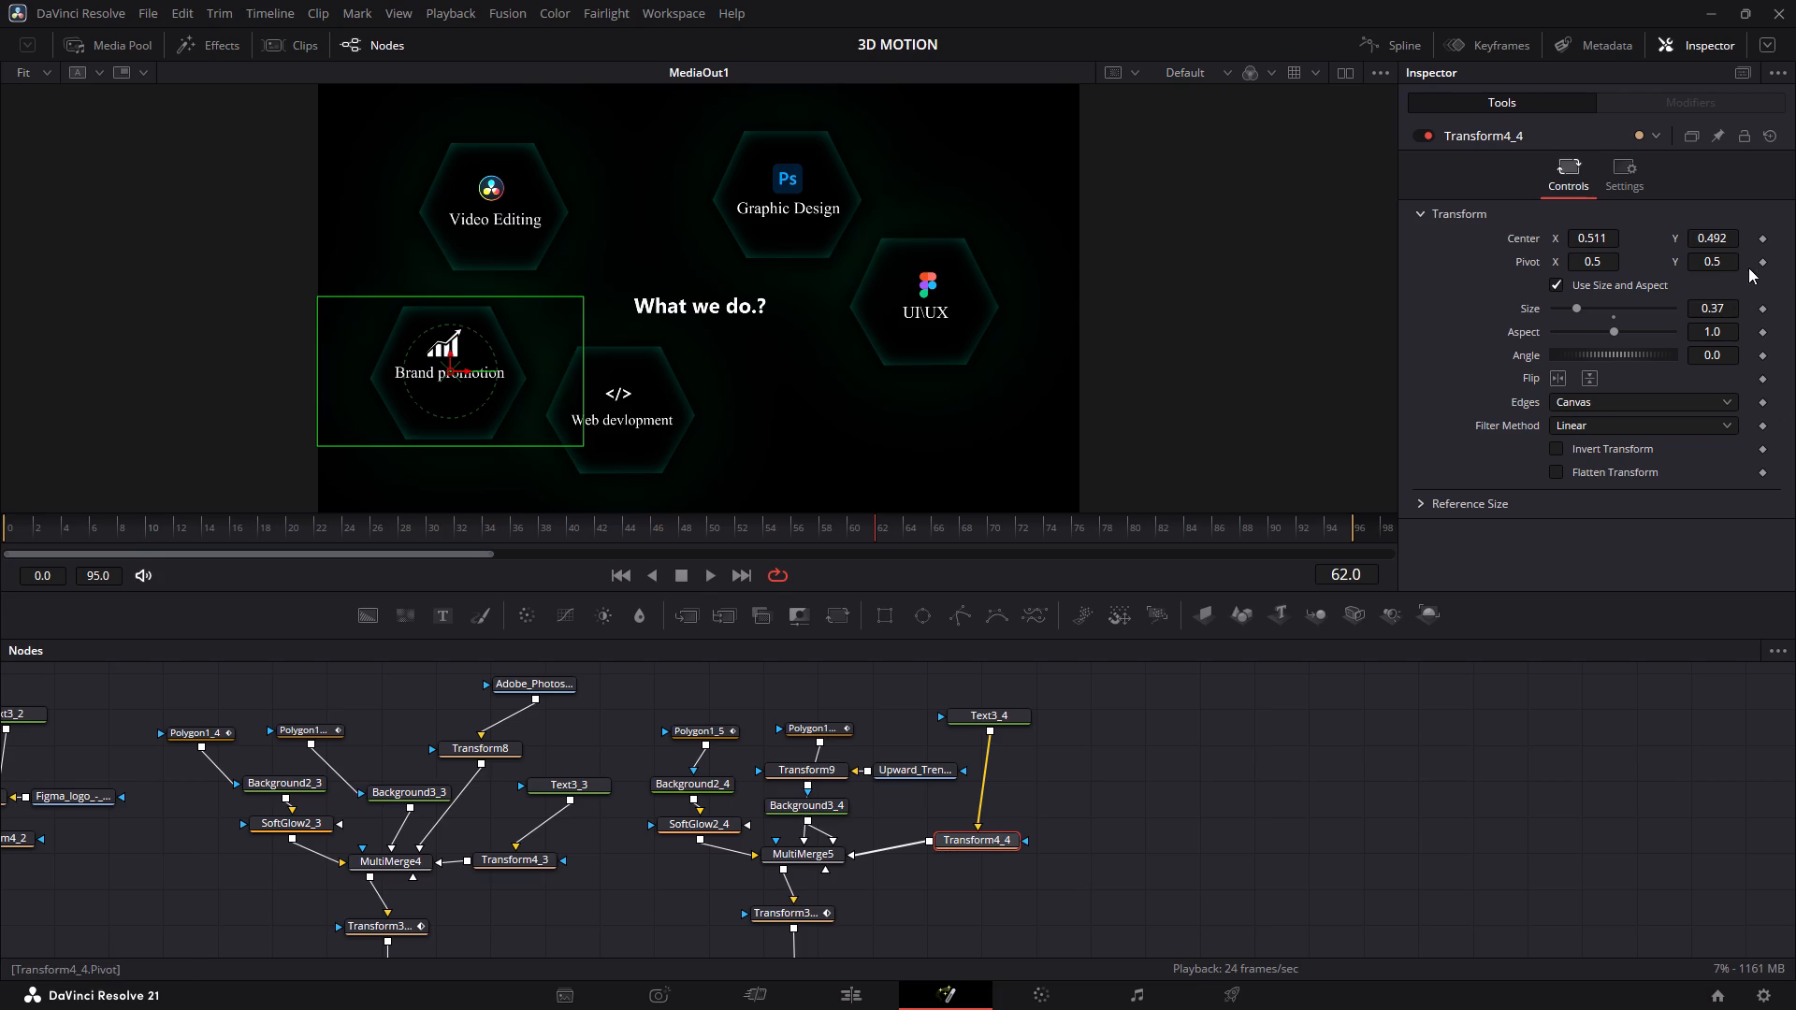
drag(1729, 241, 1679, 222)
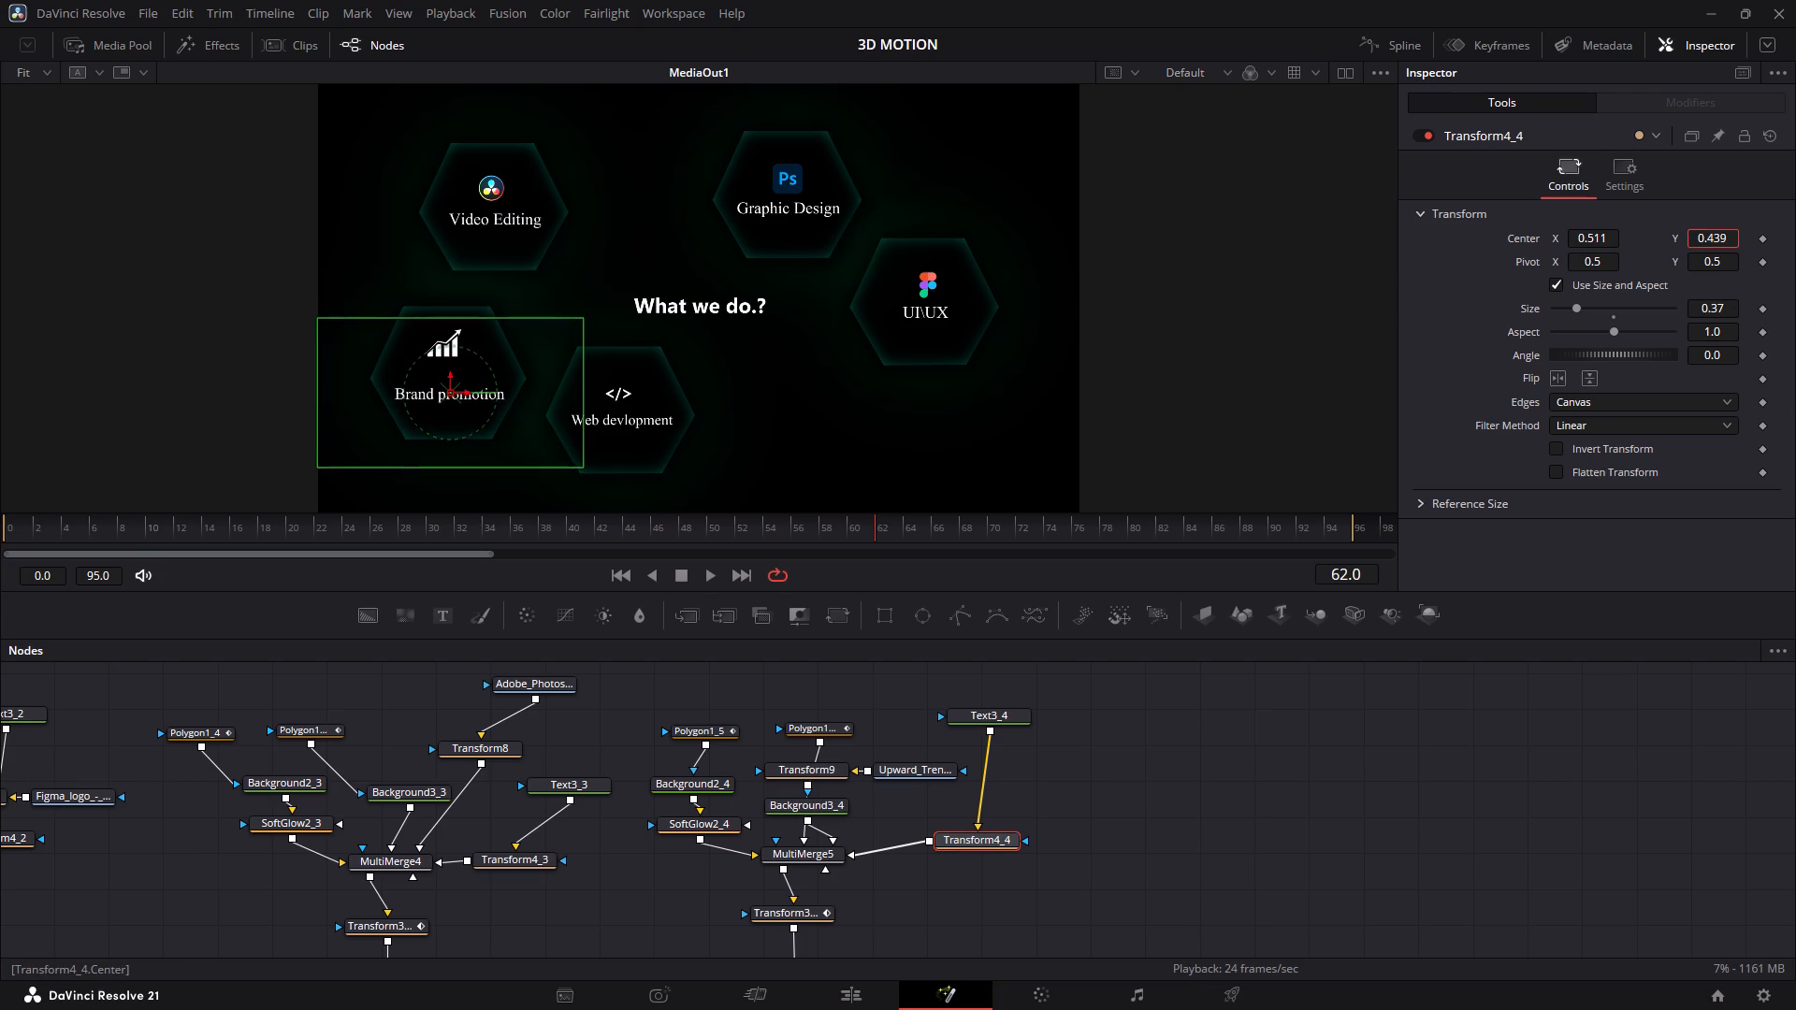
drag(1679, 222, 1699, 212)
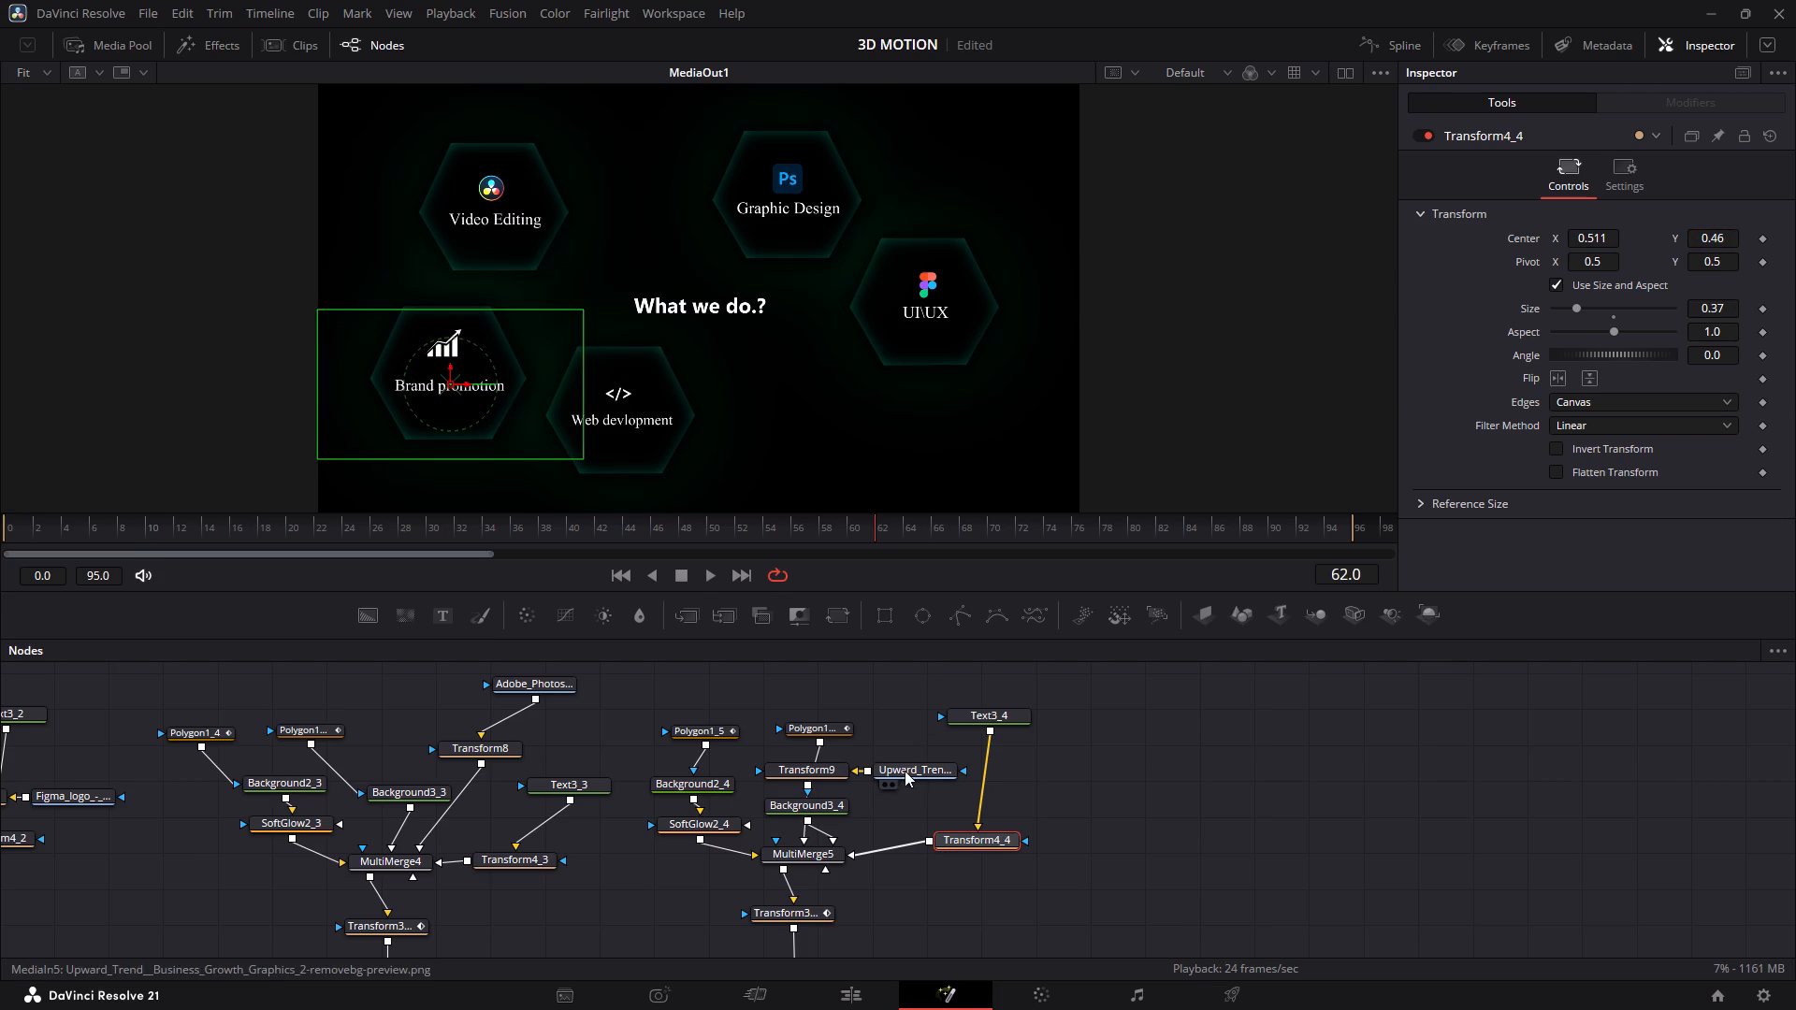
Lower the growth chart icon in the Brand promotion hexagon by setting Transform9's Center Y to 0.568, and clear the selection.
click(814, 768)
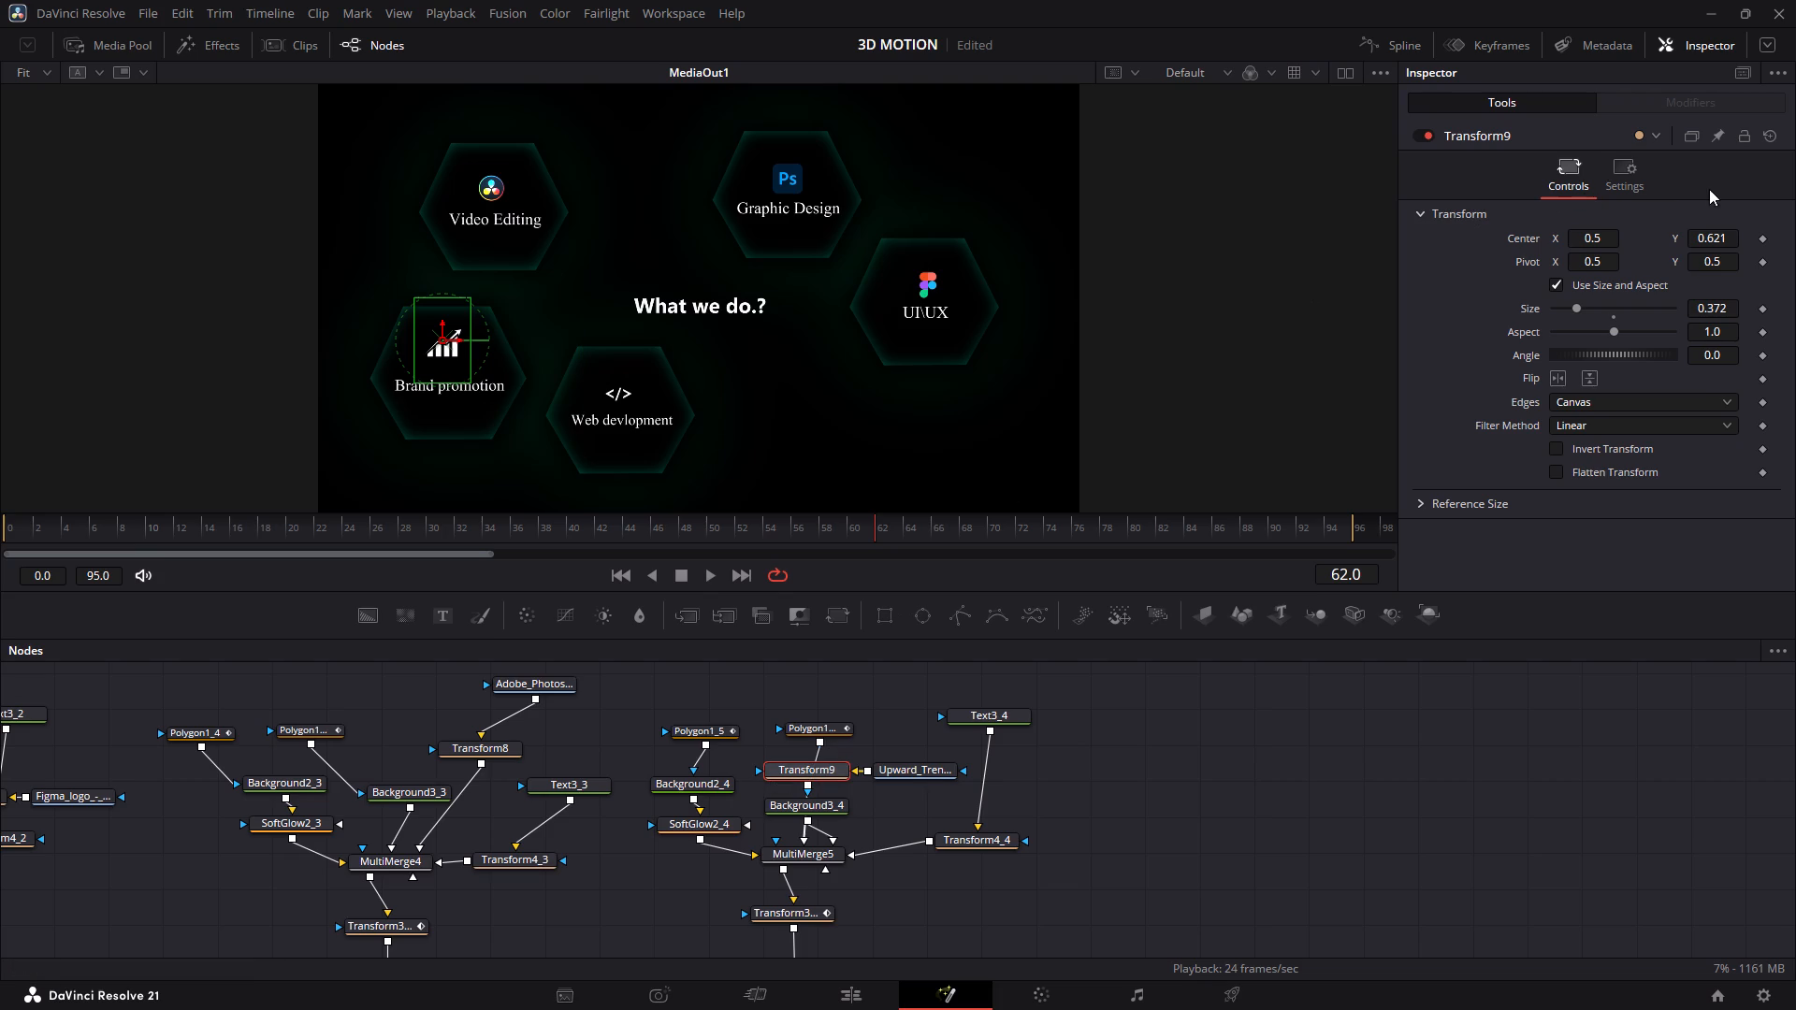
drag(1724, 236, 1680, 237)
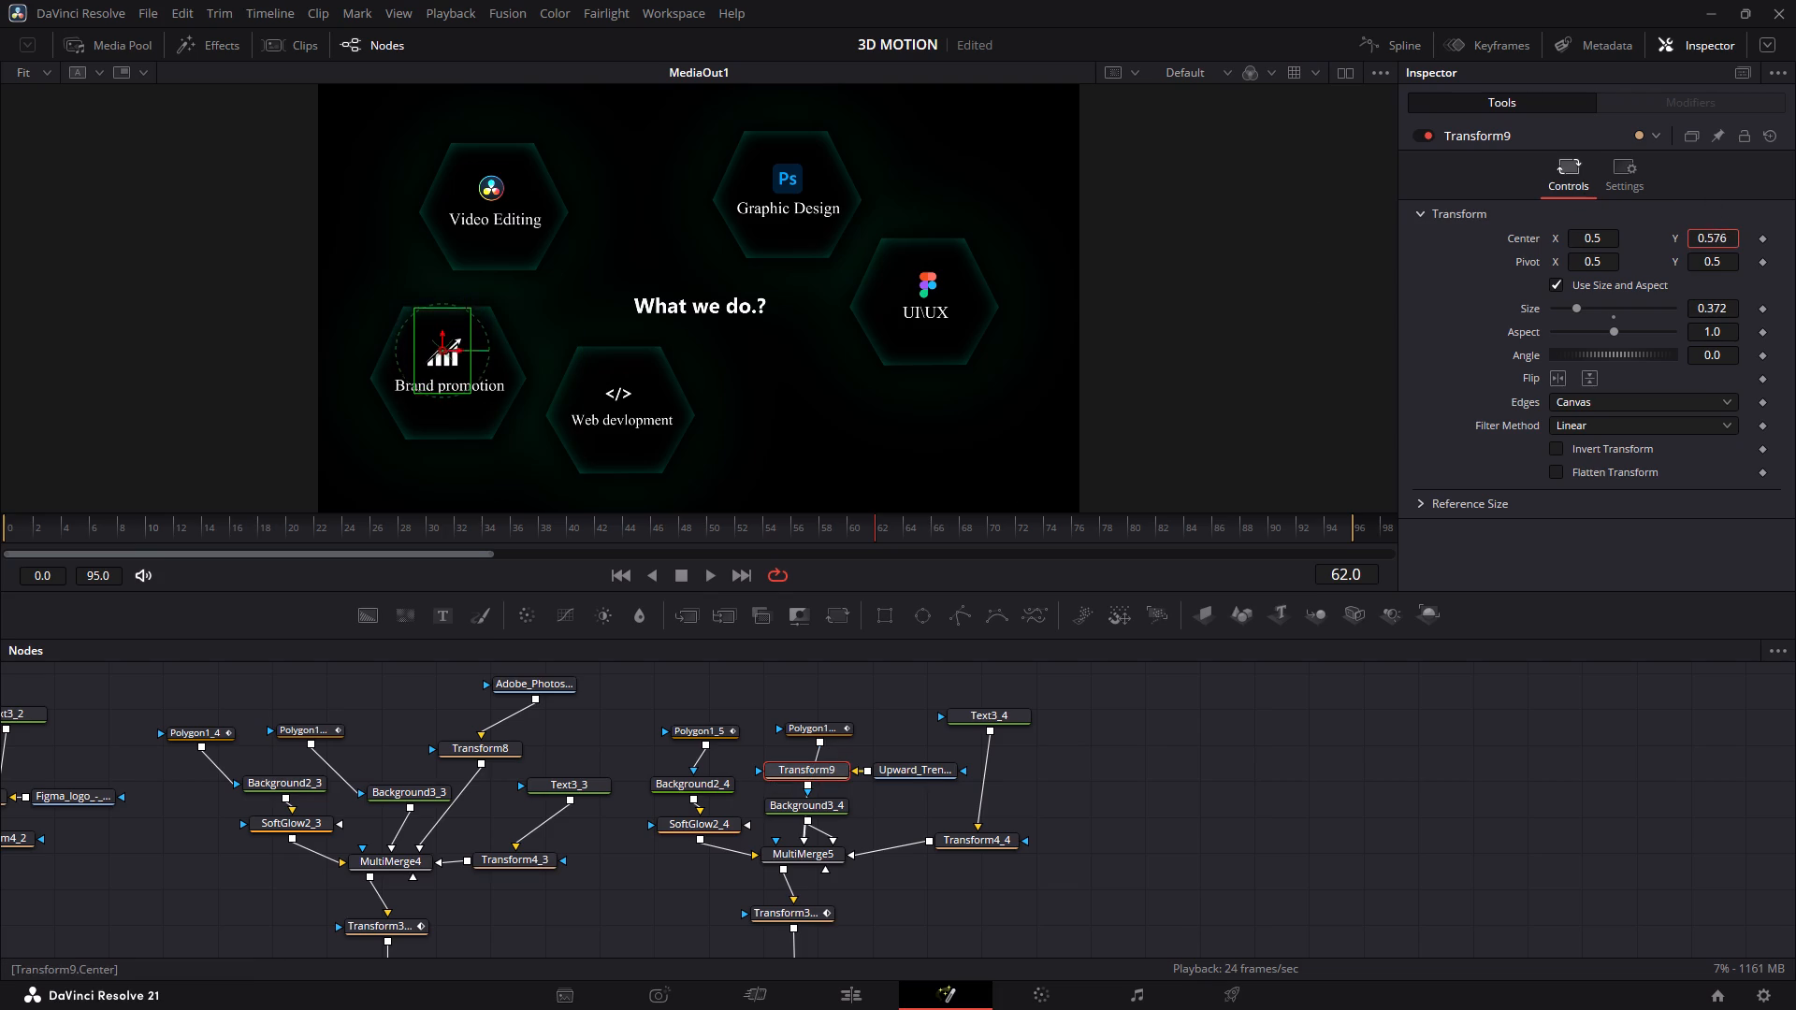
drag(1680, 237, 1674, 233)
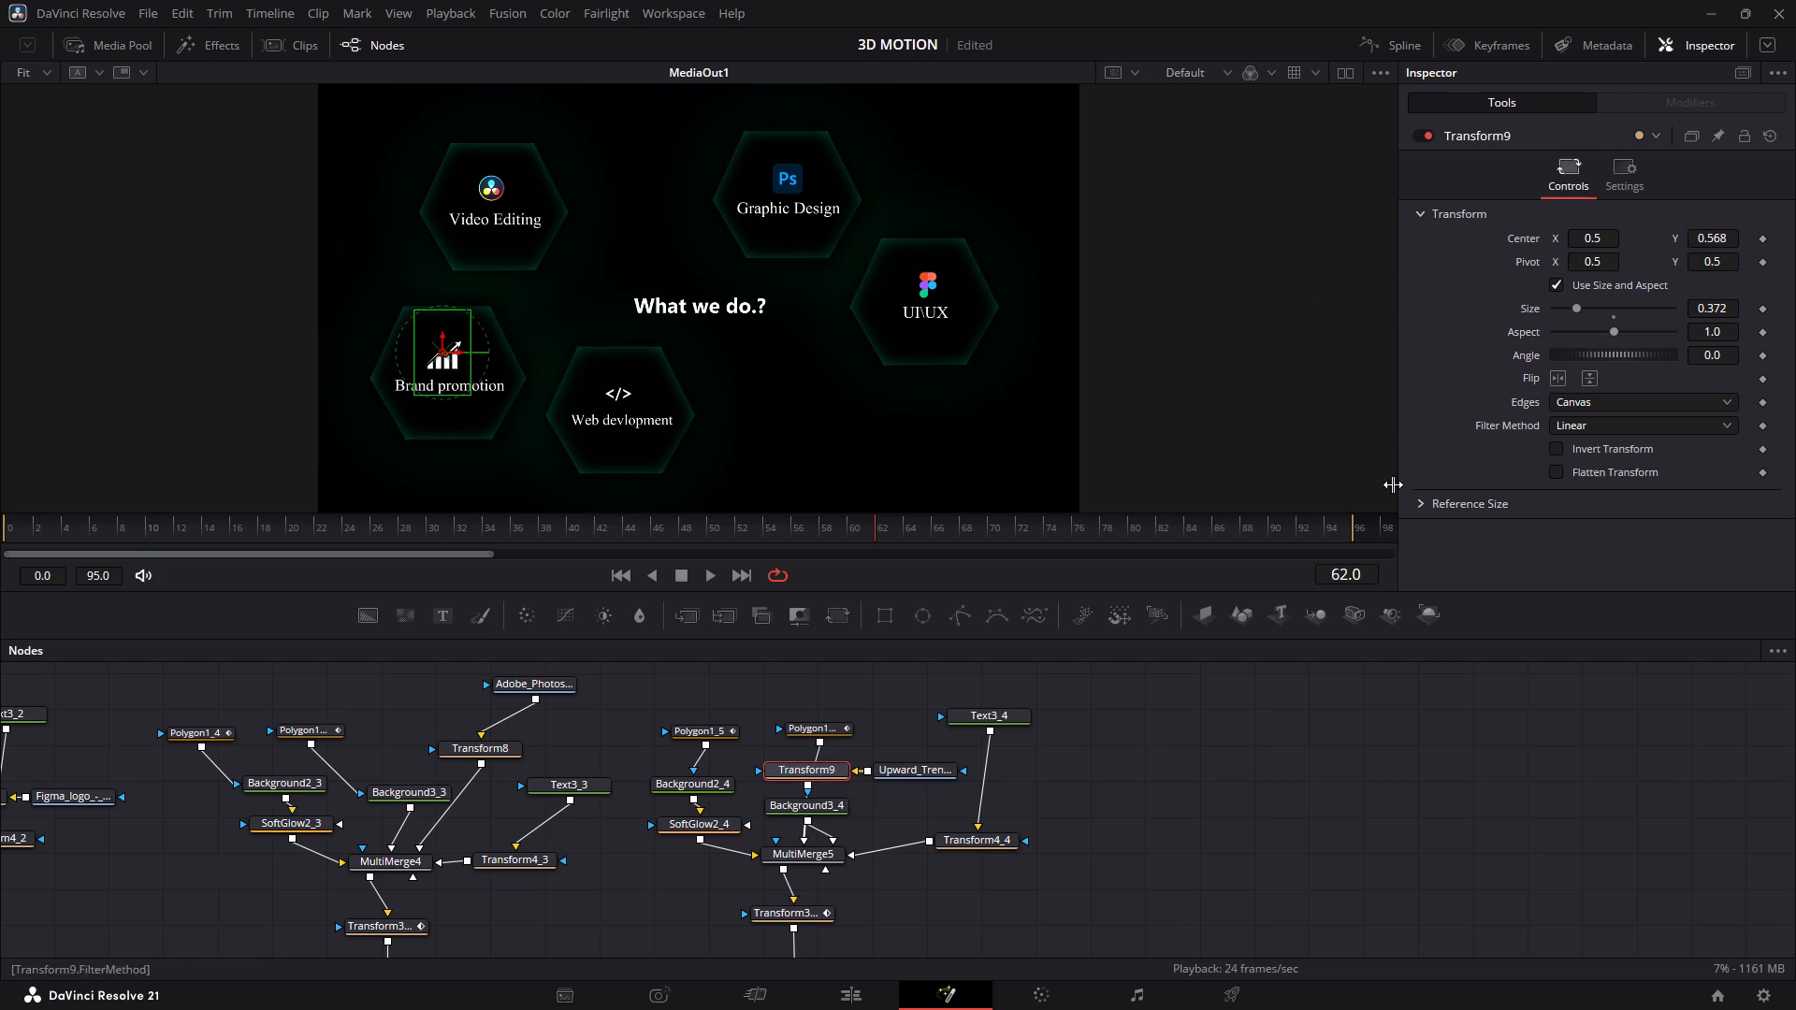
double_click(1195, 701)
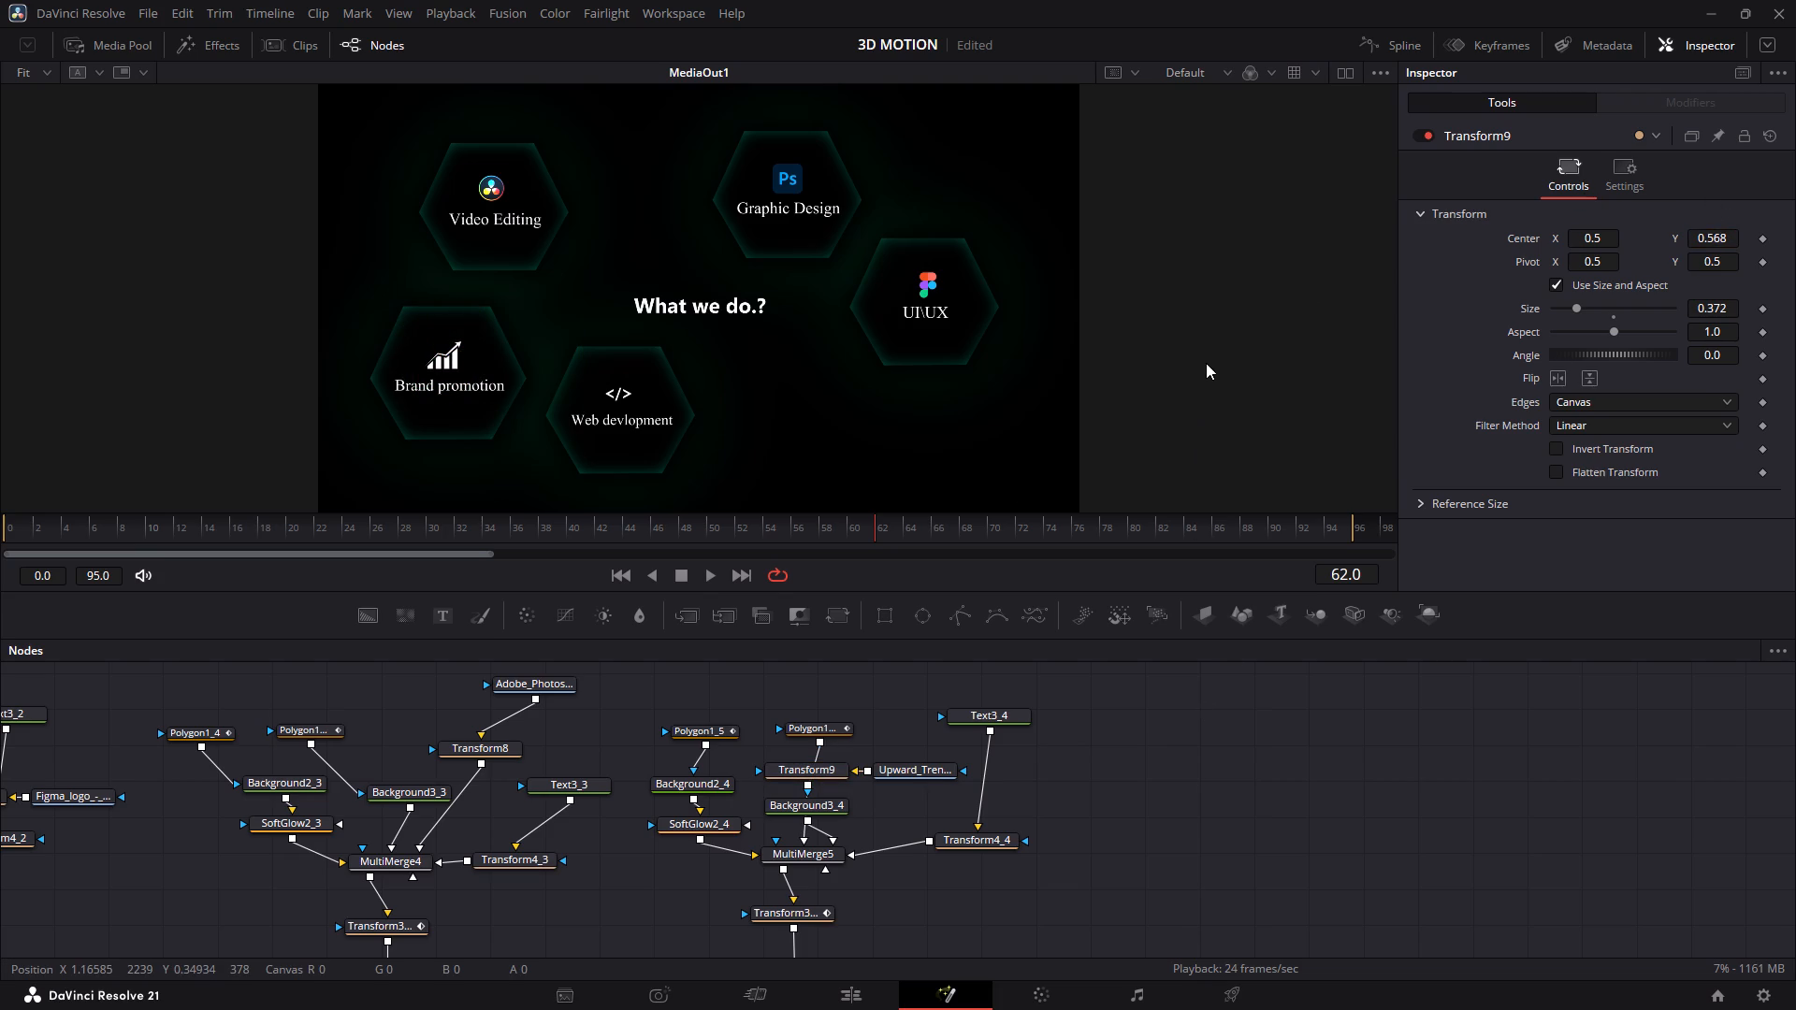
Play back the animation to review the repositioned icons and labels in all the hexagons.
key(space)
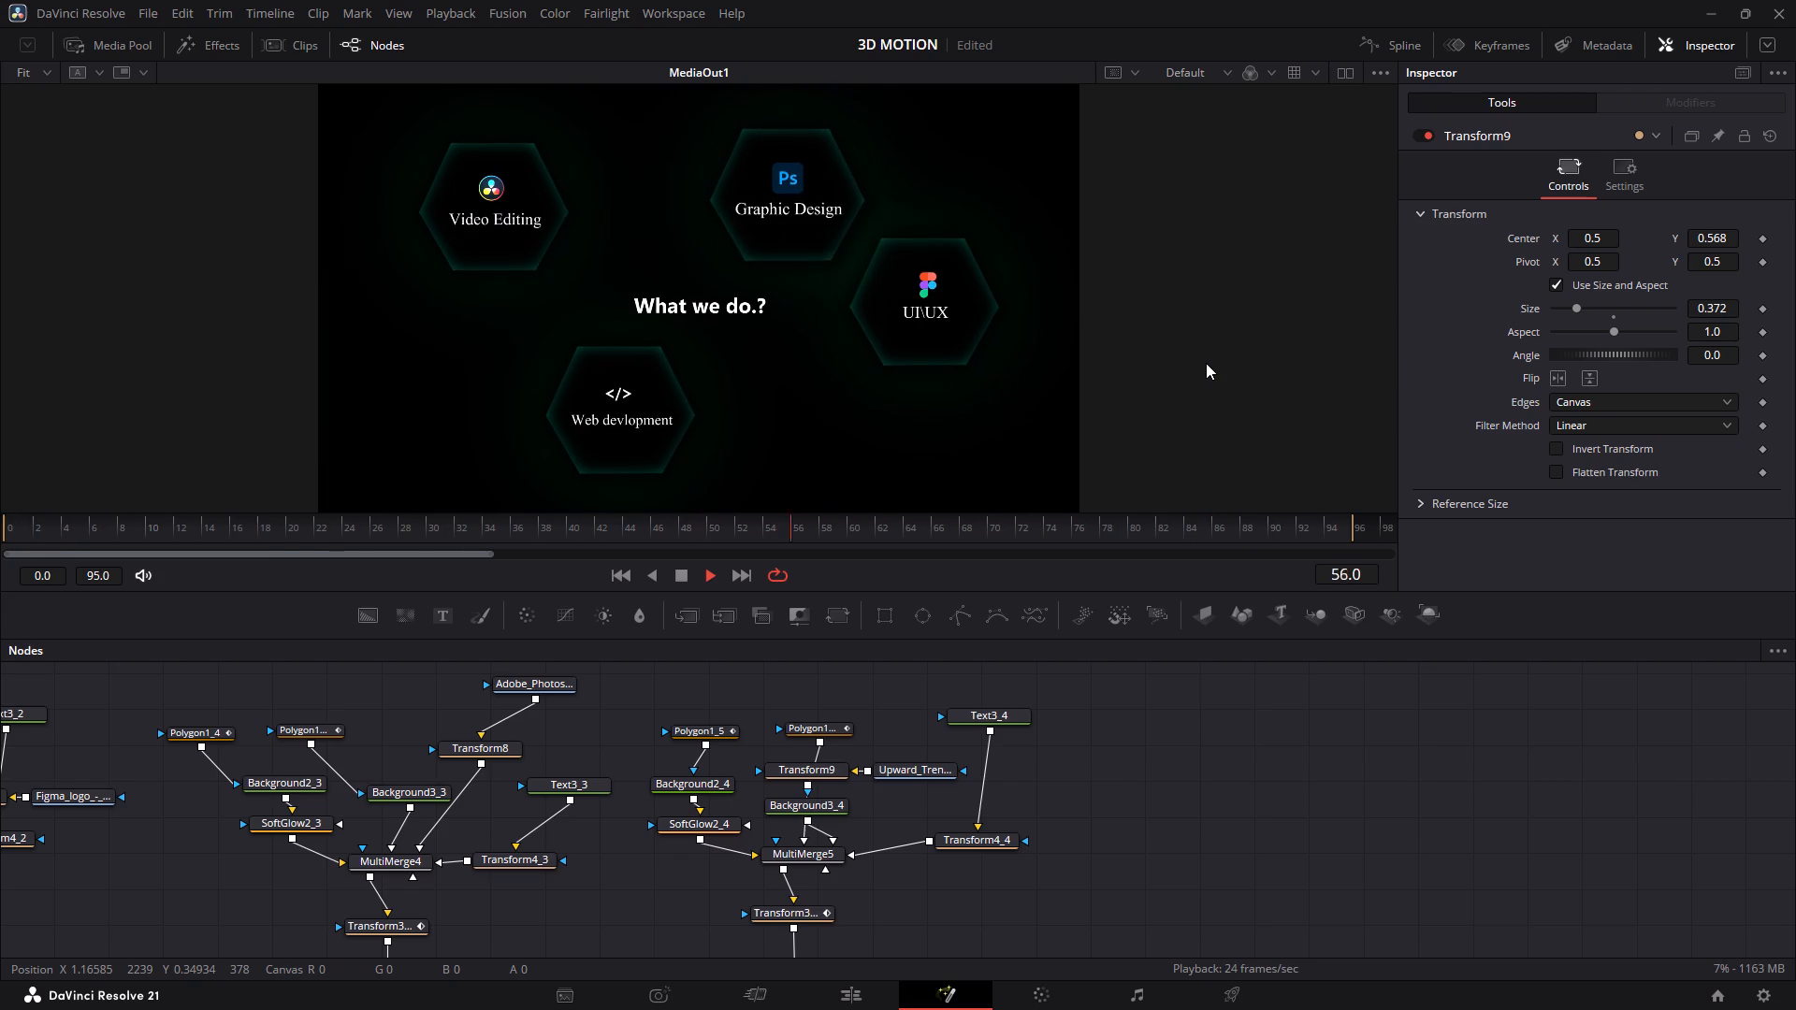
key(space)
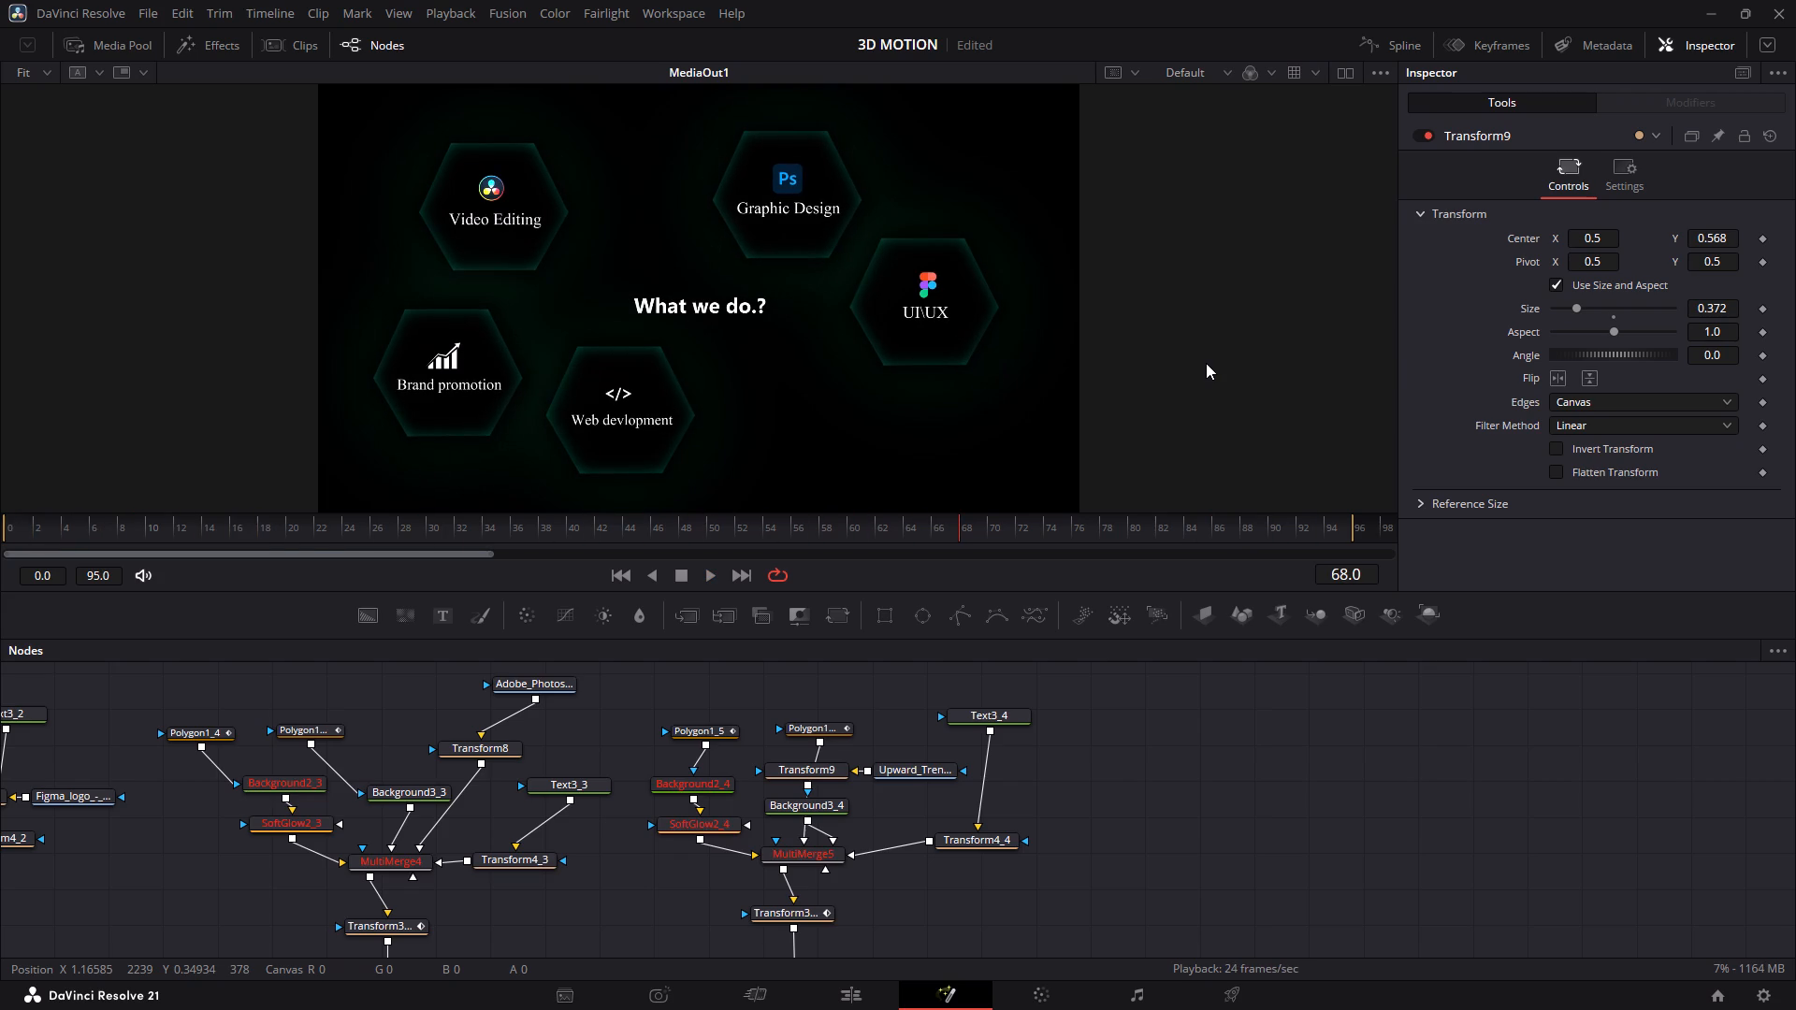
Step frame by frame around frames 59 to 66 to examine how the Brand promotion hexagon's entrance settles.
key(Left)
key(Left)
key(Left)
key(Left)
key(Left)
key(Left)
key(Left)
key(Left)
key(Left)
key(Left)
key(Left)
key(Left)
key(Left)
key(Left)
key(Left)
key(Left)
key(Left)
key(Left)
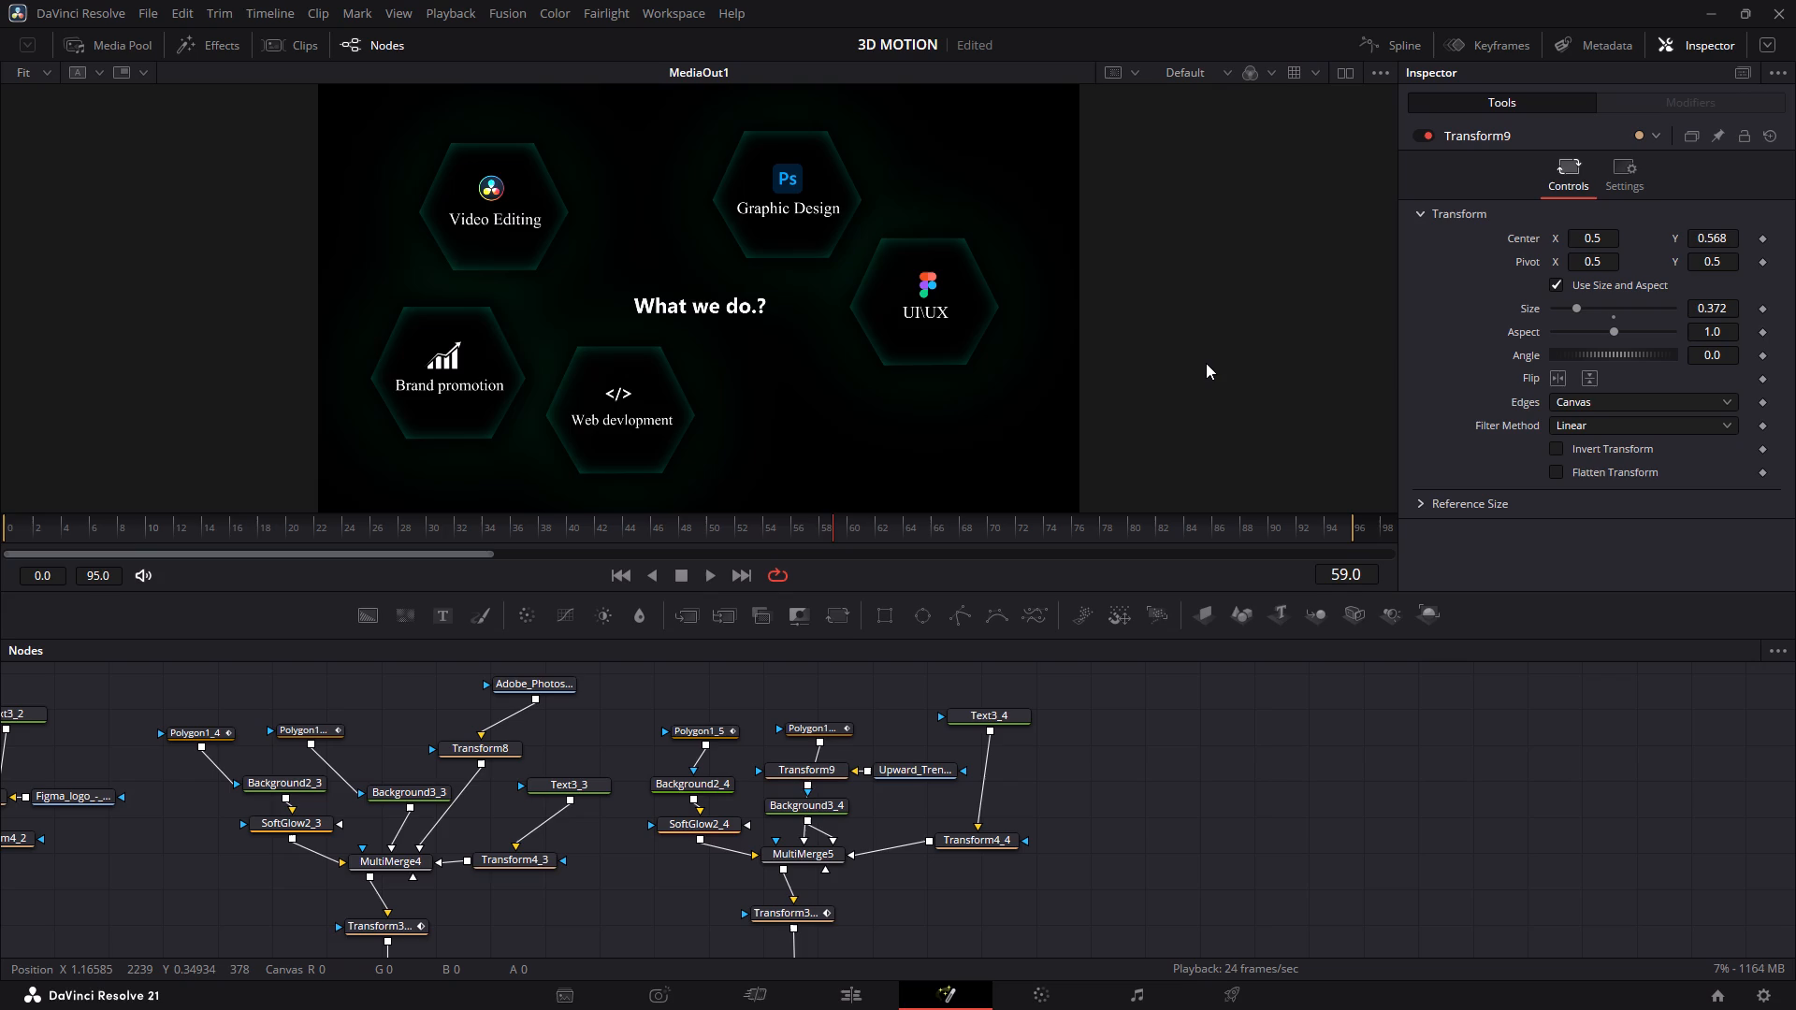
key(Right)
key(Right)
key(Right)
key(Right)
key(Right)
key(Right)
key(Right)
key(Right)
key(Right)
key(Right)
key(Right)
key(Left)
key(Left)
key(Left)
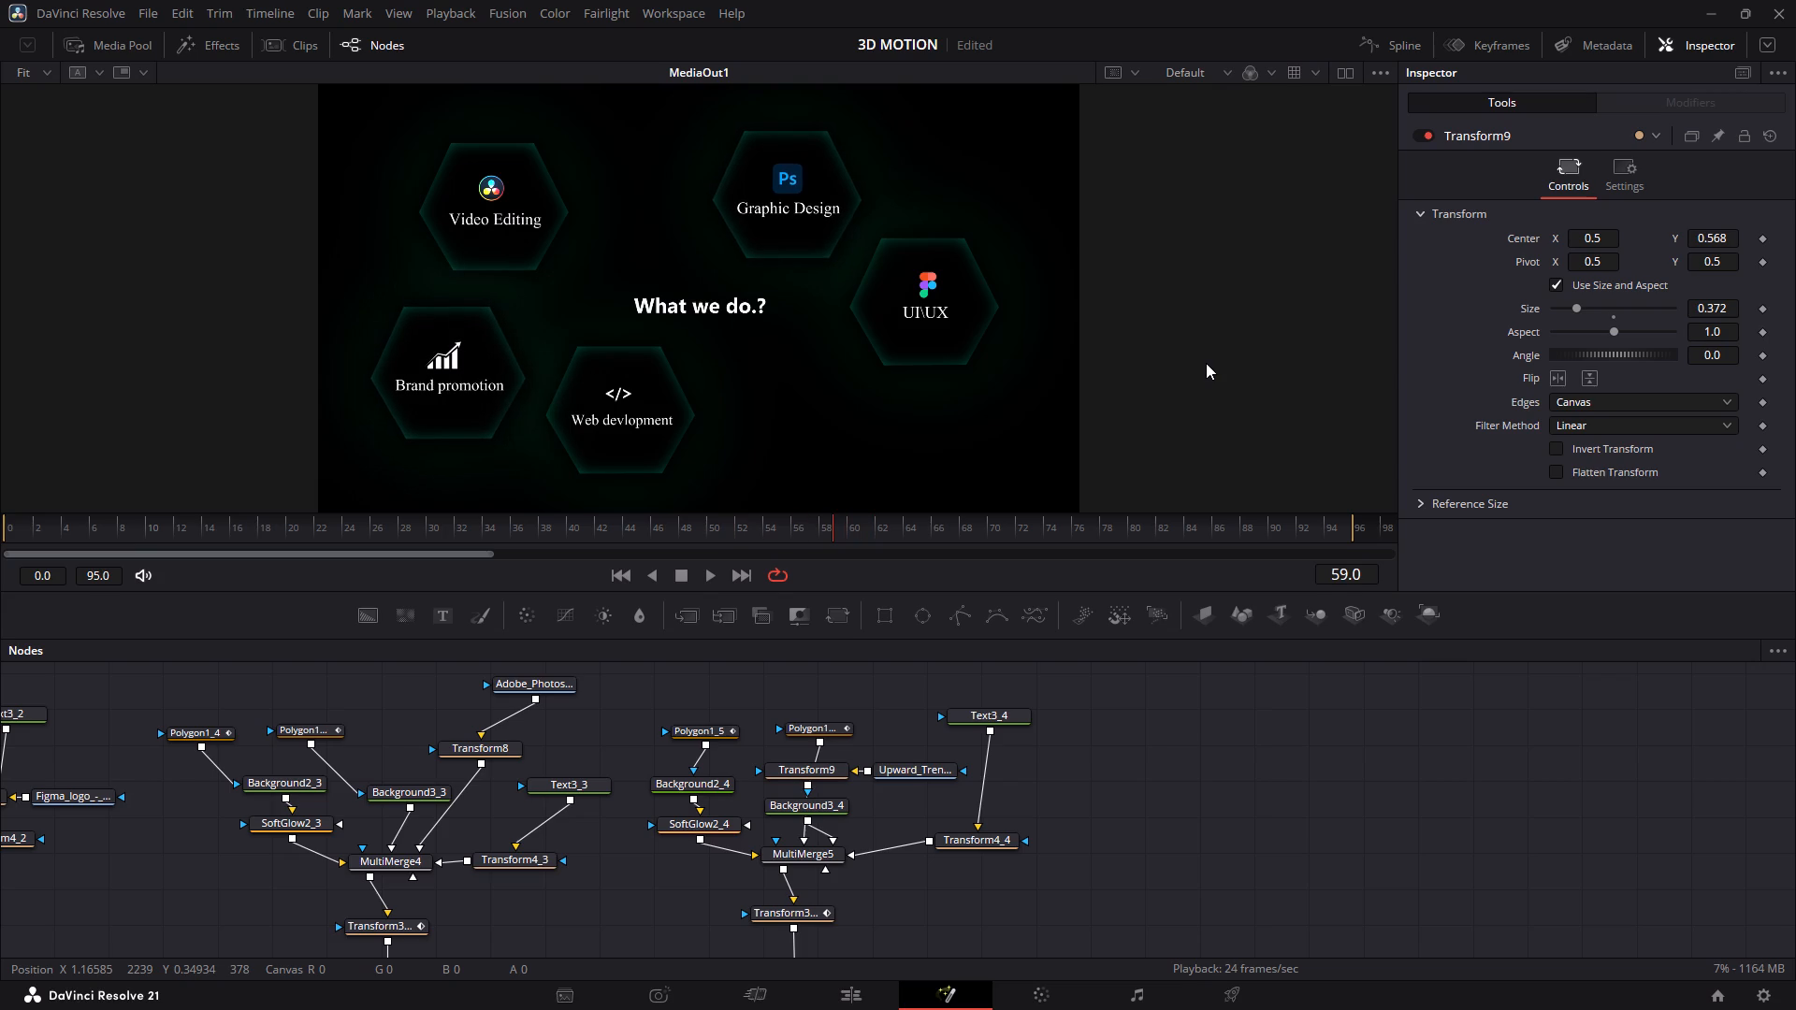
key(Right)
key(Right)
key(Right)
key(Right)
key(Left)
key(Right)
key(Right)
key(Left)
key(Left)
key(Right)
key(Right)
key(Right)
key(Right)
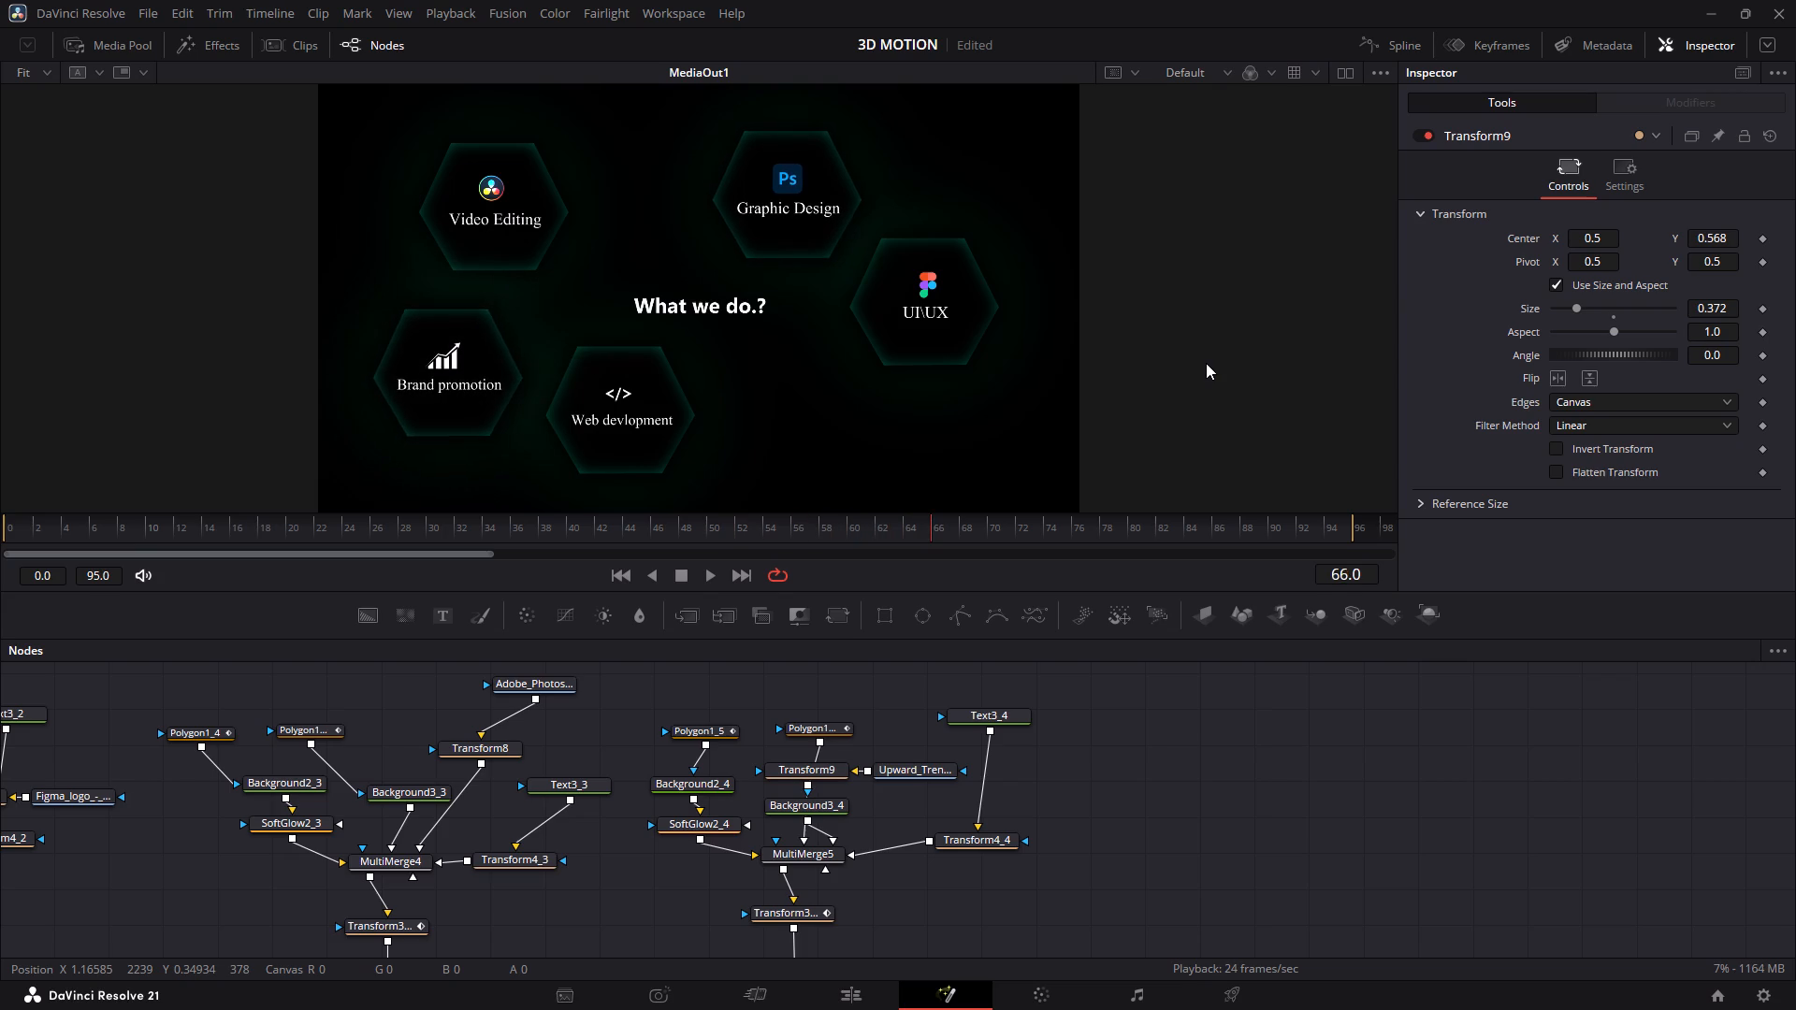
Step forward frame by frame from frame 66 to frame 72 to examine the final hexagon layout.
key(Right)
key(Right)
key(Right)
key(Right)
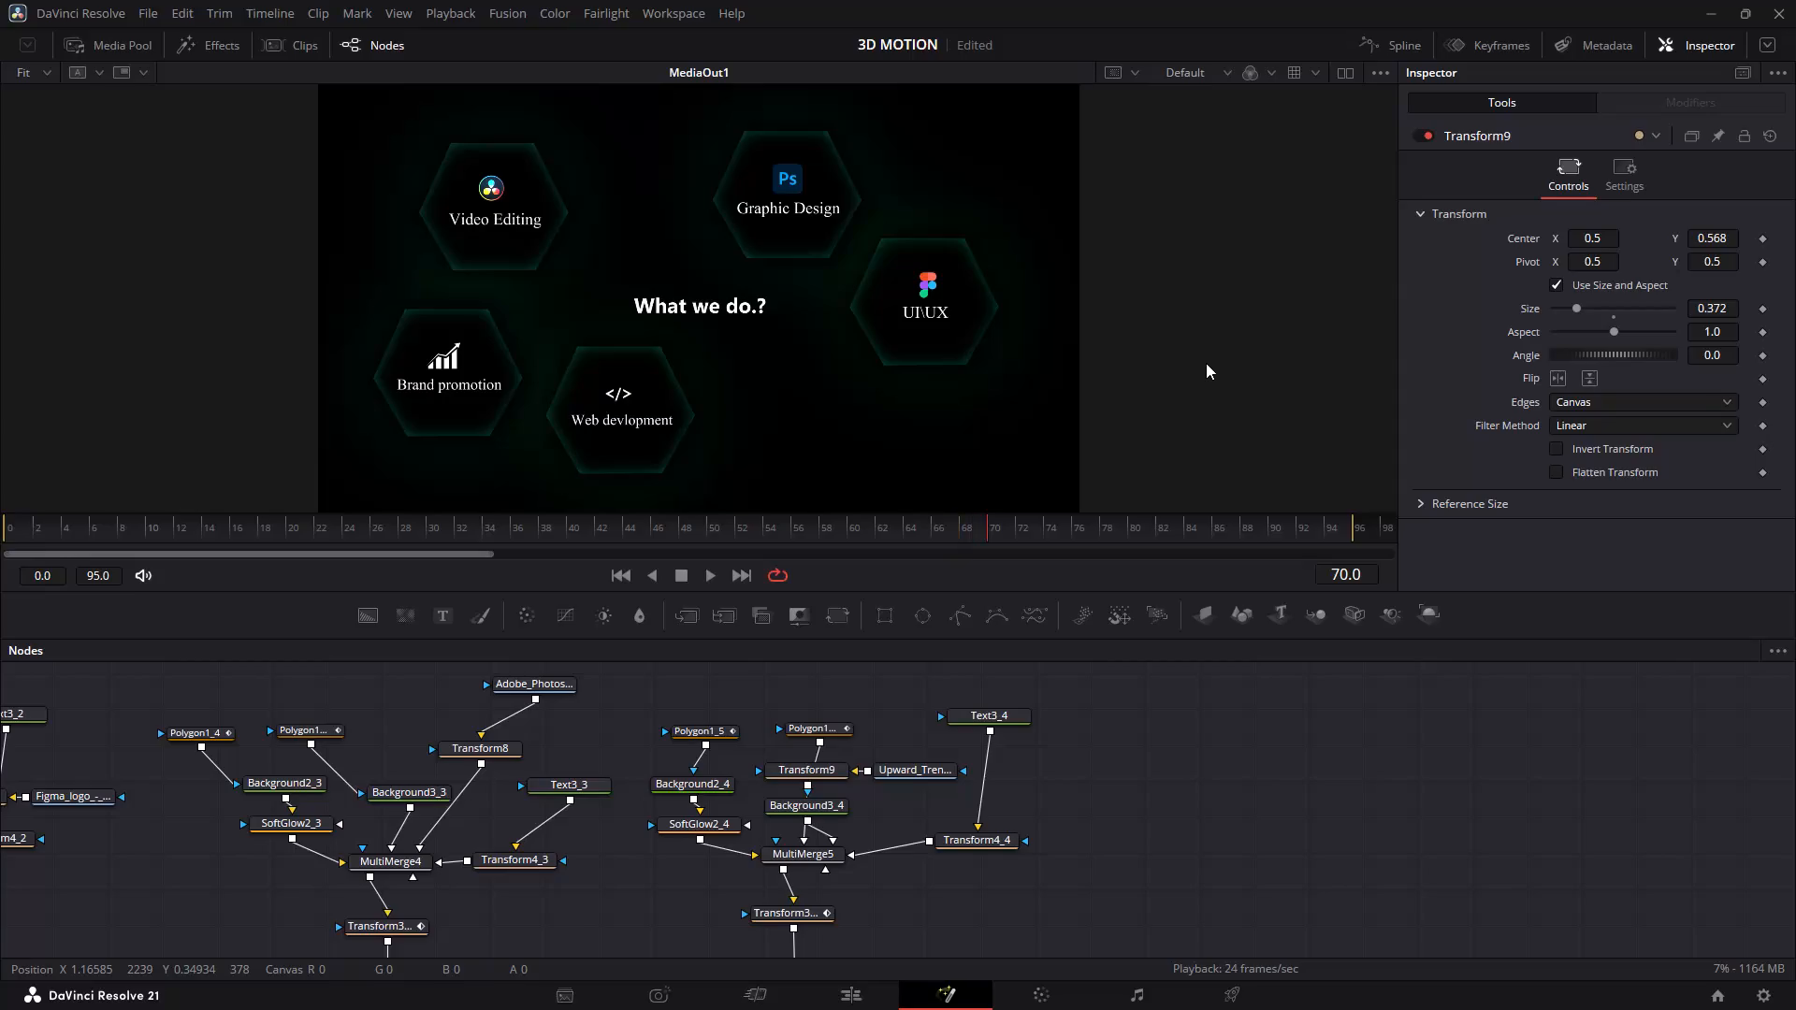
key(Right)
key(Right)
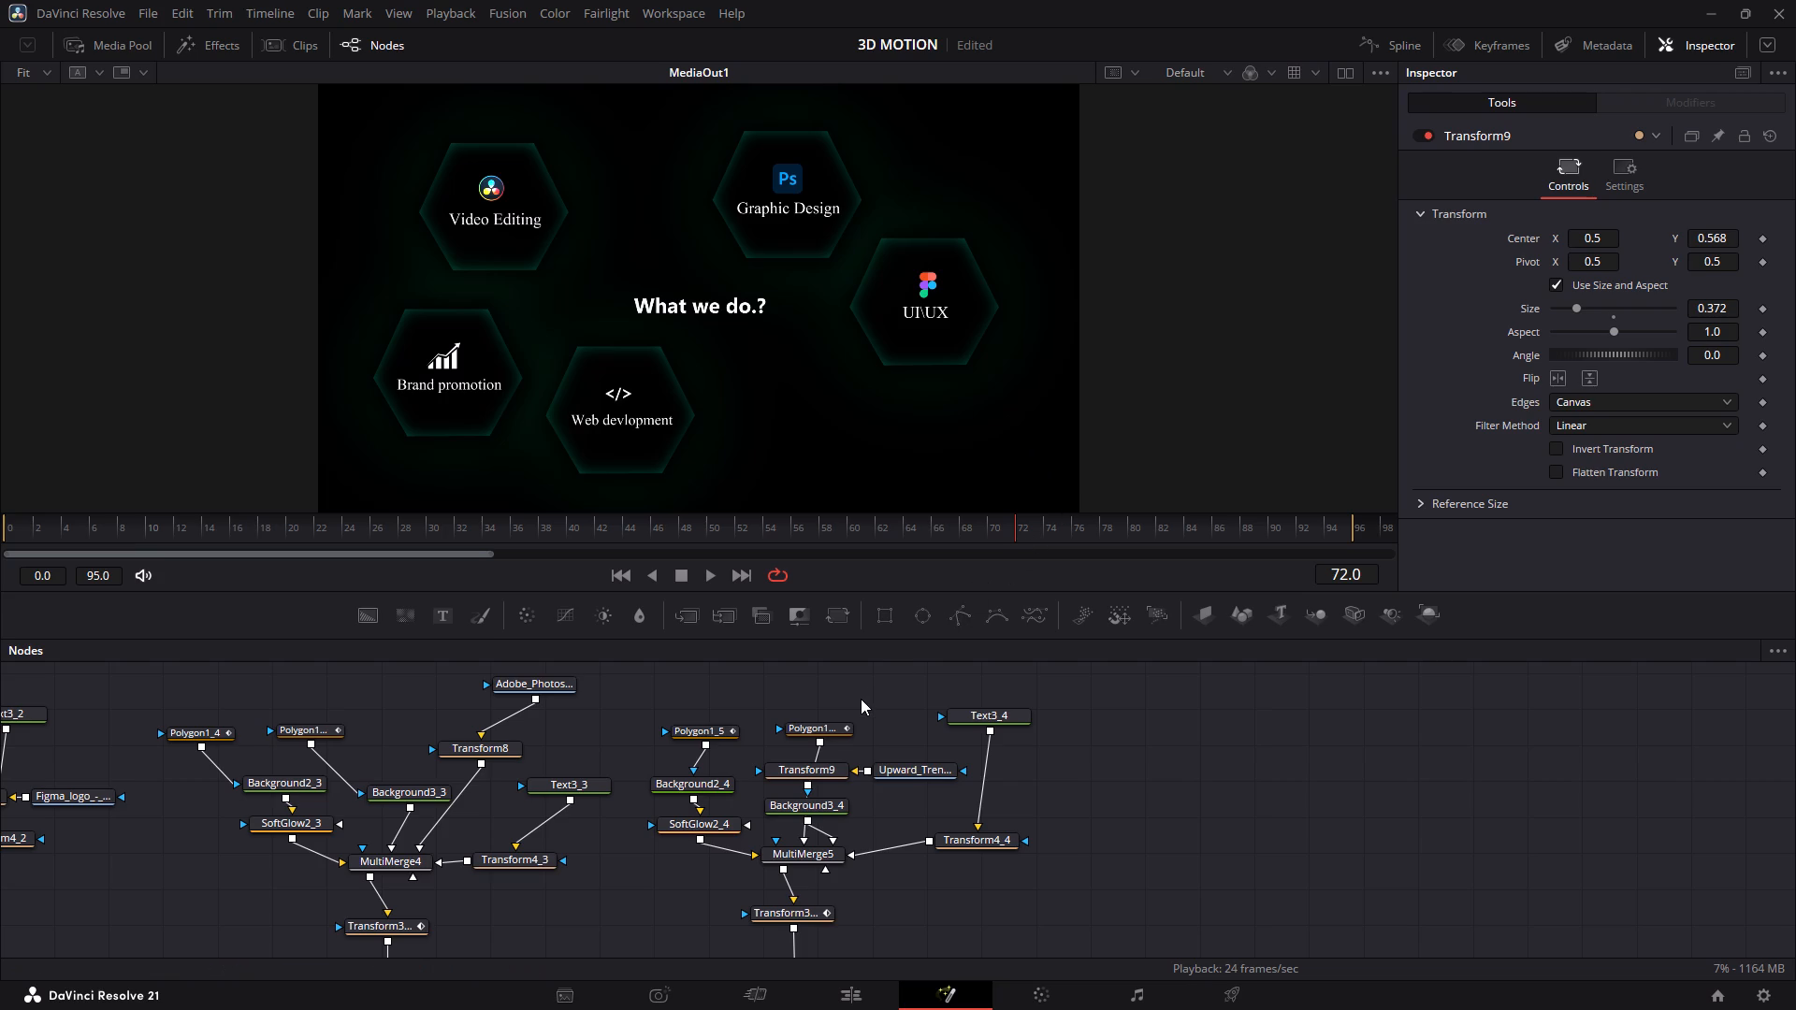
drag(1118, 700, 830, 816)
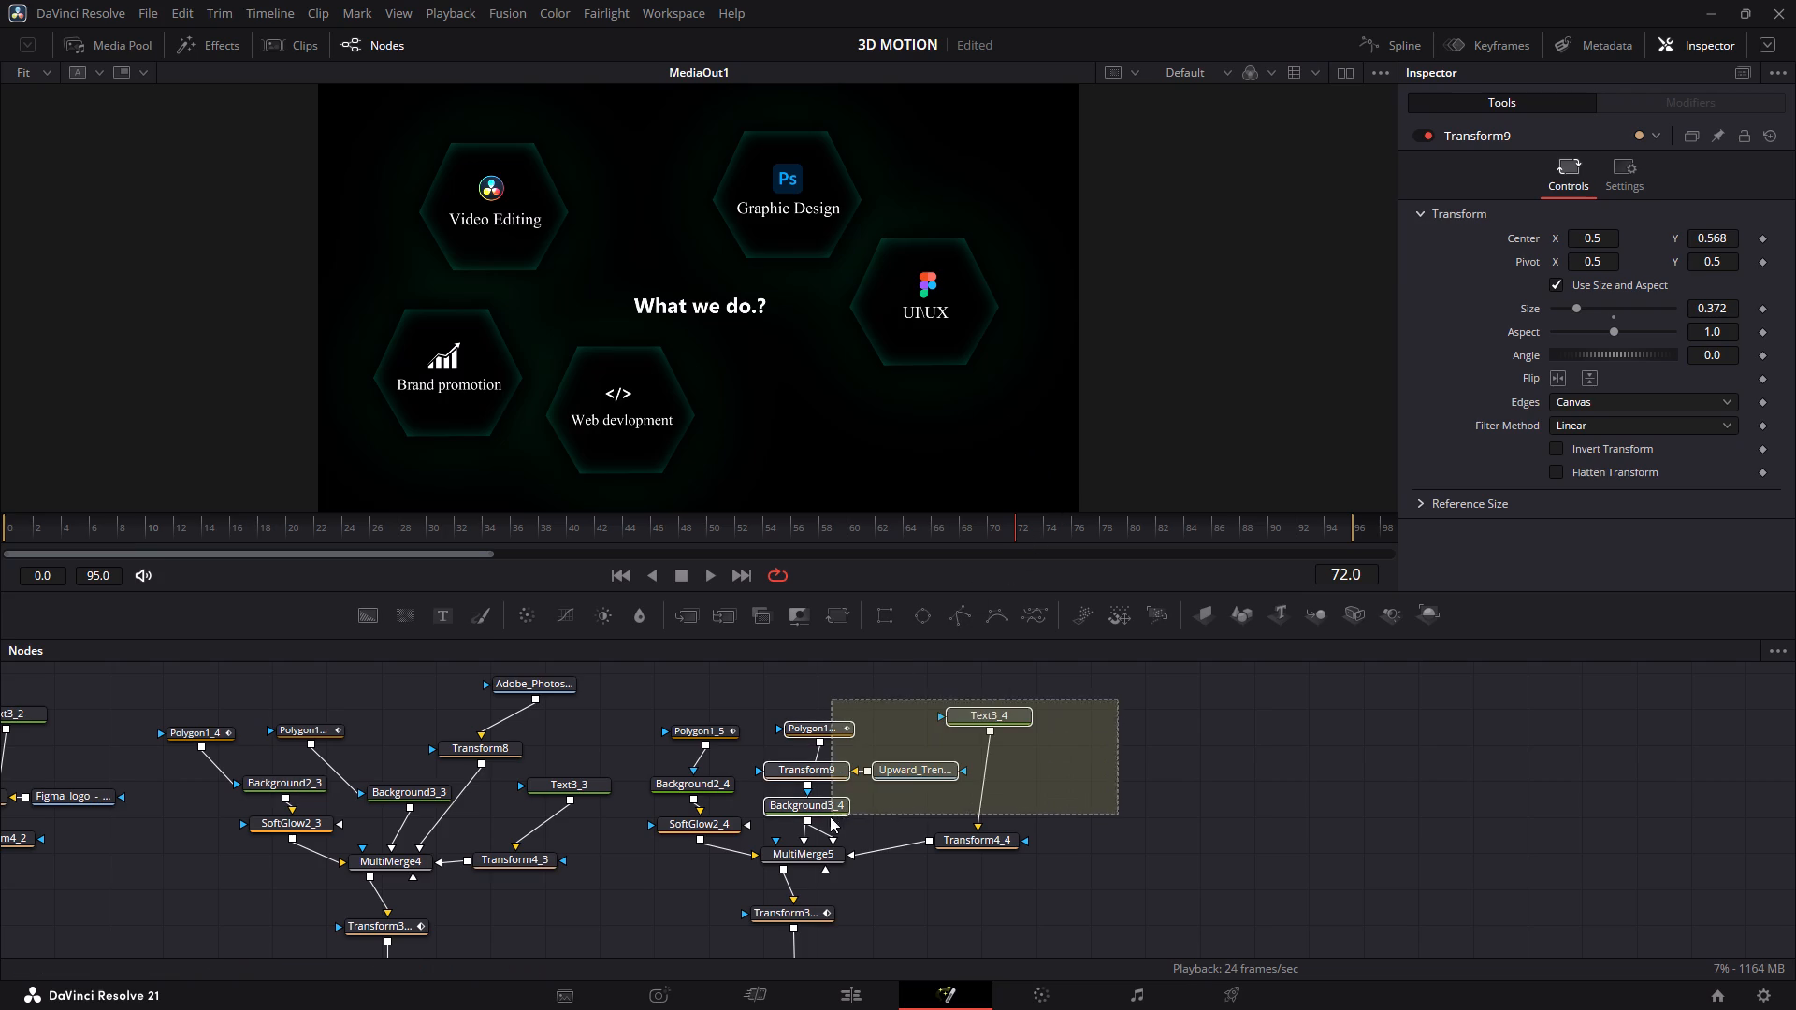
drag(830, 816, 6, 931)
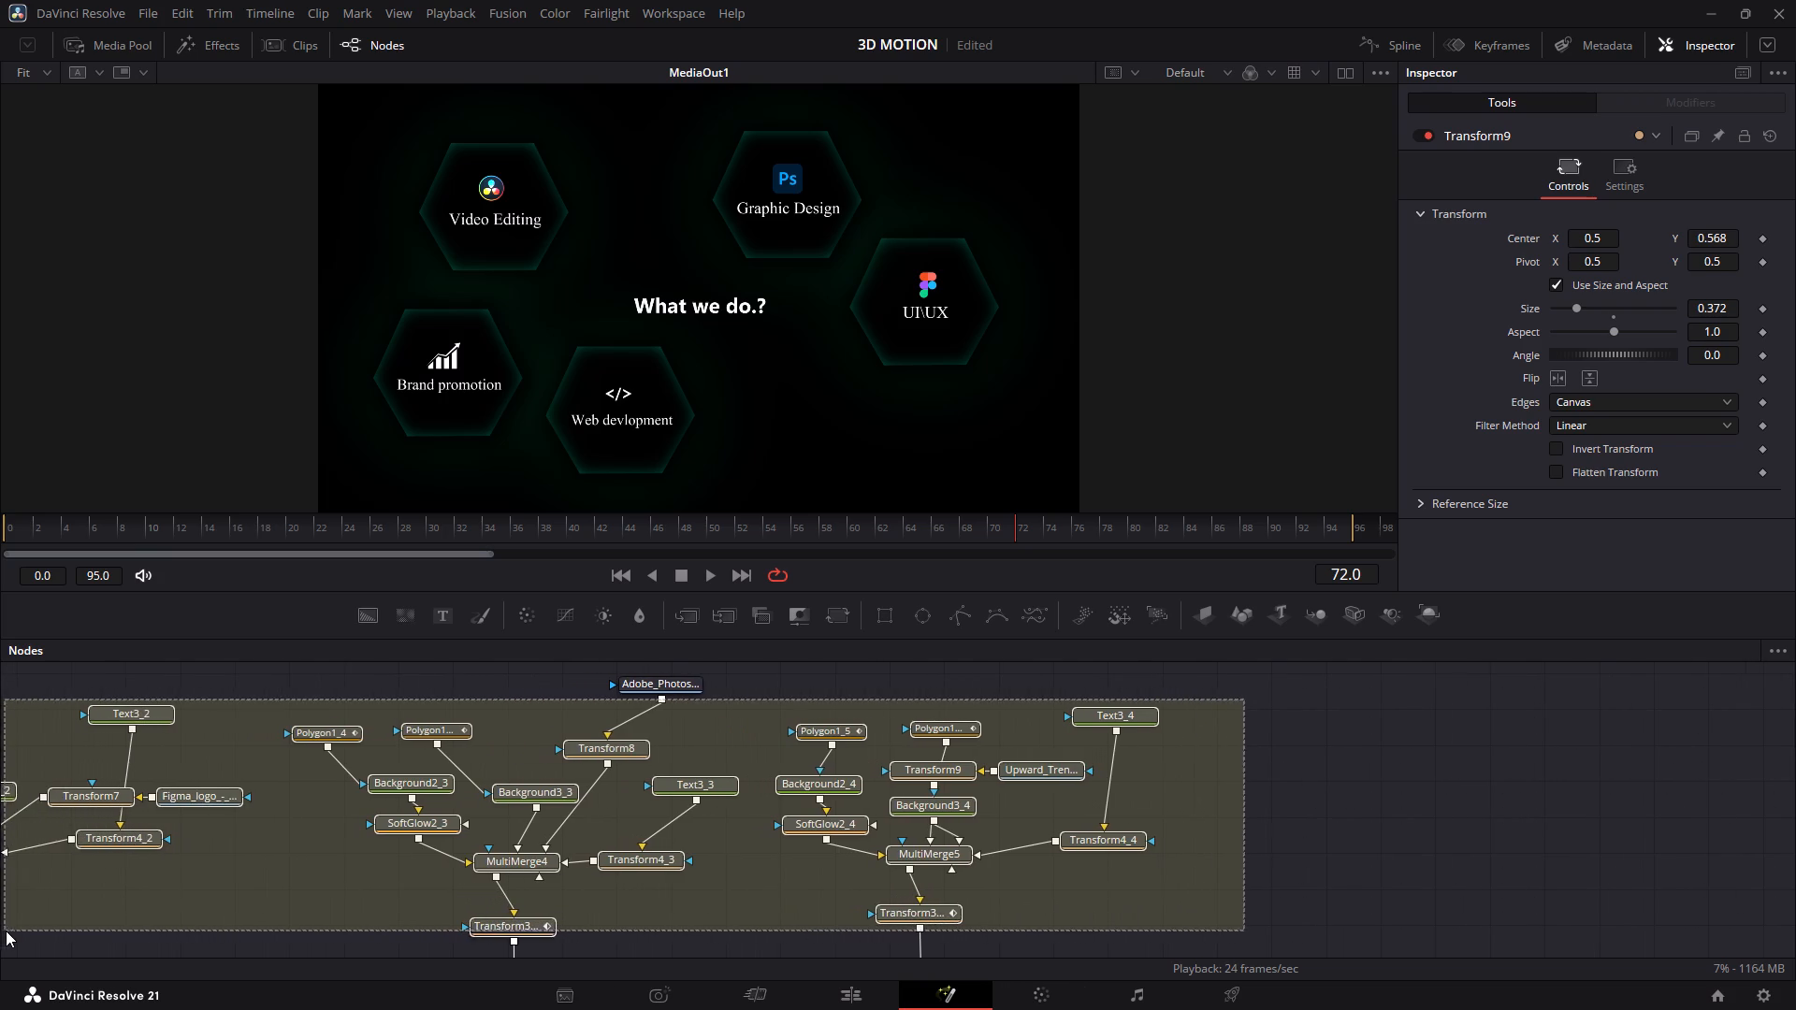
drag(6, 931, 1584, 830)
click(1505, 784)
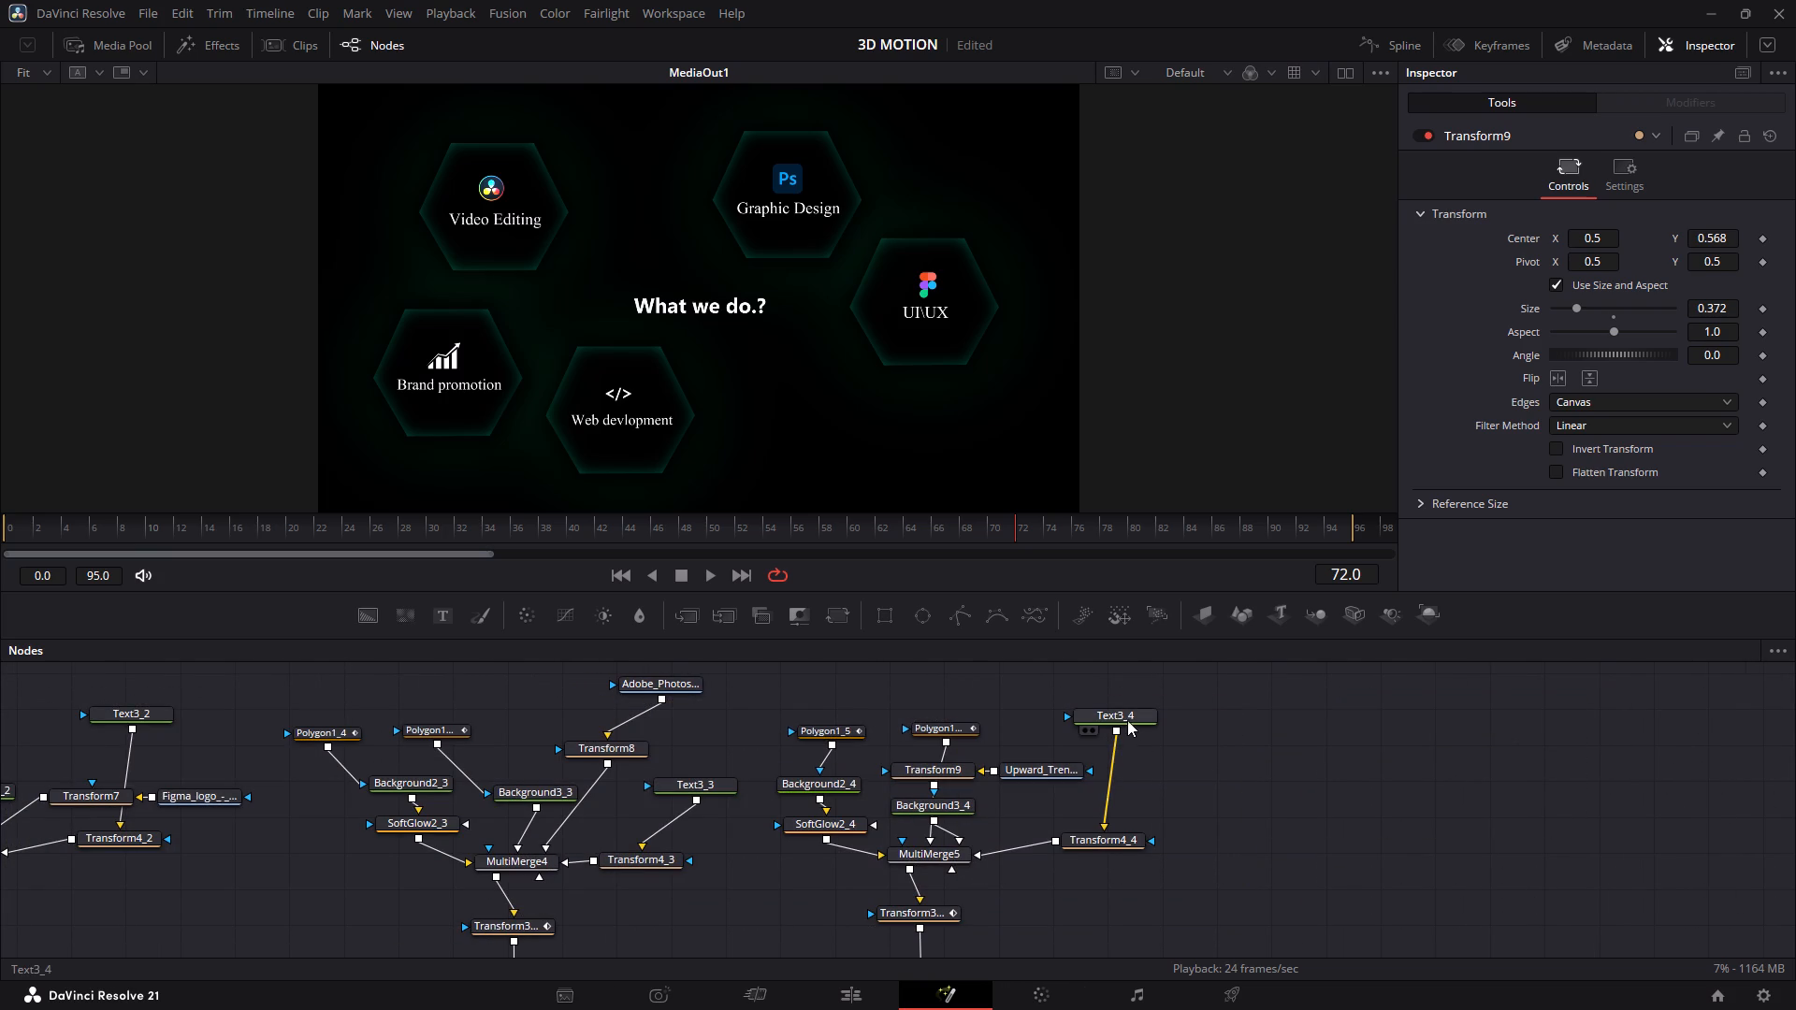
Move the Text3_4 node down to just above Transform4_4 to tidy the Brand promotion node group.
drag(1127, 719, 1100, 801)
click(1199, 770)
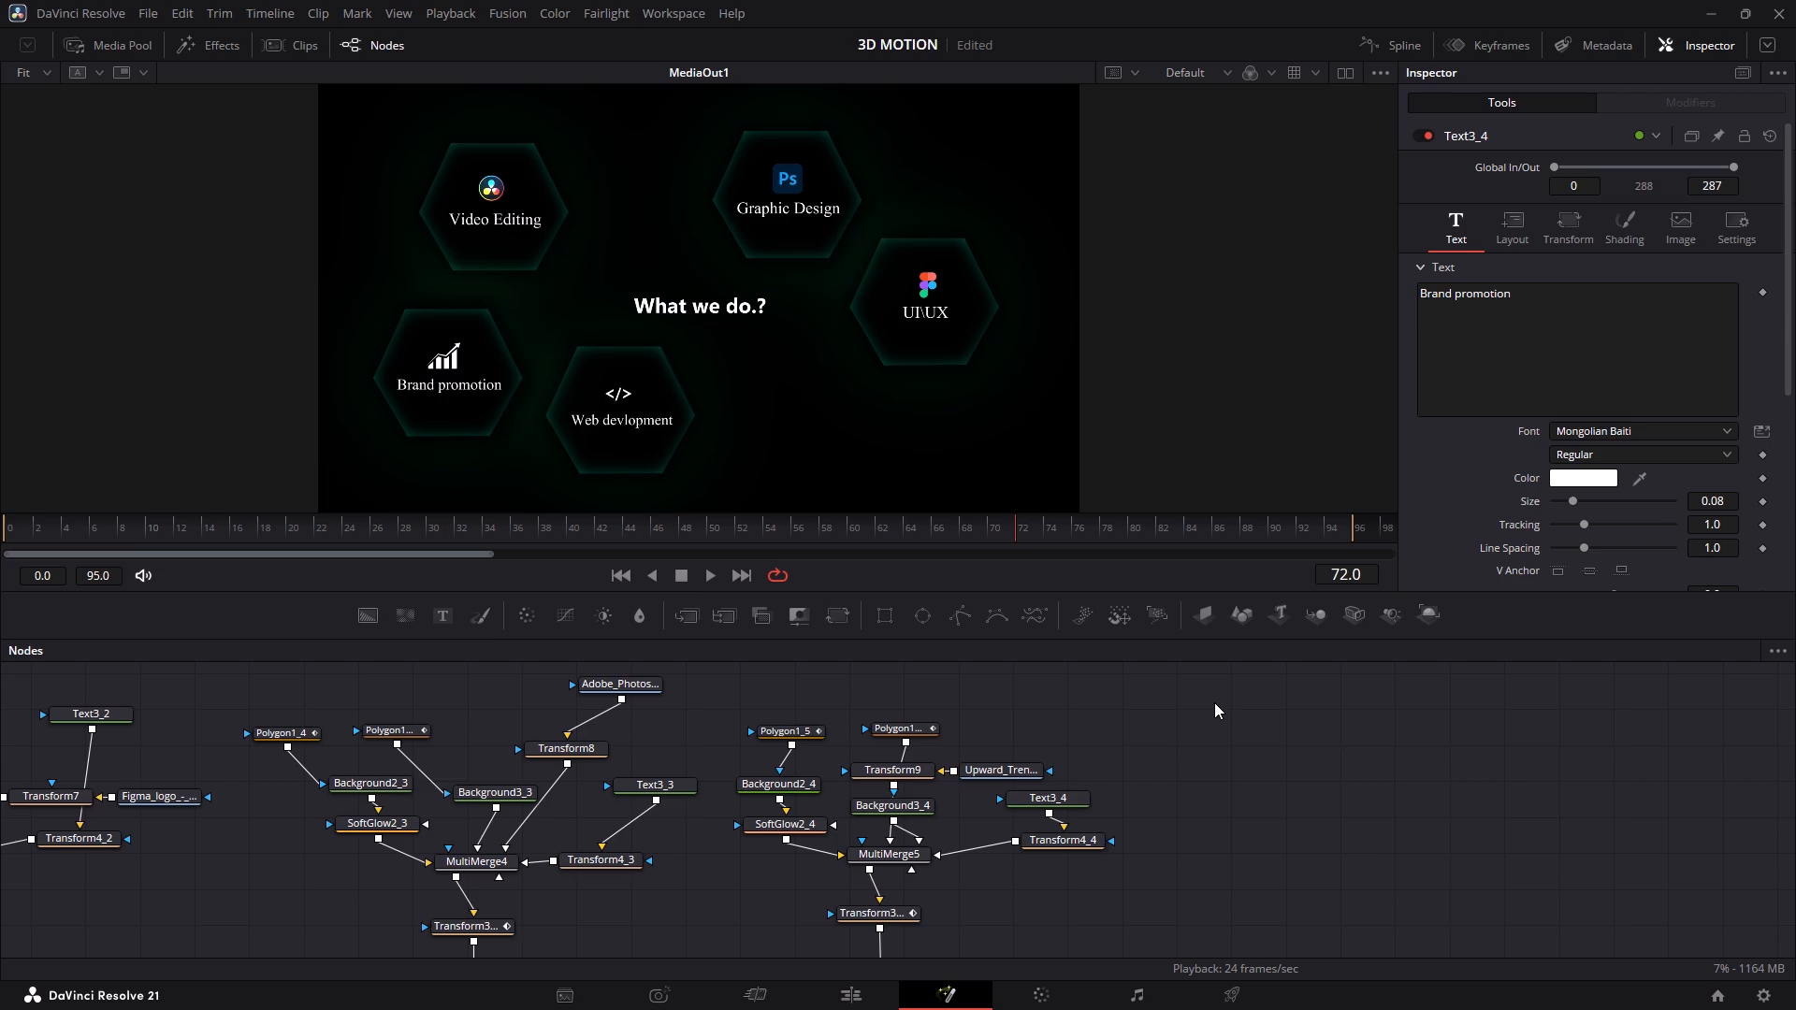
Look through the whole node graph, from the title text nodes across the five hexagon groups to MediaOut1, to examine its structure.
scroll(1214, 702, right, 5)
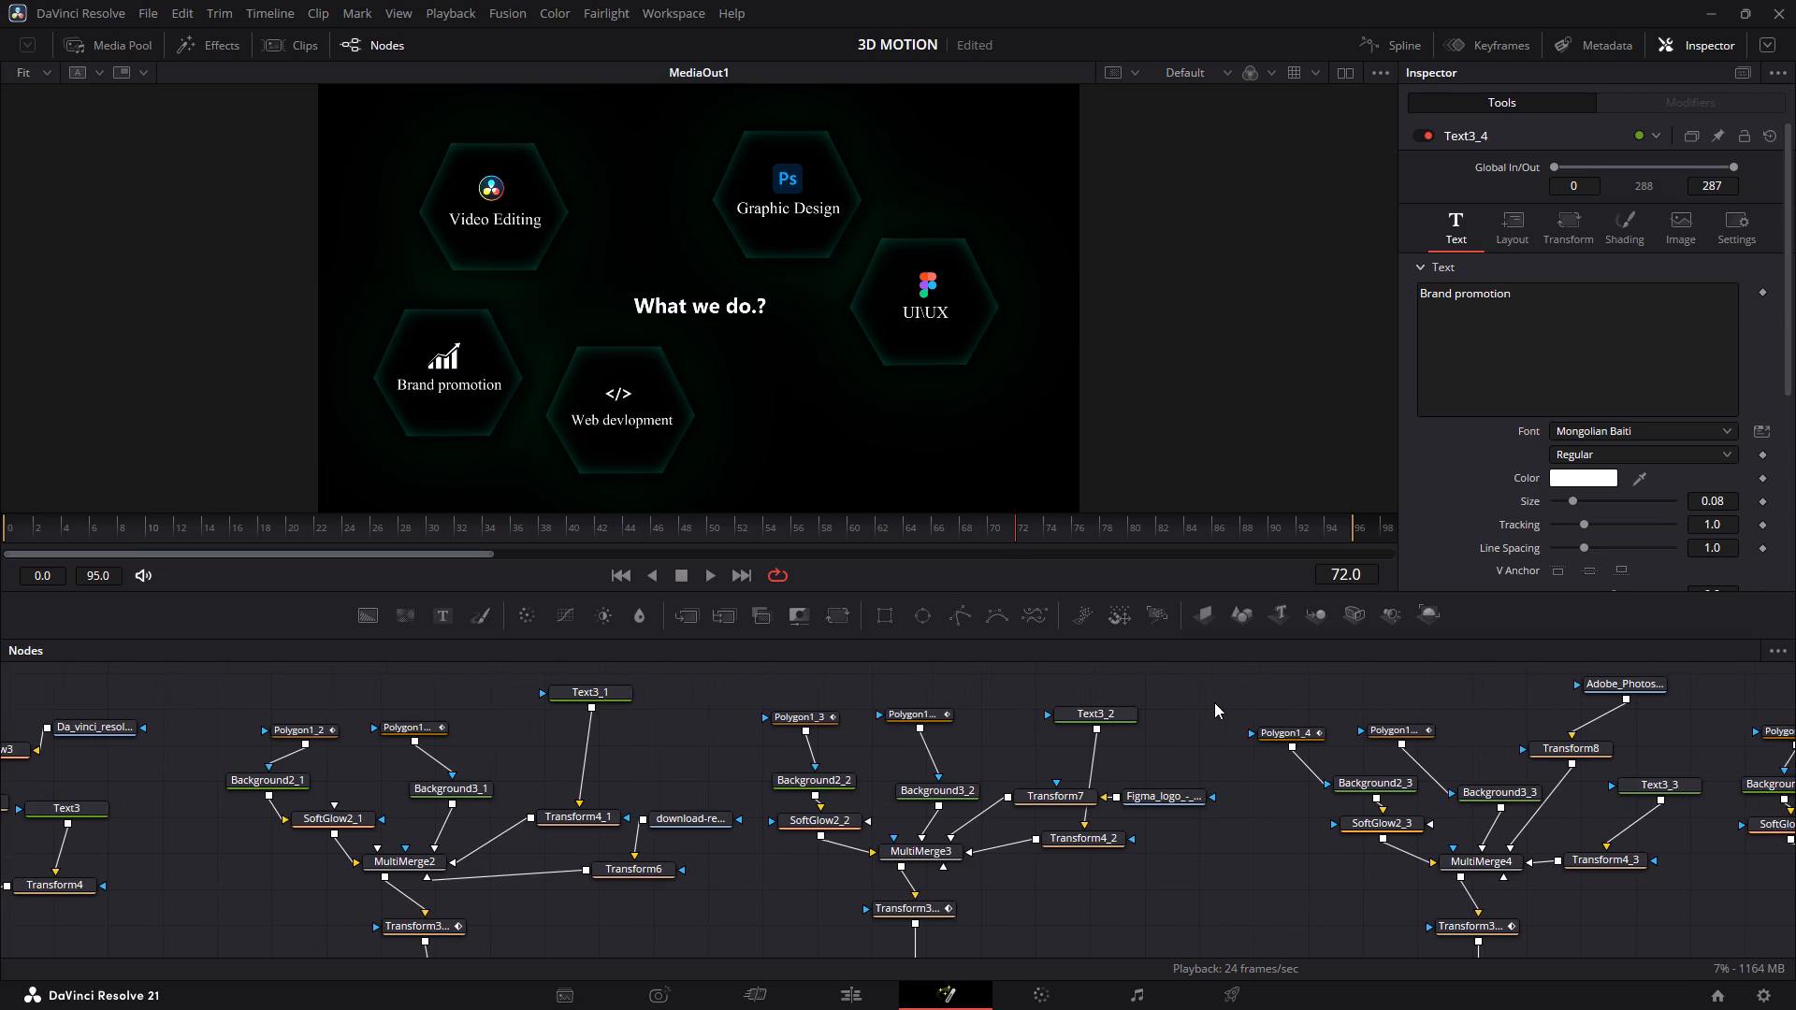
scroll(1214, 702, right, 9)
scroll(1214, 702, left, 7)
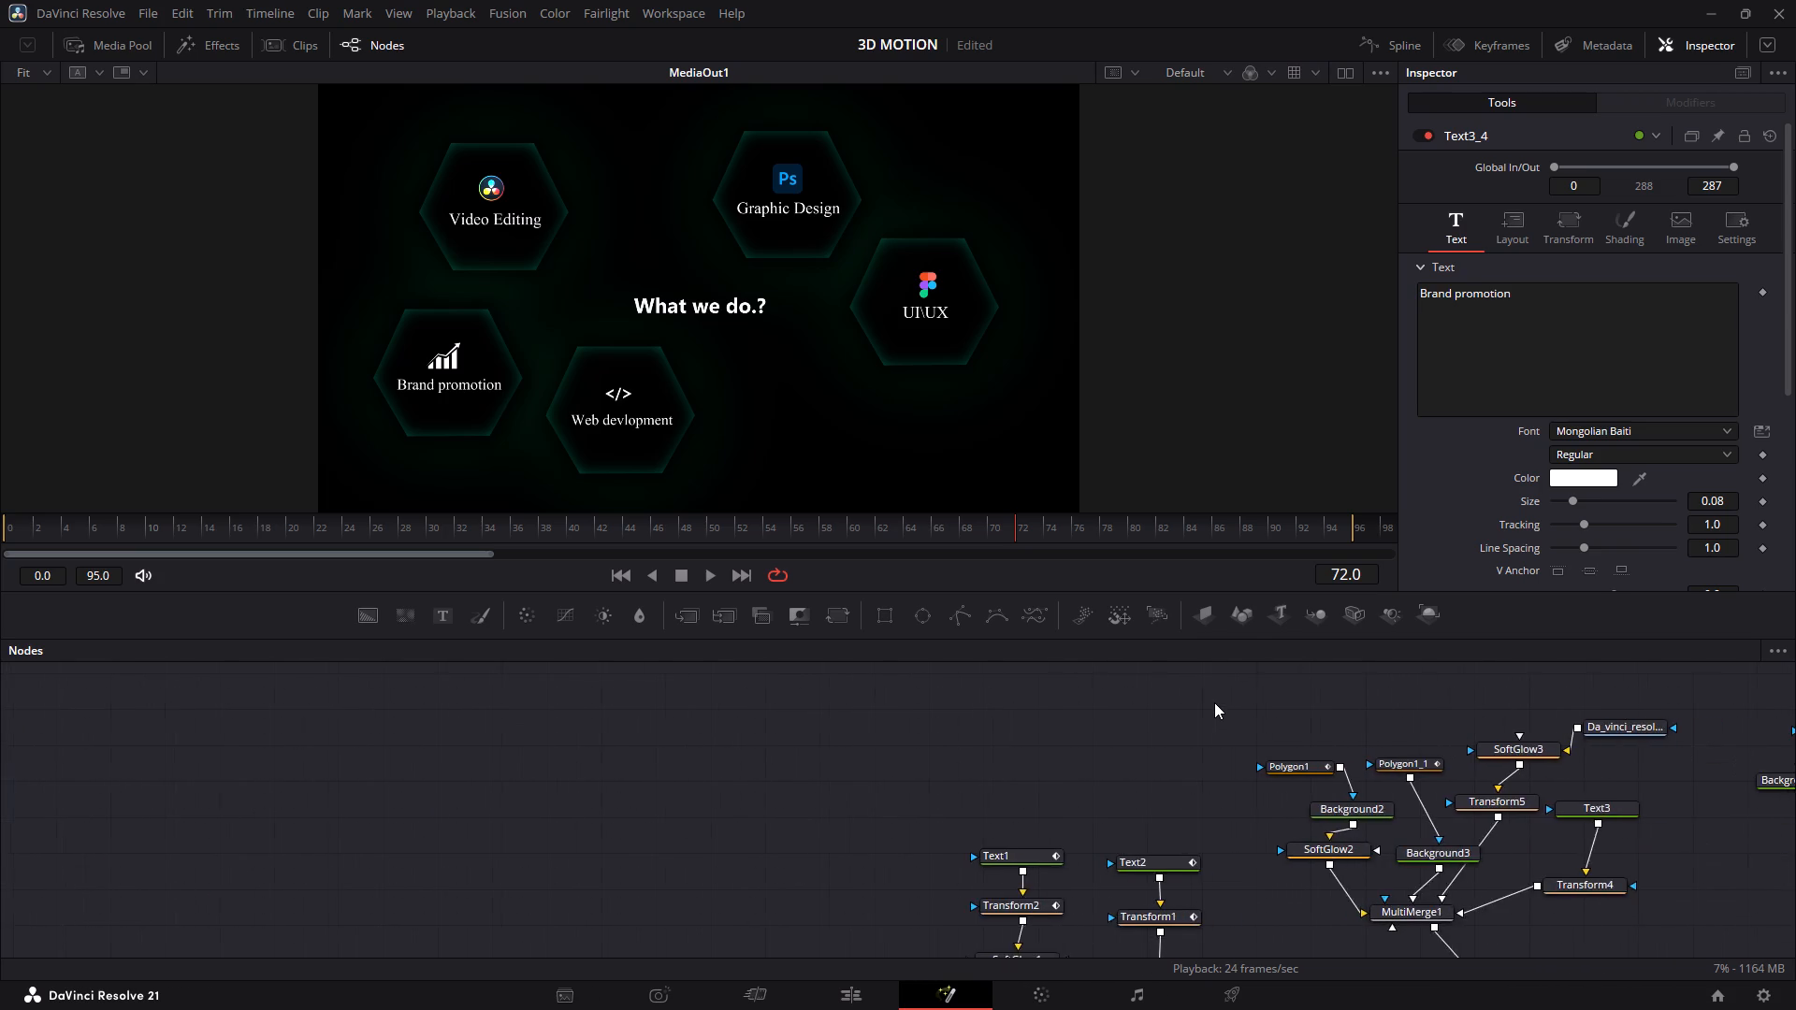
scroll(1214, 702, left, 3)
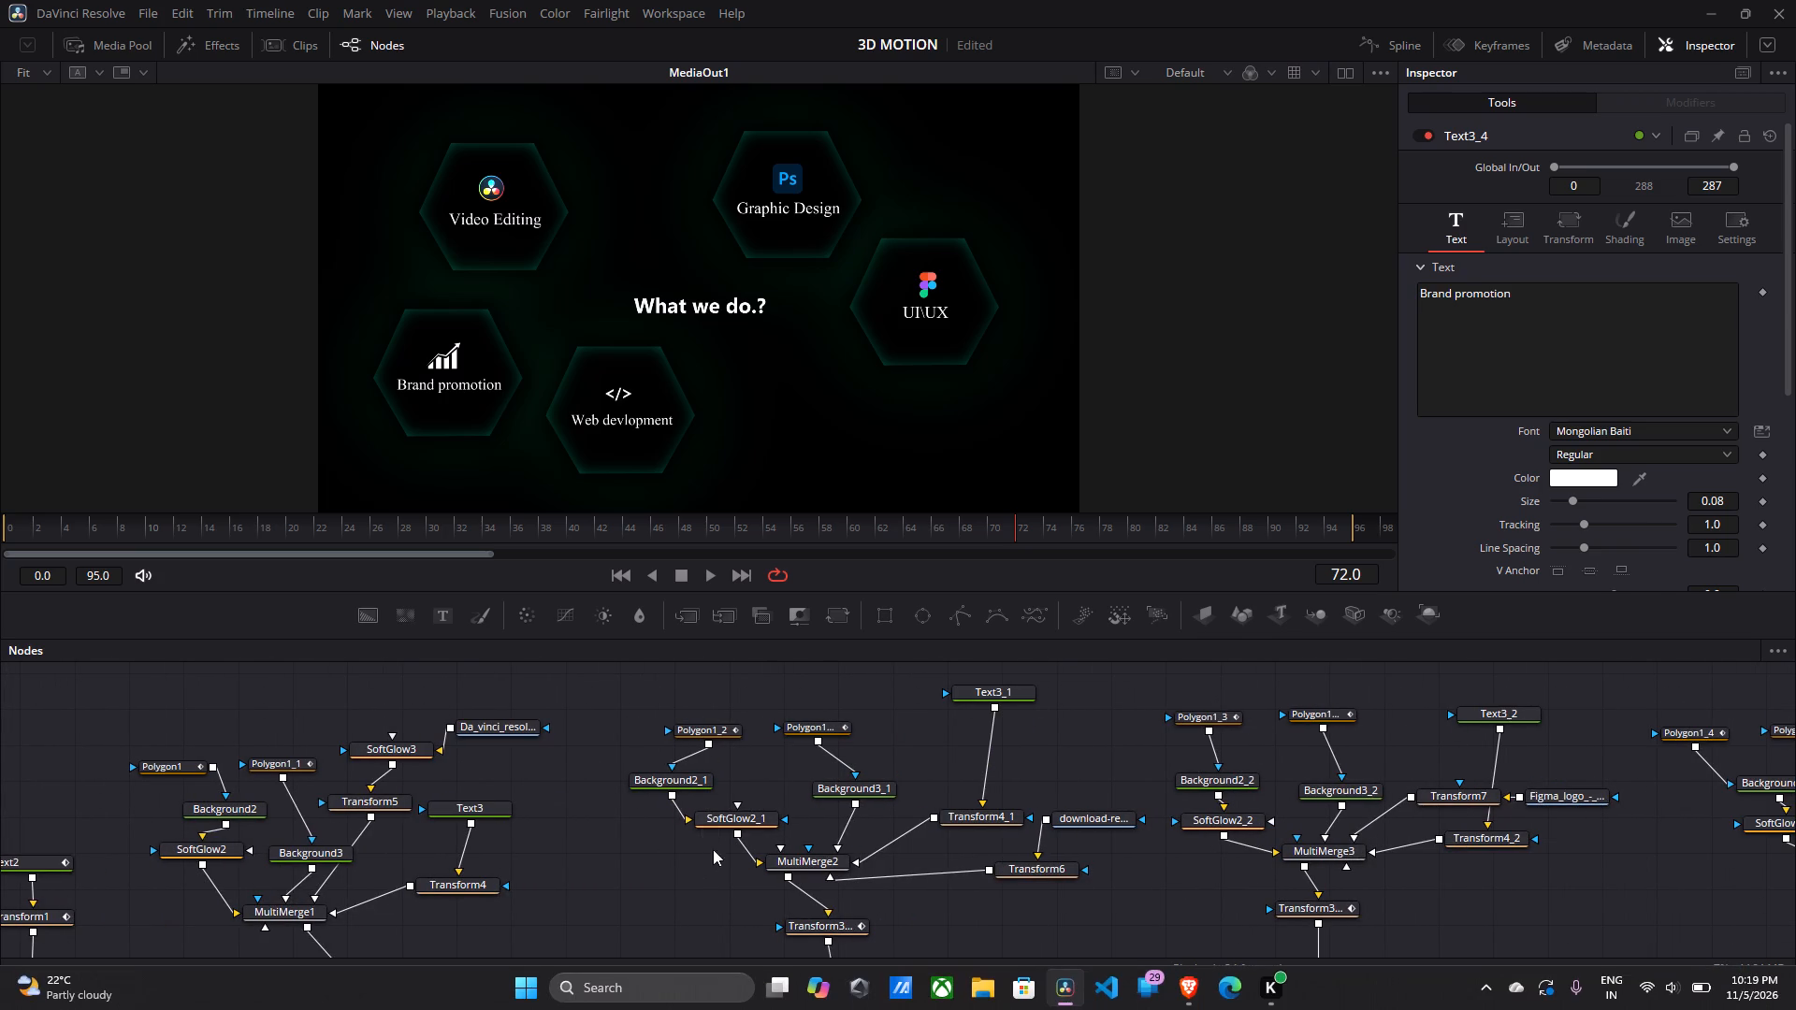
scroll(821, 775, down, 1)
scroll(887, 794, up, 1)
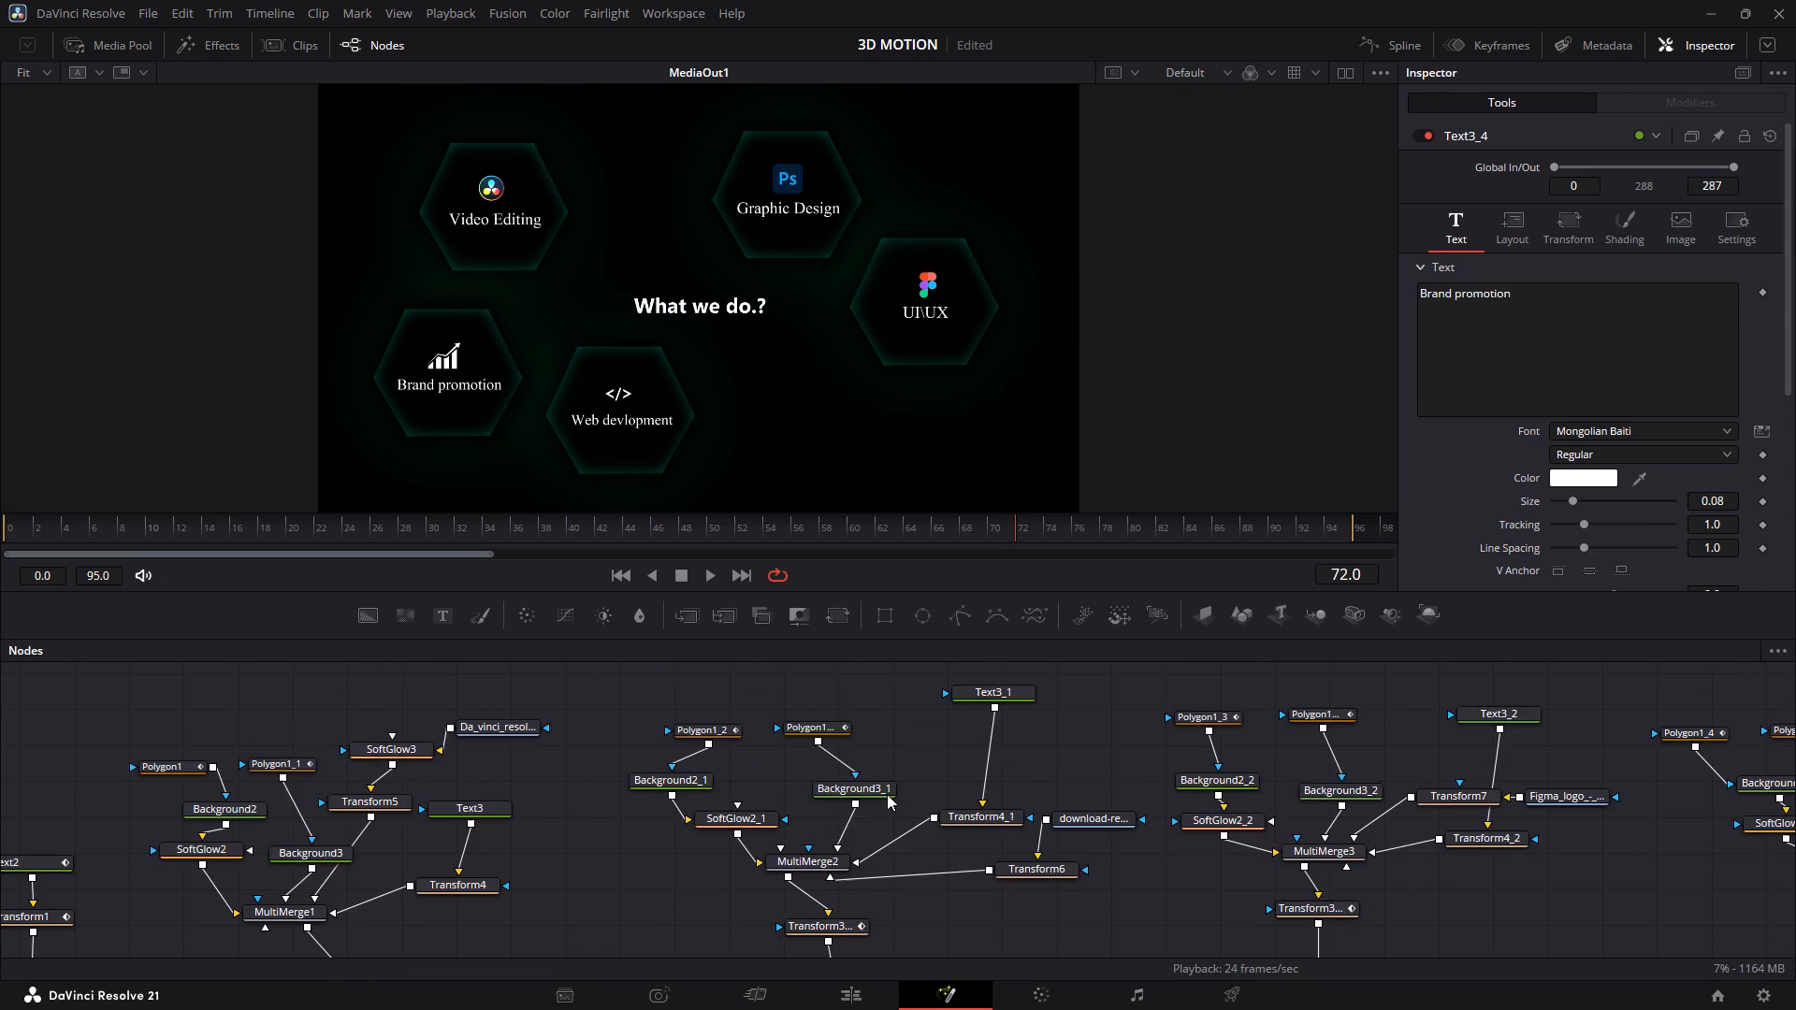
scroll(887, 794, up, 1)
scroll(887, 794, down, 2)
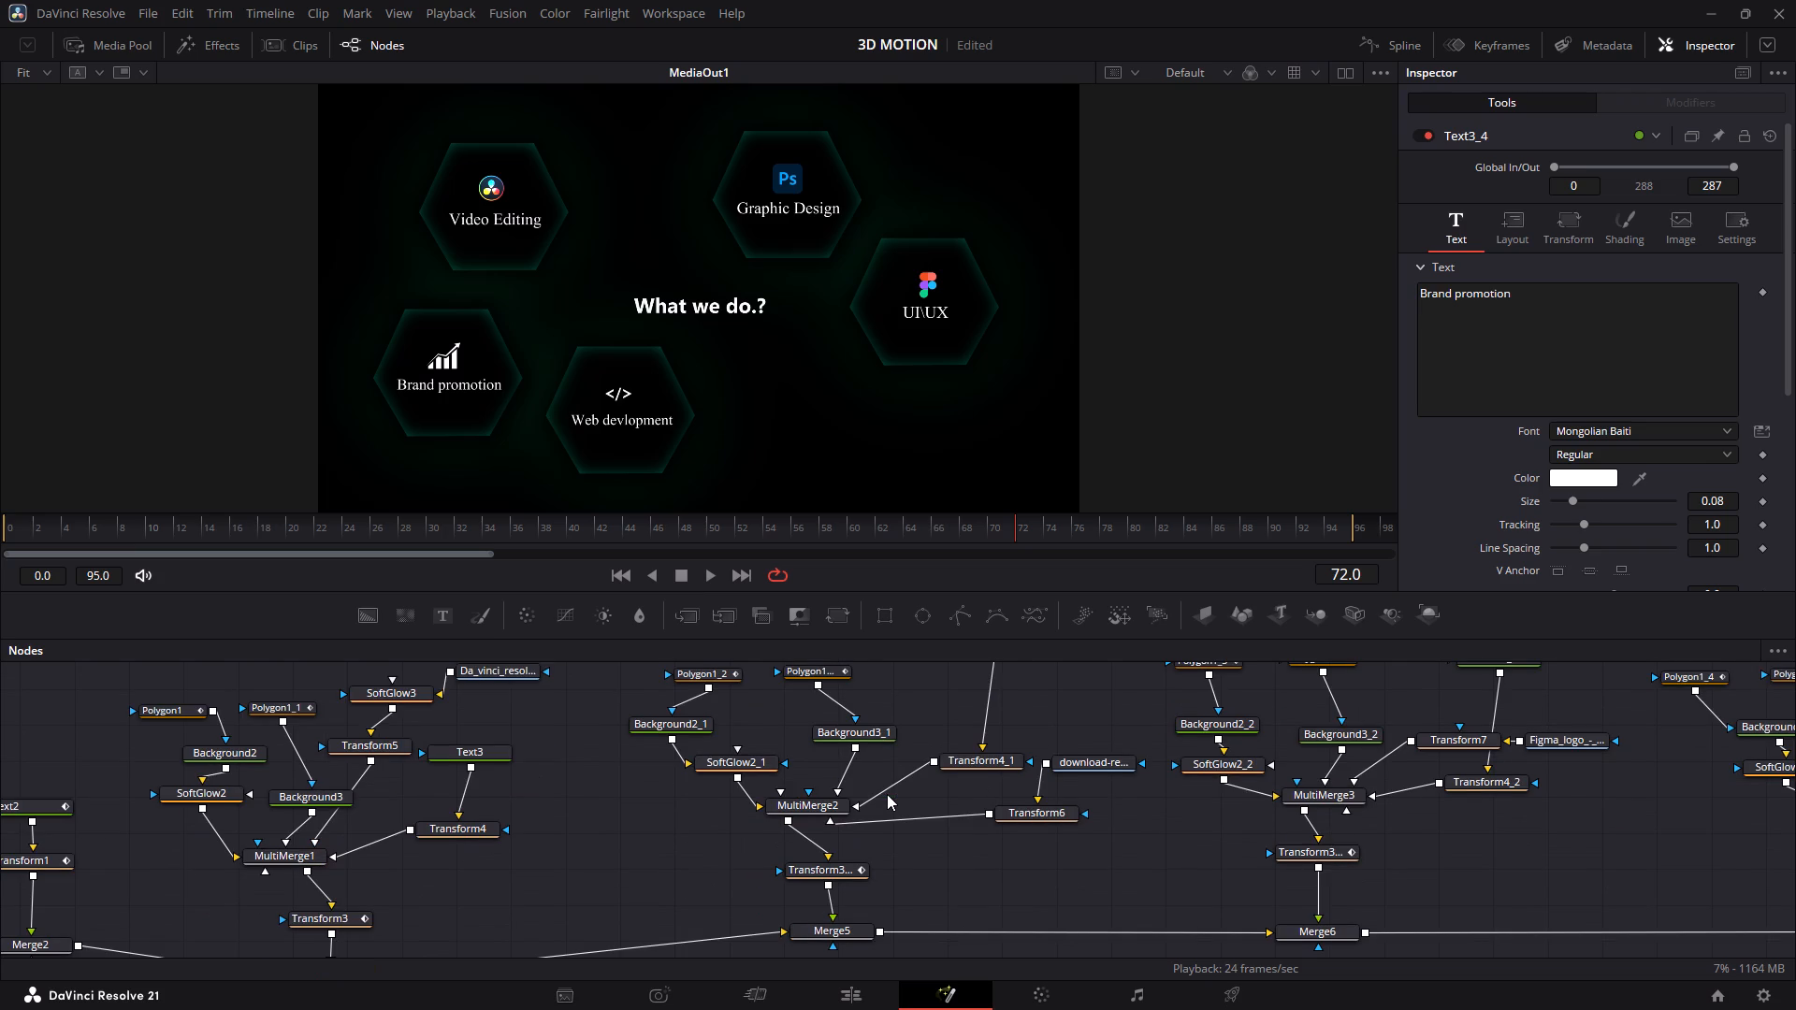
scroll(887, 794, left, 8)
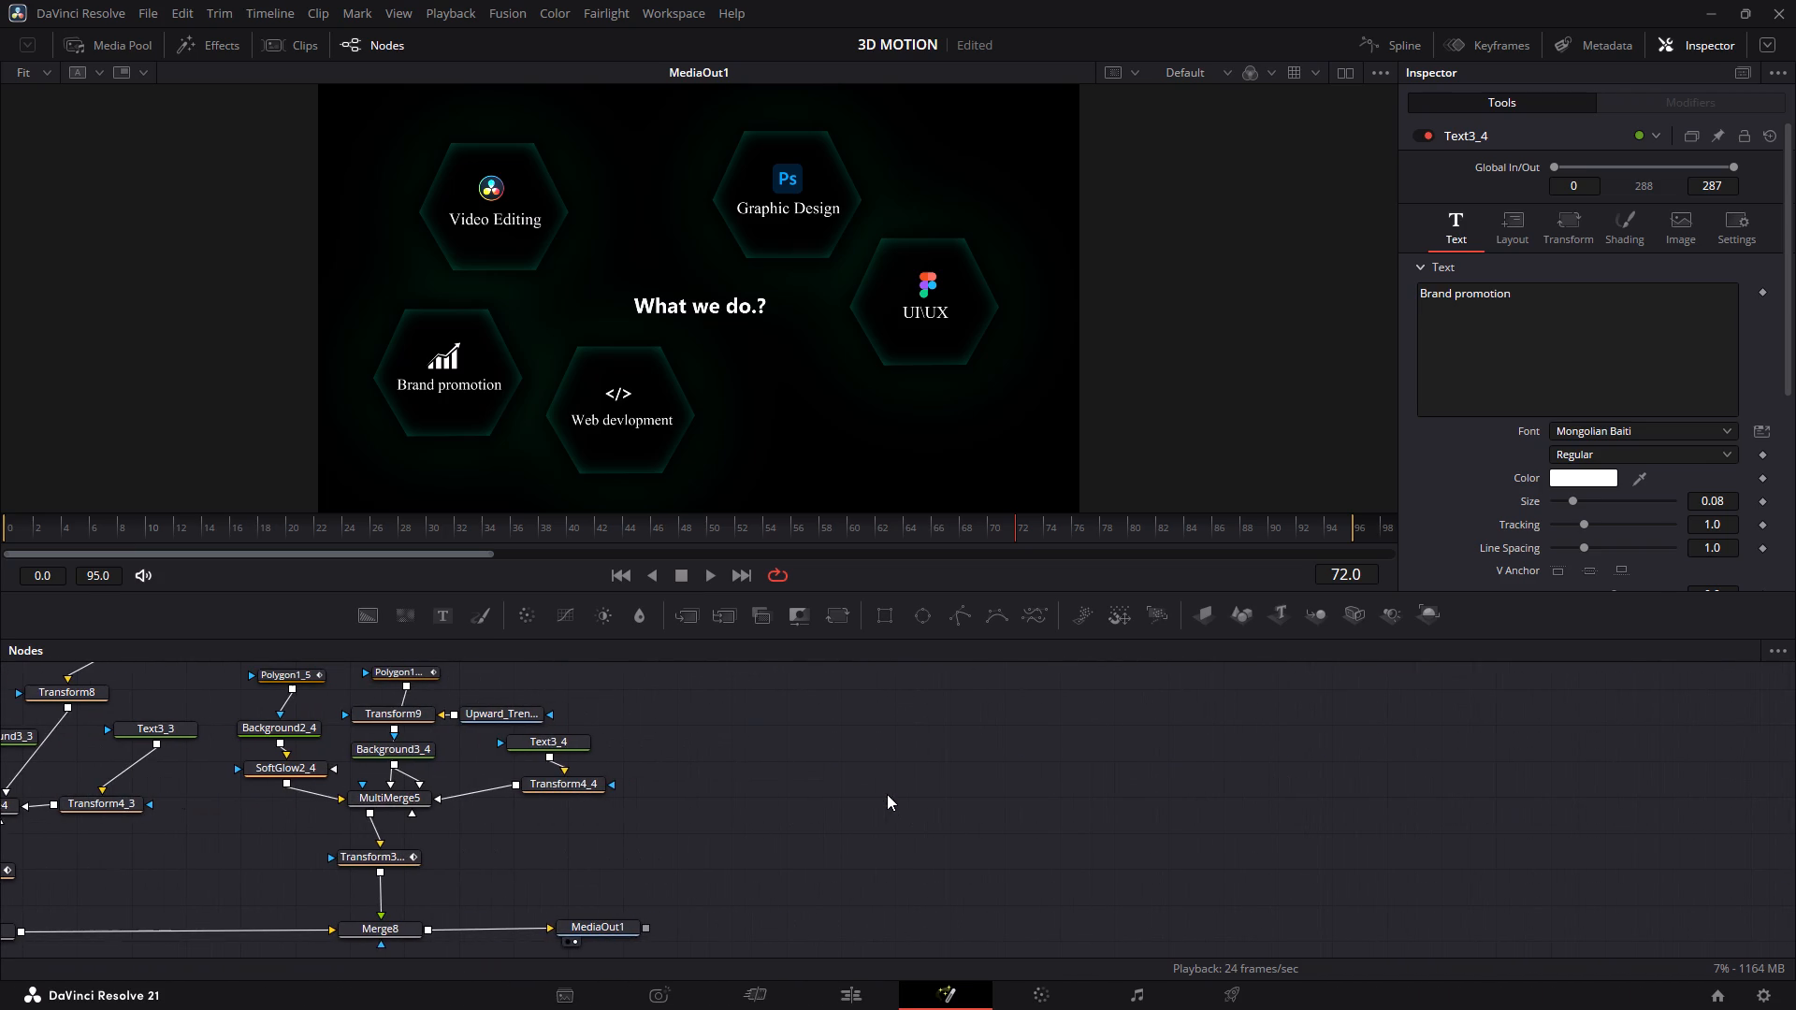
scroll(887, 794, left, 1)
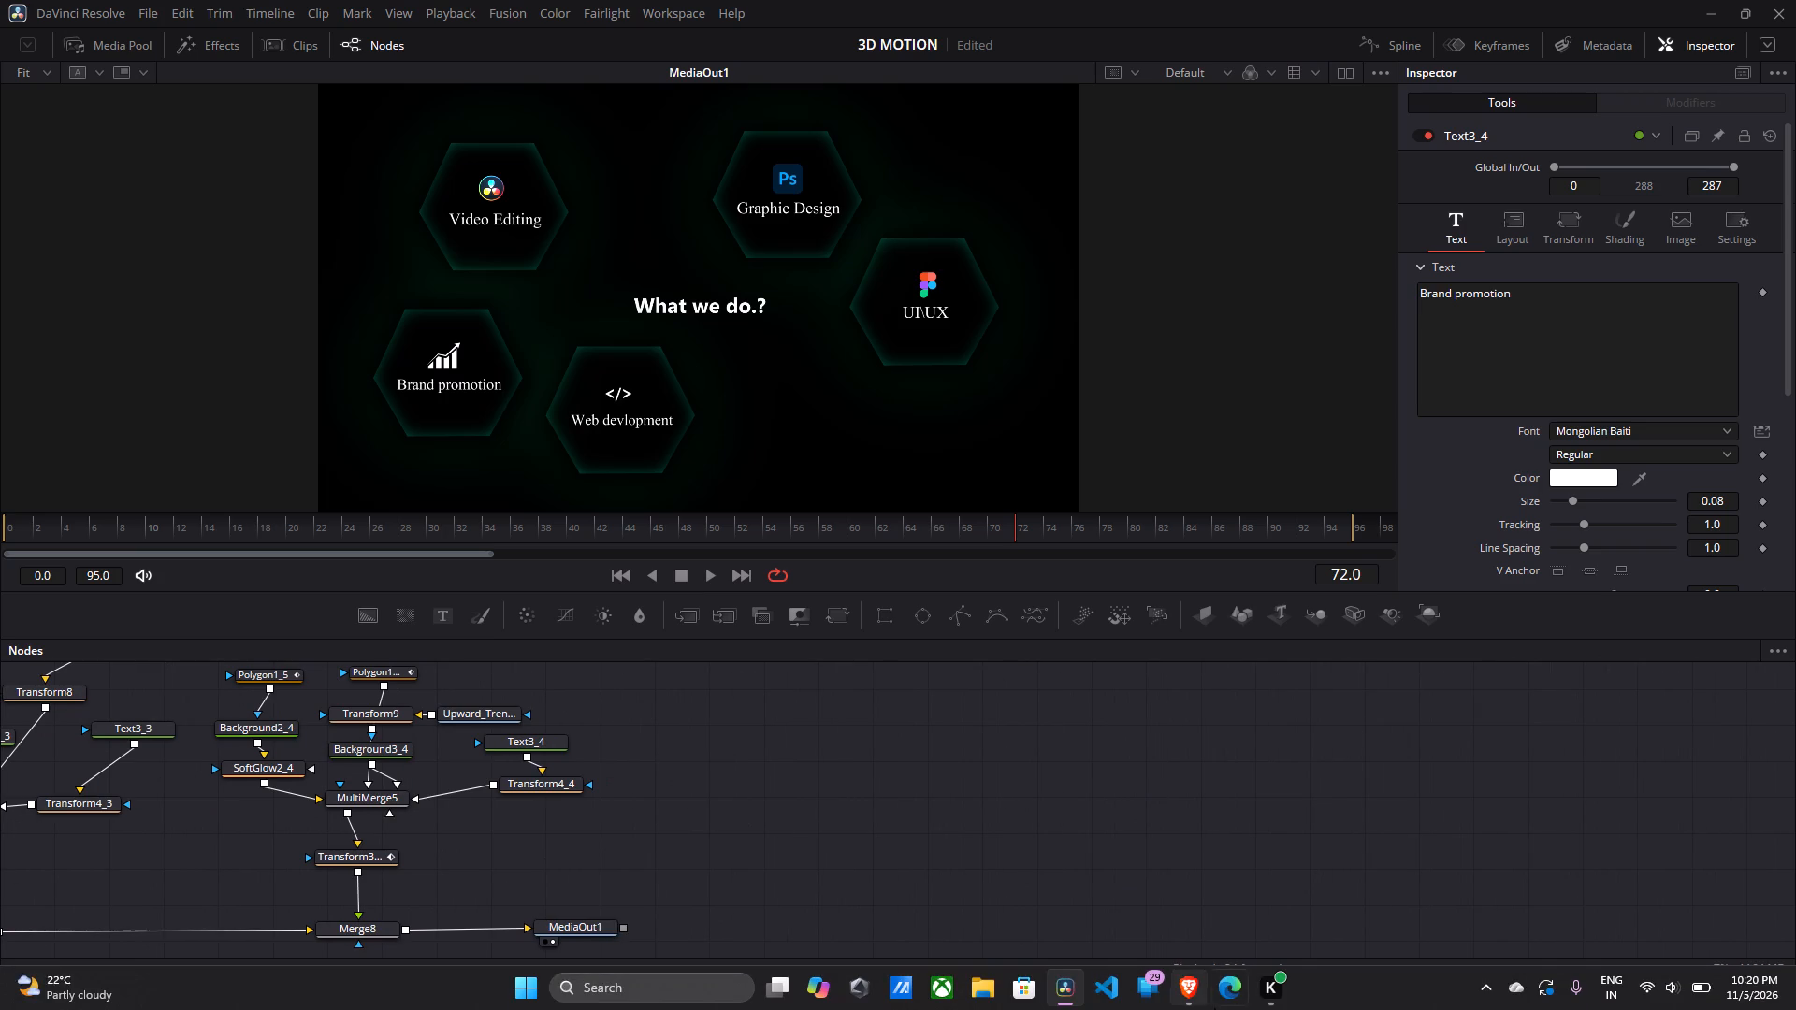